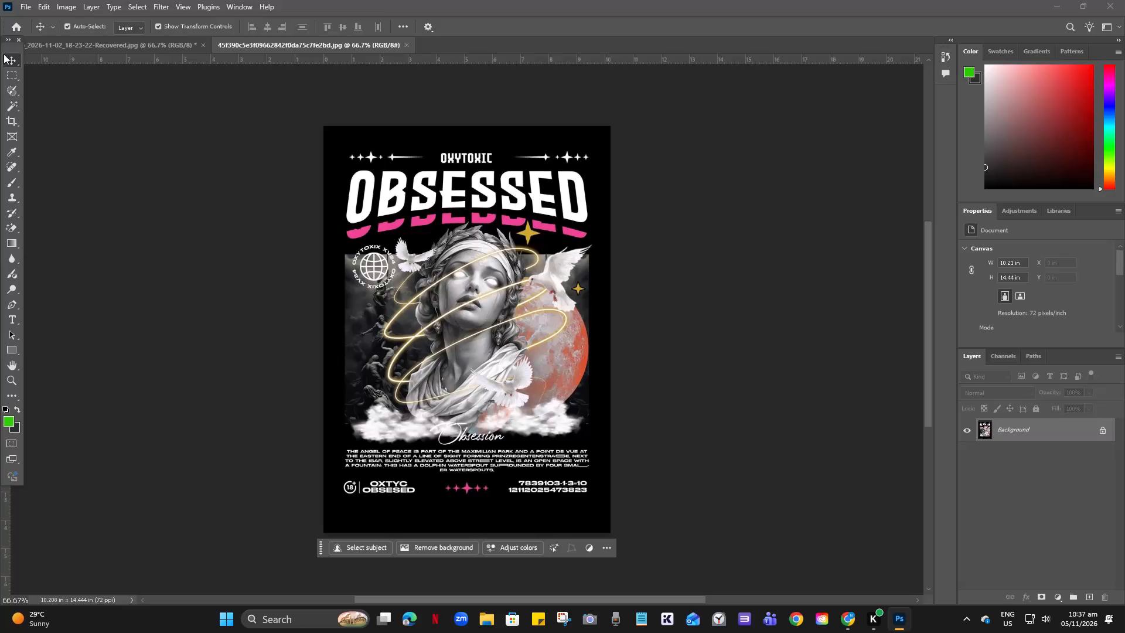
Set the poster image's resolution to 300 pixels/inch.
{"action": "left_click", "coordinate": [66, 9]}
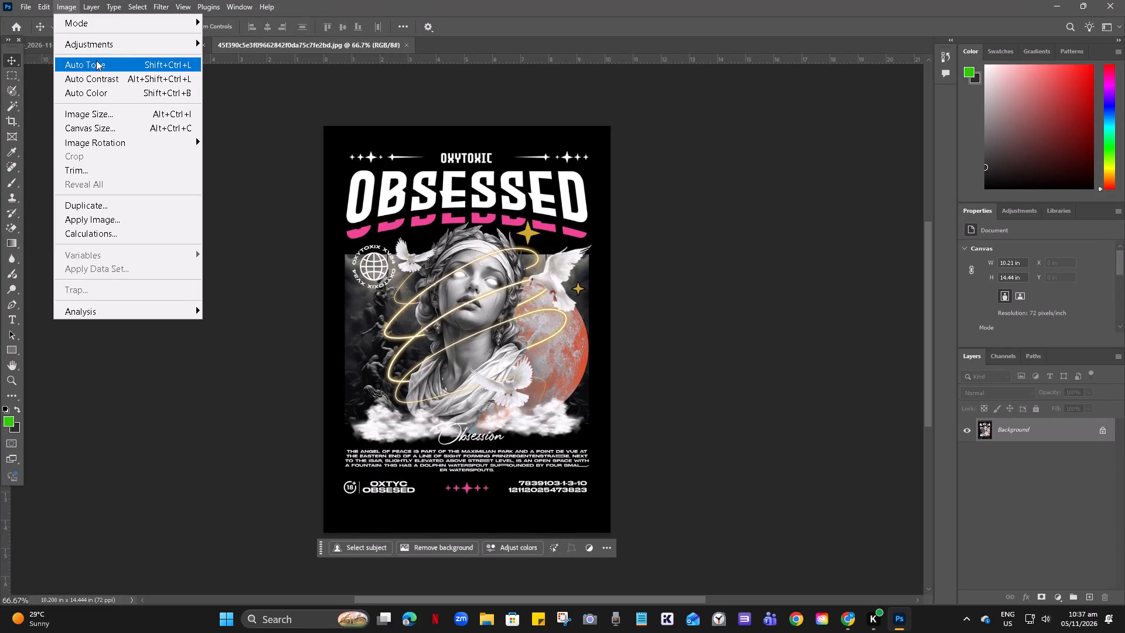
{"action": "left_click", "coordinate": [98, 112]}
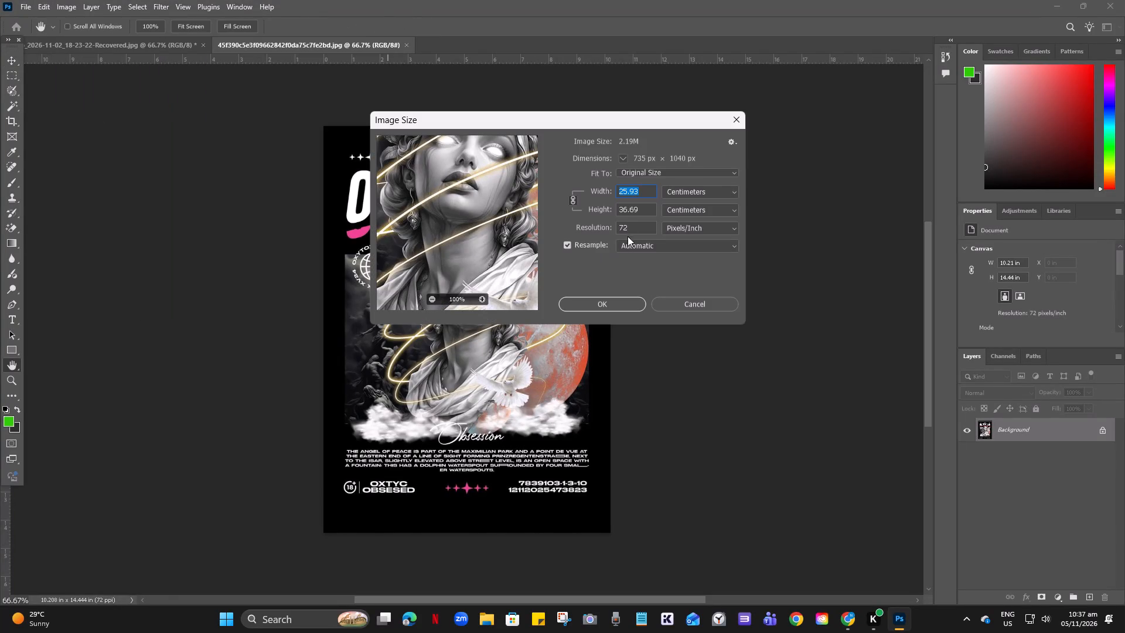
{"action": "left_click_drag", "start_coordinate": [633, 226], "coordinate": [562, 233]}
{"action": "key", "text": "BackSpace"}
{"action": "key", "text": "BackSpace"}
{"action": "type", "text": "300"}
{"action": "key", "text": "Return"}
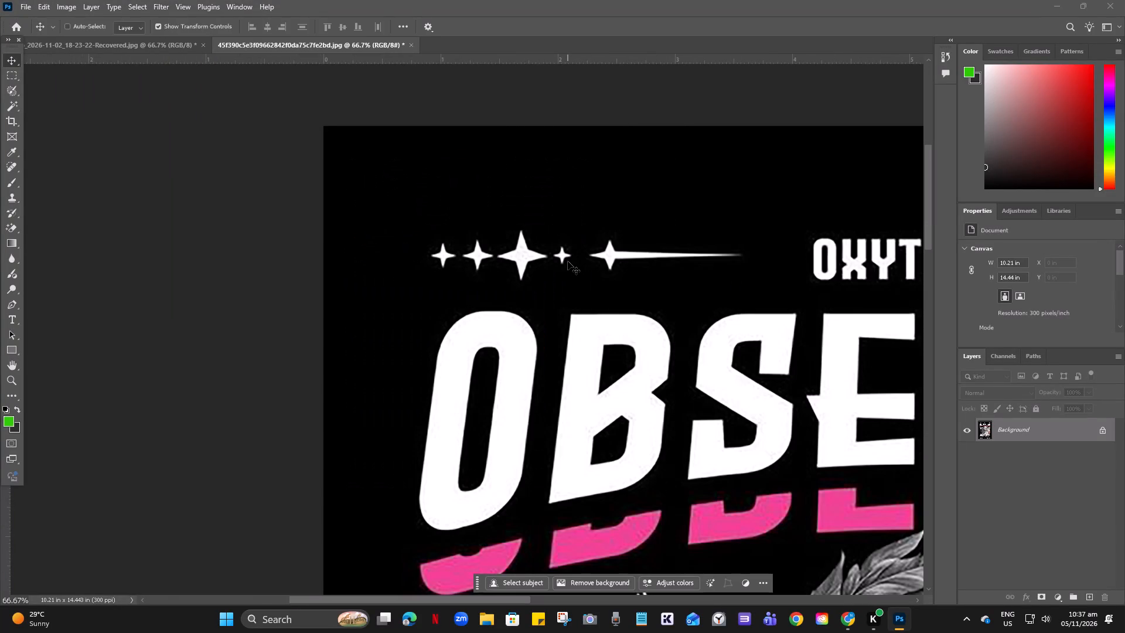
Unlock the poster's Background layer and duplicate it.
{"action": "key", "text": "ctrl+plus"}
{"action": "key", "text": "ctrl+plus"}
{"action": "key", "text": "ctrl+minus"}
{"action": "key", "text": "ctrl+minus"}
{"action": "key", "text": "ctrl+minus"}
{"action": "key", "text": "ctrl+minus"}
{"action": "key", "text": "ctrl+minus"}
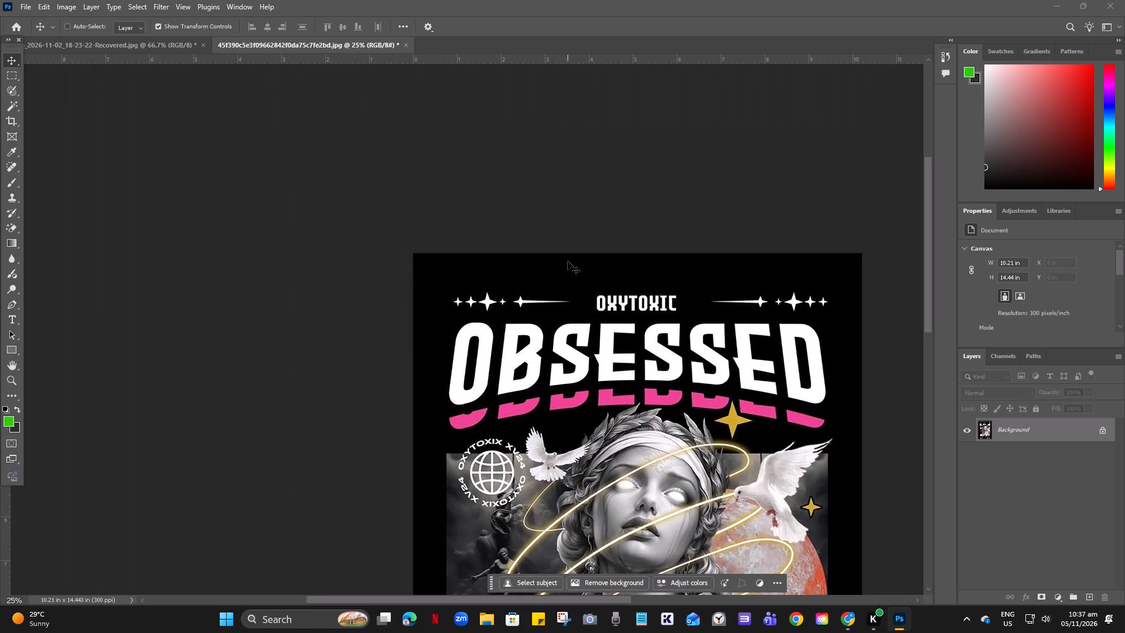
{"action": "key", "text": "ctrl+minus"}
{"action": "scroll", "coordinate": [543, 280], "scroll_direction": "down", "scroll_amount": 15}
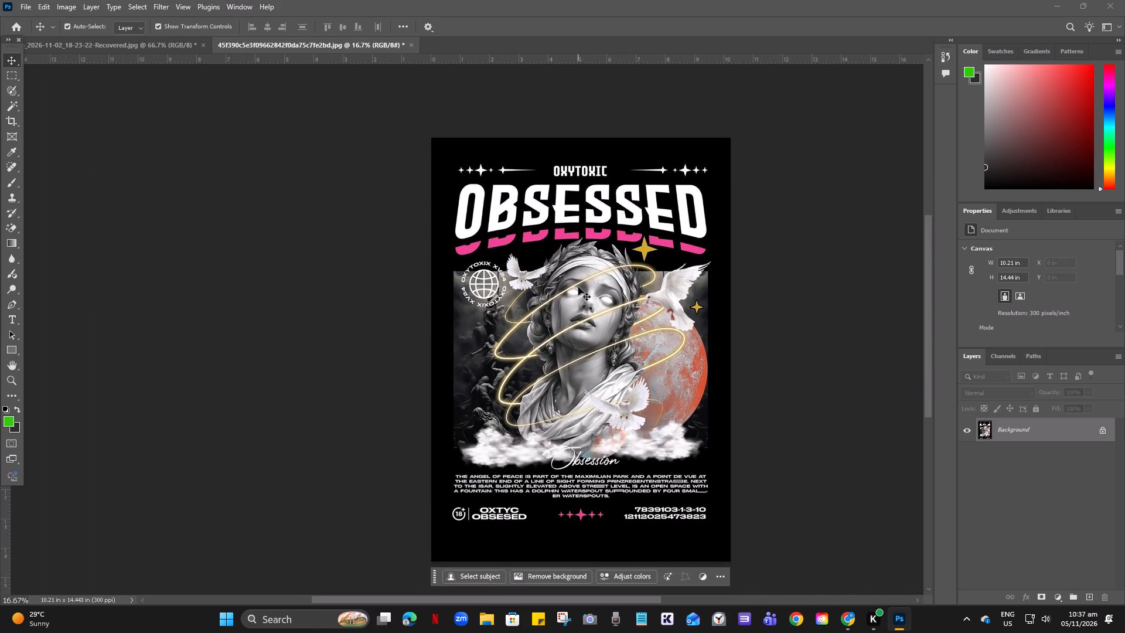
{"action": "scroll", "coordinate": [578, 287], "scroll_direction": "down", "scroll_amount": 4}
{"action": "left_click_drag", "start_coordinate": [461, 599], "coordinate": [478, 600]}
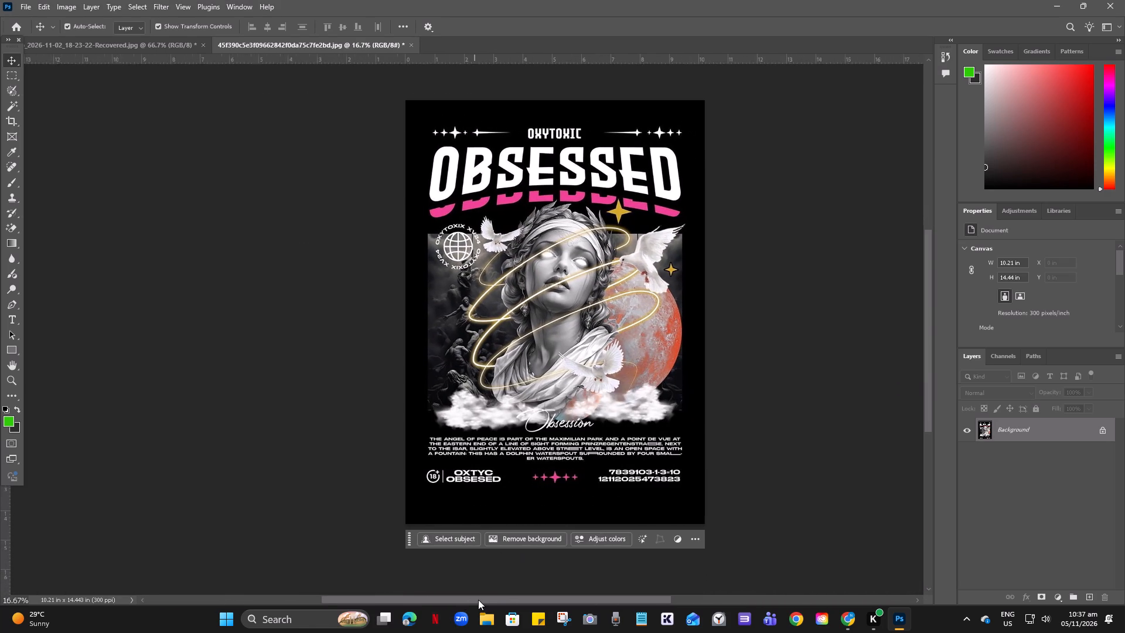
{"action": "left_click_drag", "start_coordinate": [478, 600], "coordinate": [500, 598]}
{"action": "left_click", "coordinate": [715, 426]}
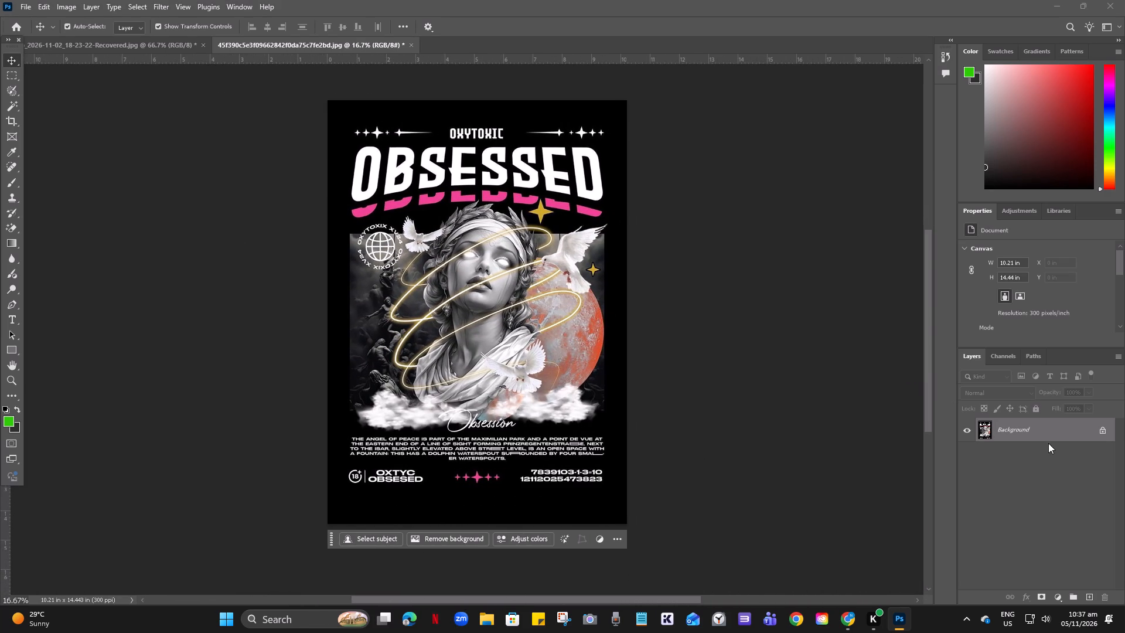
{"action": "left_click", "coordinate": [1103, 432]}
{"action": "left_click", "coordinate": [1048, 429]}
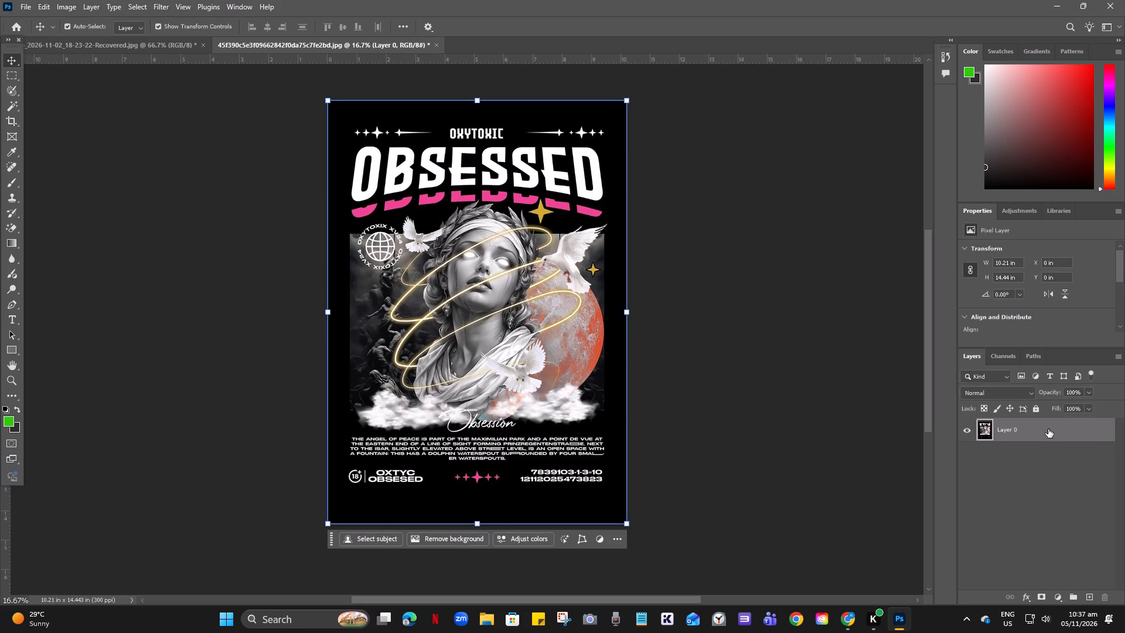
{"action": "key", "text": "ctrl+j"}
Convert the duplicated layer to a smart object and open its contents for editing.
{"action": "right_click_drag", "start_coordinate": [1031, 429], "coordinate": [1017, 431]}
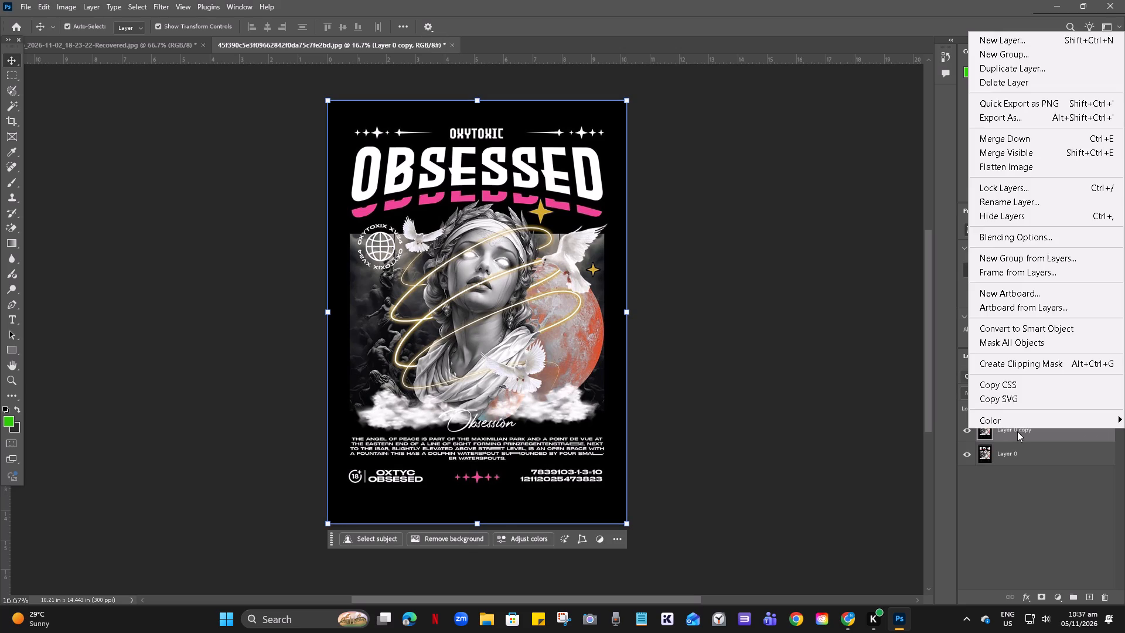
{"action": "left_click", "coordinate": [1046, 324]}
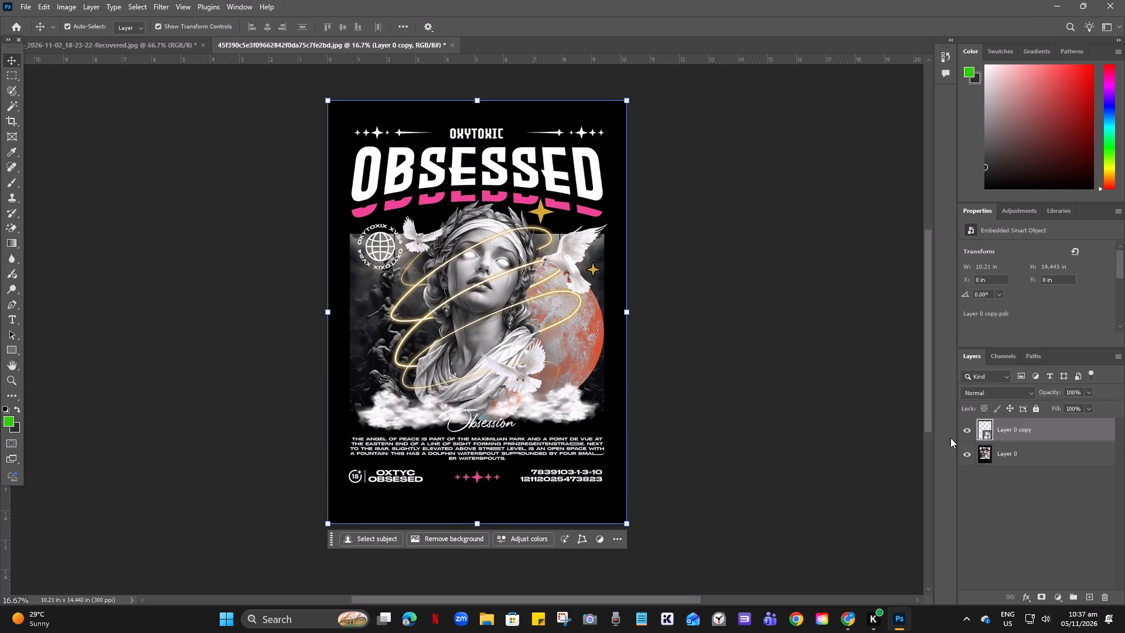
{"action": "double_click", "coordinate": [988, 436]}
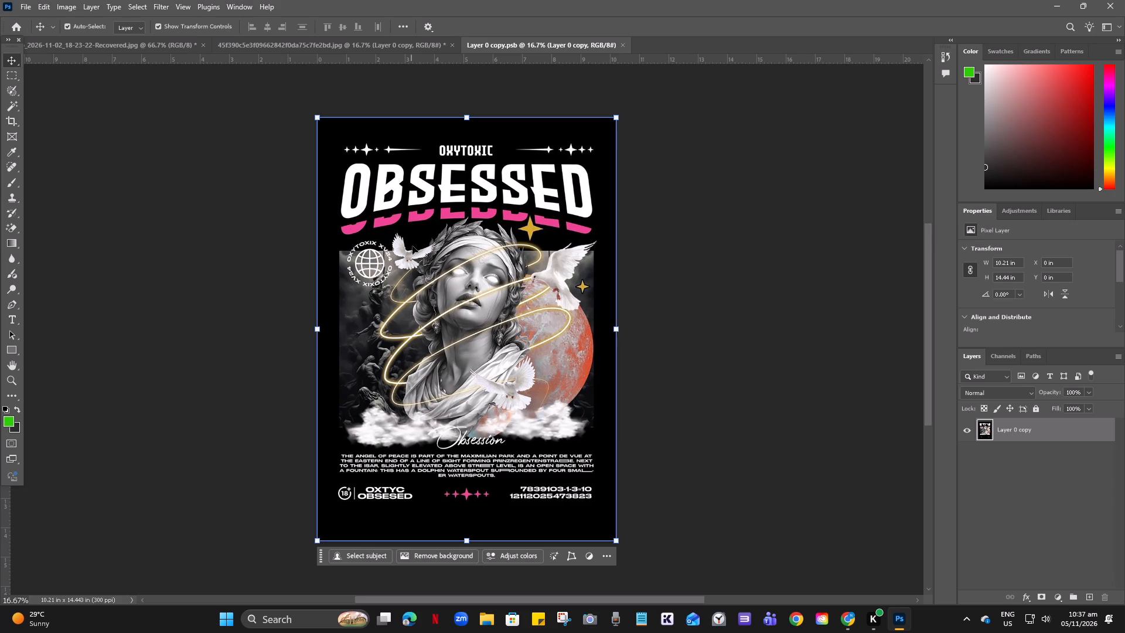
{"action": "left_click", "coordinate": [328, 172]}
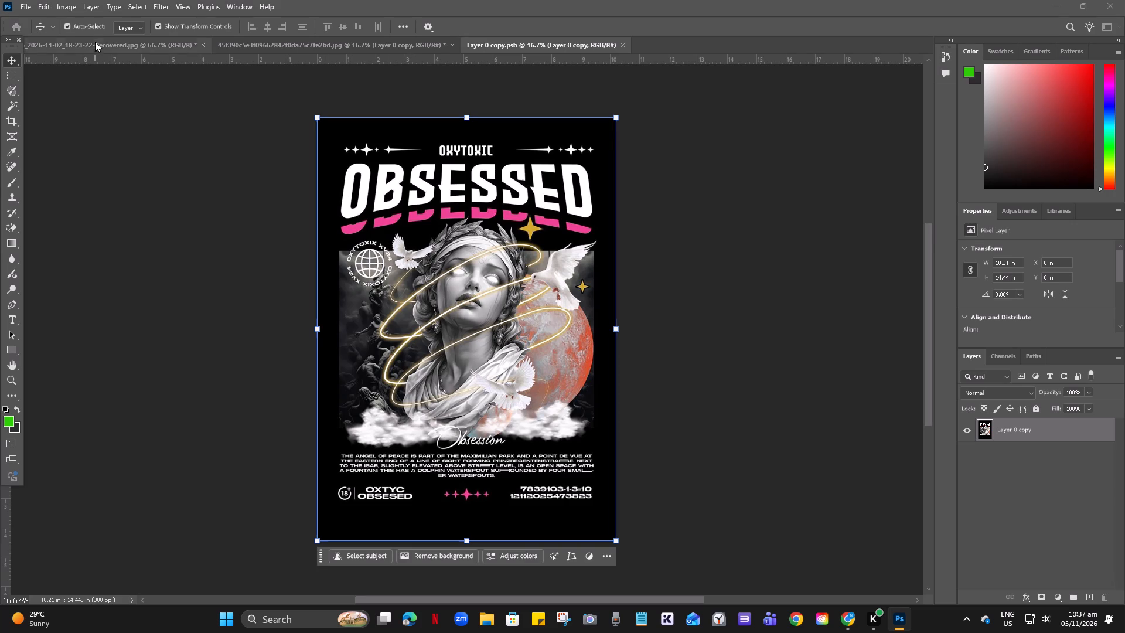
Convert the smart object's contents to Grayscale mode, discarding the color information.
{"action": "left_click", "coordinate": [56, 1]}
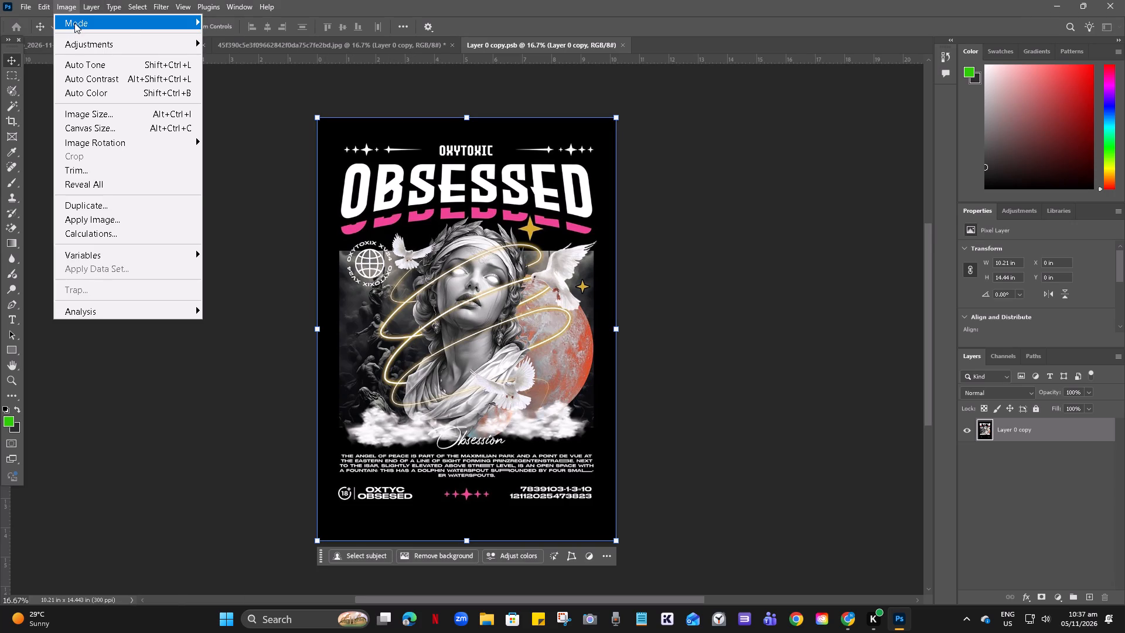
{"action": "left_click", "coordinate": [223, 35]}
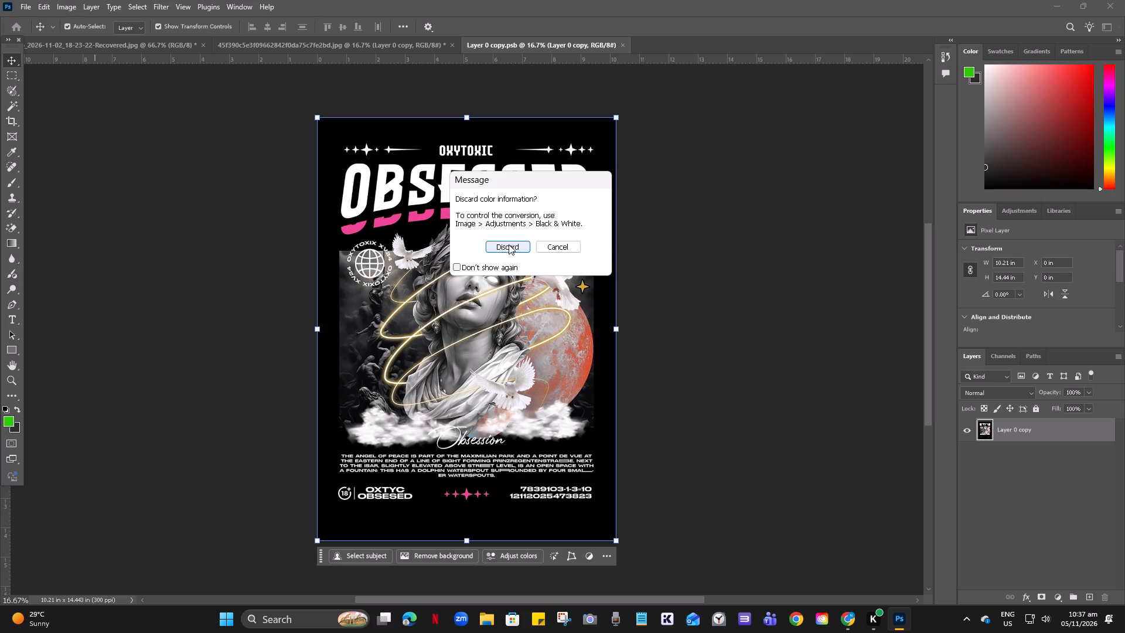
{"action": "left_click", "coordinate": [509, 244]}
Apply a Levels adjustment to the grayscale poster with input black point 6 and midtone 1.15.
{"action": "left_click", "coordinate": [65, 6]}
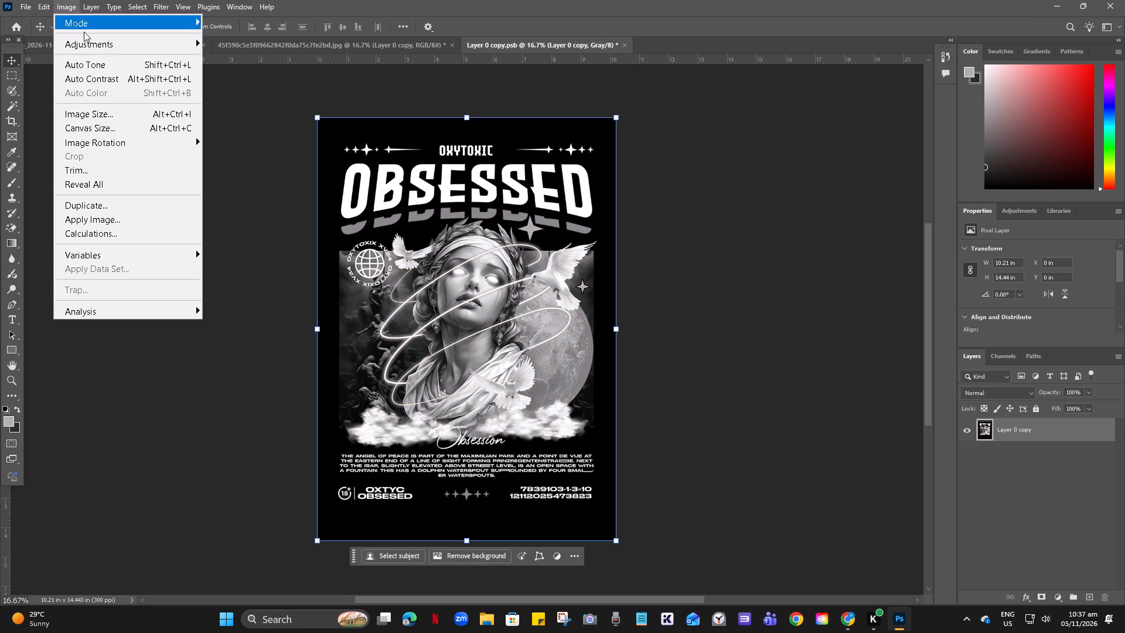
{"action": "left_click", "coordinate": [88, 48]}
{"action": "left_click", "coordinate": [237, 59]}
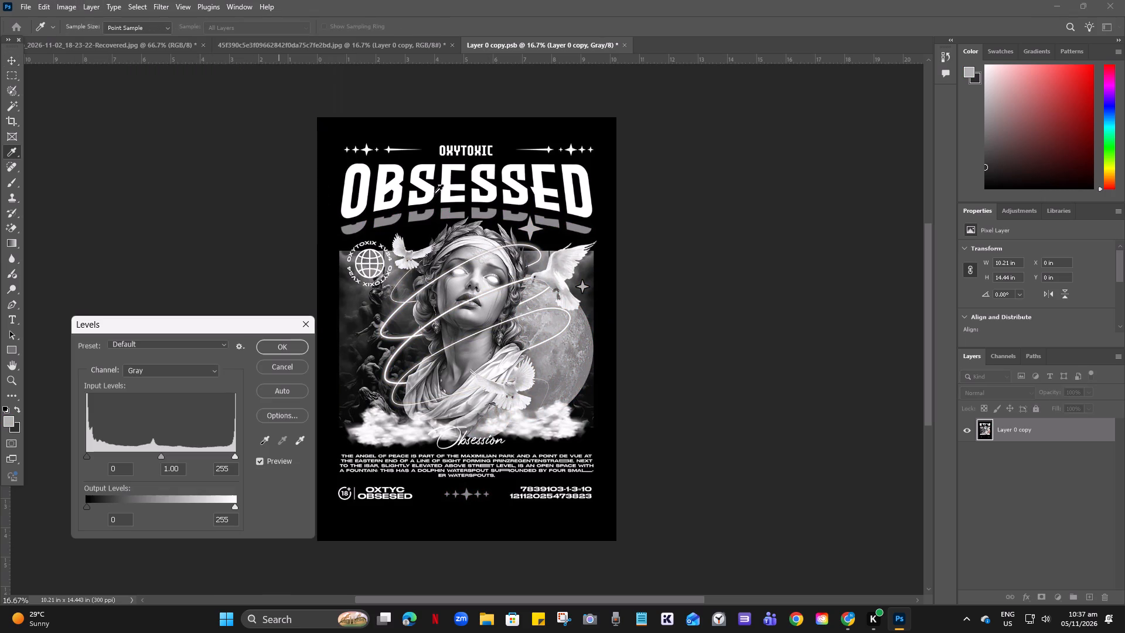
{"action": "left_click_drag", "start_coordinate": [161, 457], "coordinate": [156, 457]}
{"action": "left_click_drag", "start_coordinate": [156, 457], "coordinate": [154, 455]}
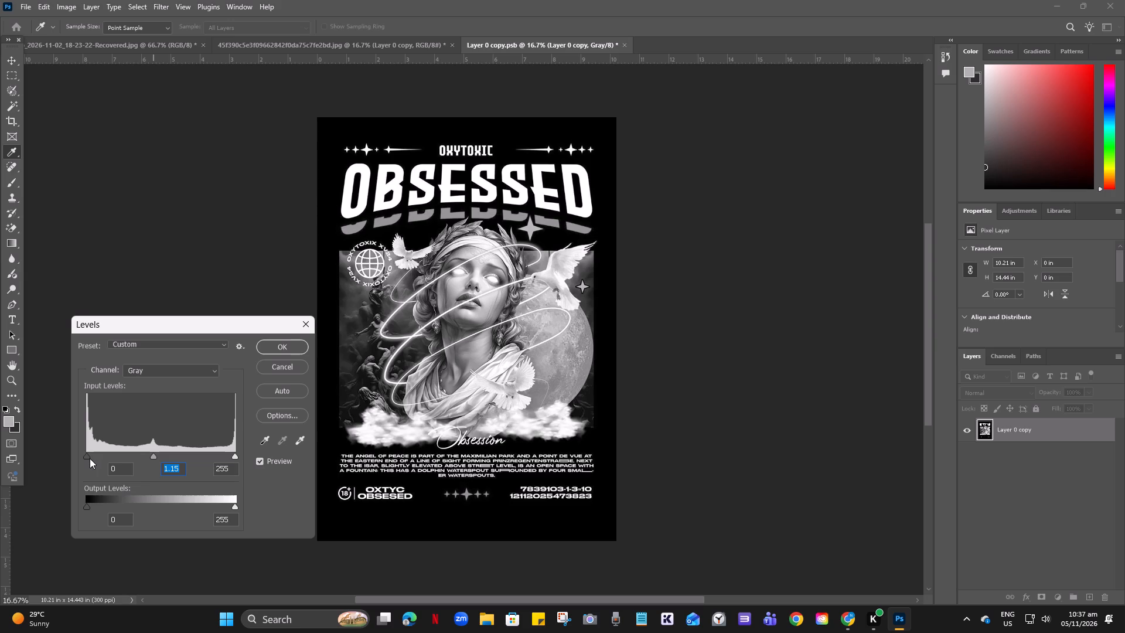
{"action": "left_click", "coordinate": [89, 457]}
{"action": "left_click", "coordinate": [291, 346]}
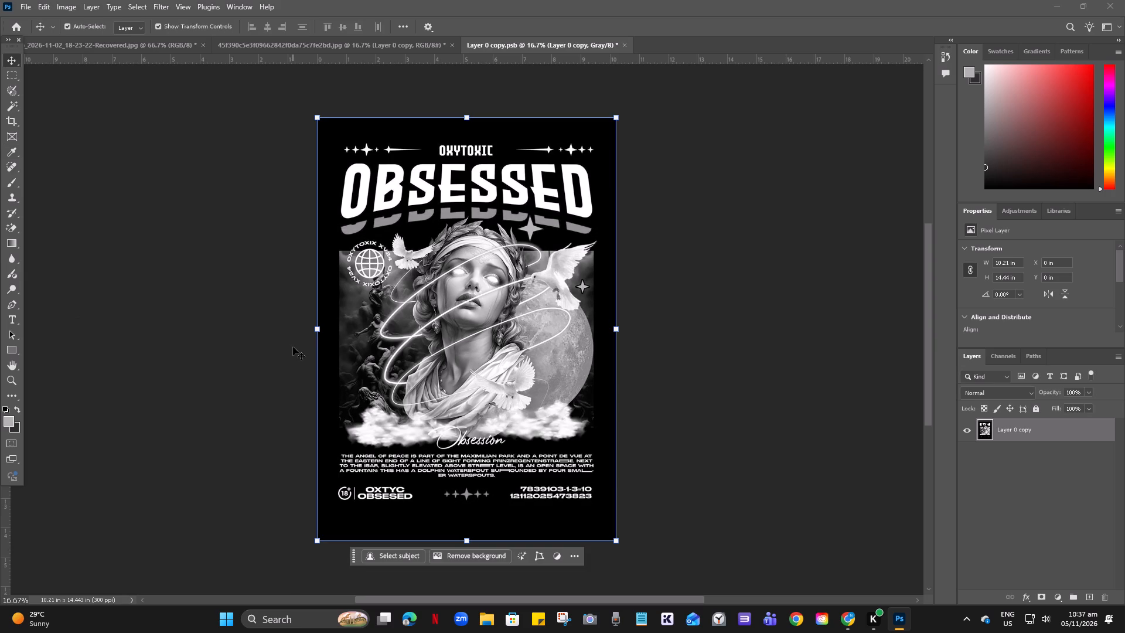
Flatten and convert the grayscale poster to Bitmap mode with a halftone screen of 30 lines/inch, 25.5 degrees and Round shape.
{"action": "left_click", "coordinate": [68, 1]}
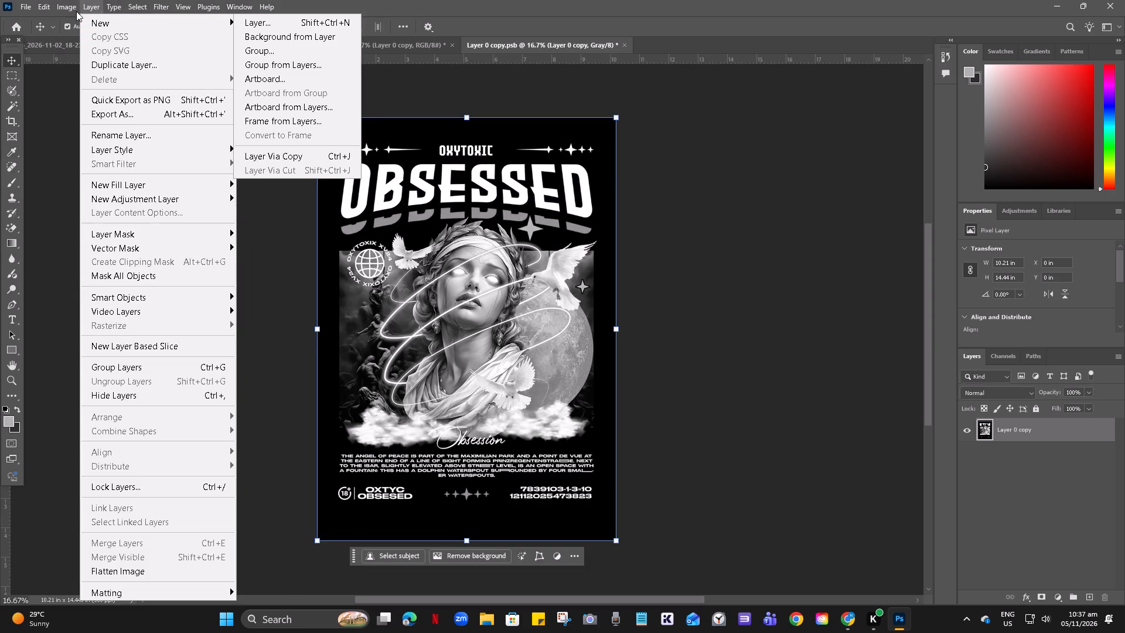
{"action": "left_click", "coordinate": [76, 19]}
{"action": "left_click", "coordinate": [223, 22]}
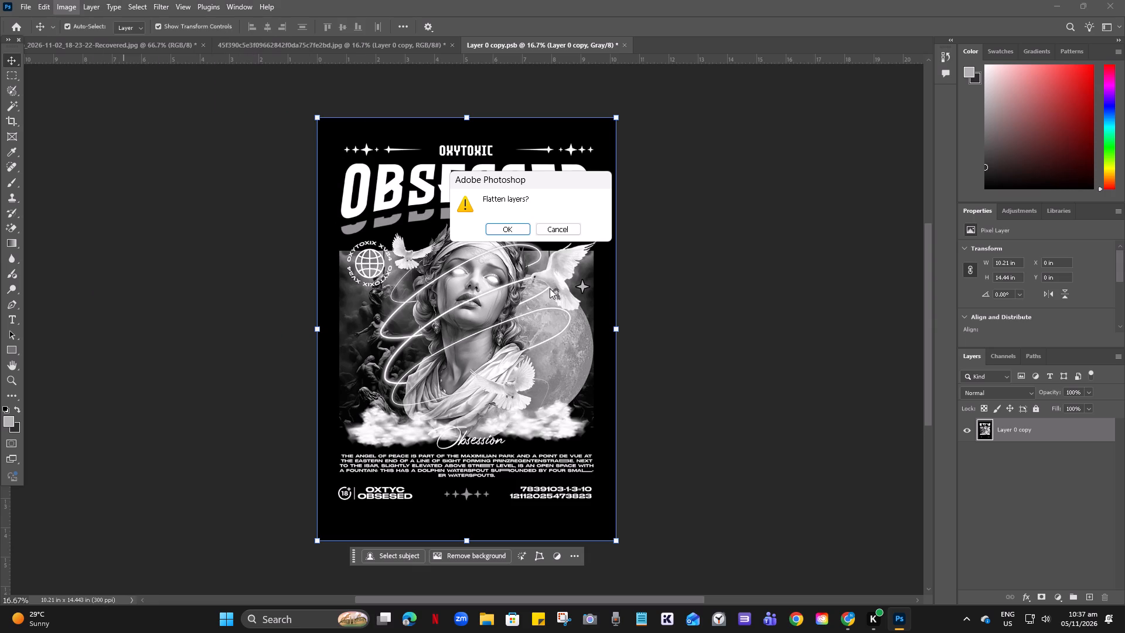
{"action": "left_click", "coordinate": [496, 232]}
{"action": "left_click", "coordinate": [629, 173]}
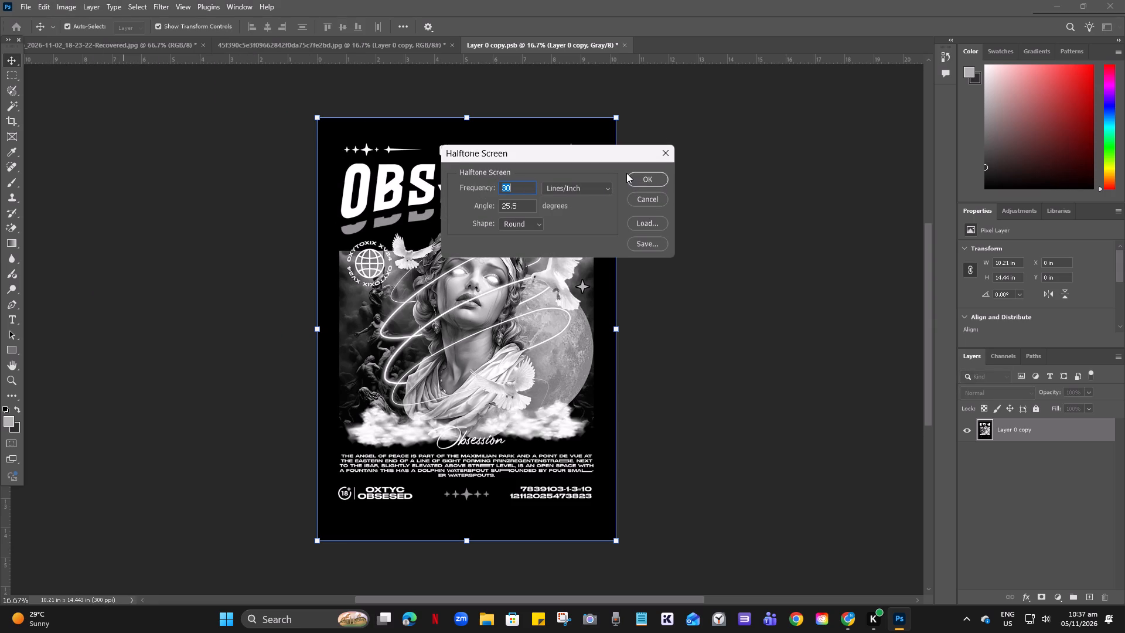
{"action": "left_click", "coordinate": [644, 181]}
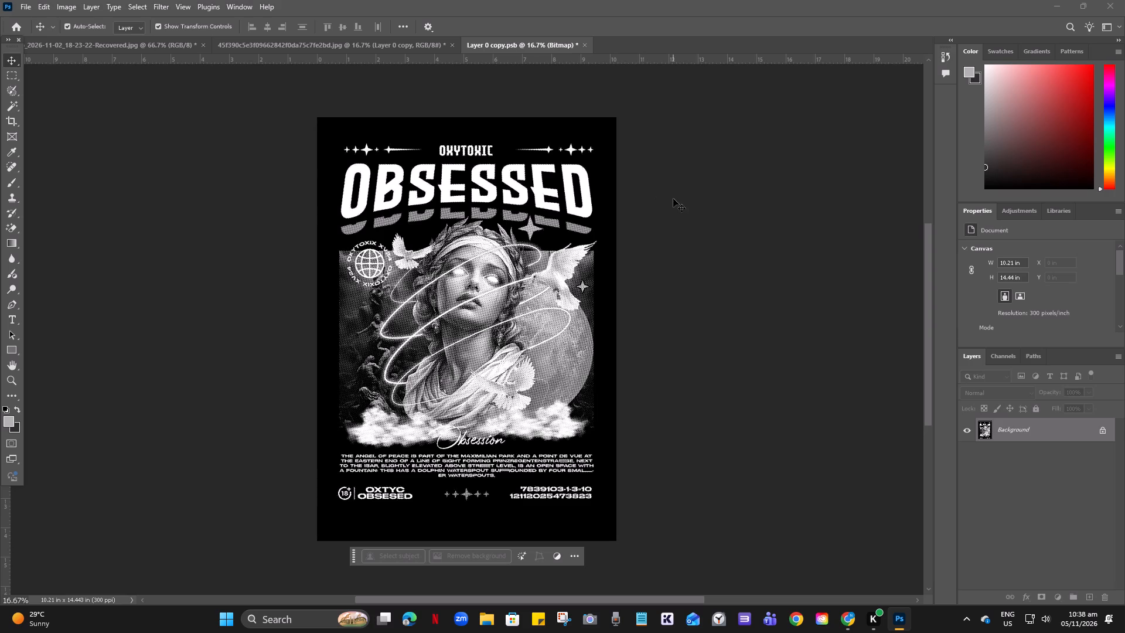
{"action": "left_click", "coordinate": [714, 295]}
Copy the whole halftone bitmap and paste it into a new layer mask on Layer 0 copy in the original poster document.
{"action": "key", "text": "ctrl+a"}
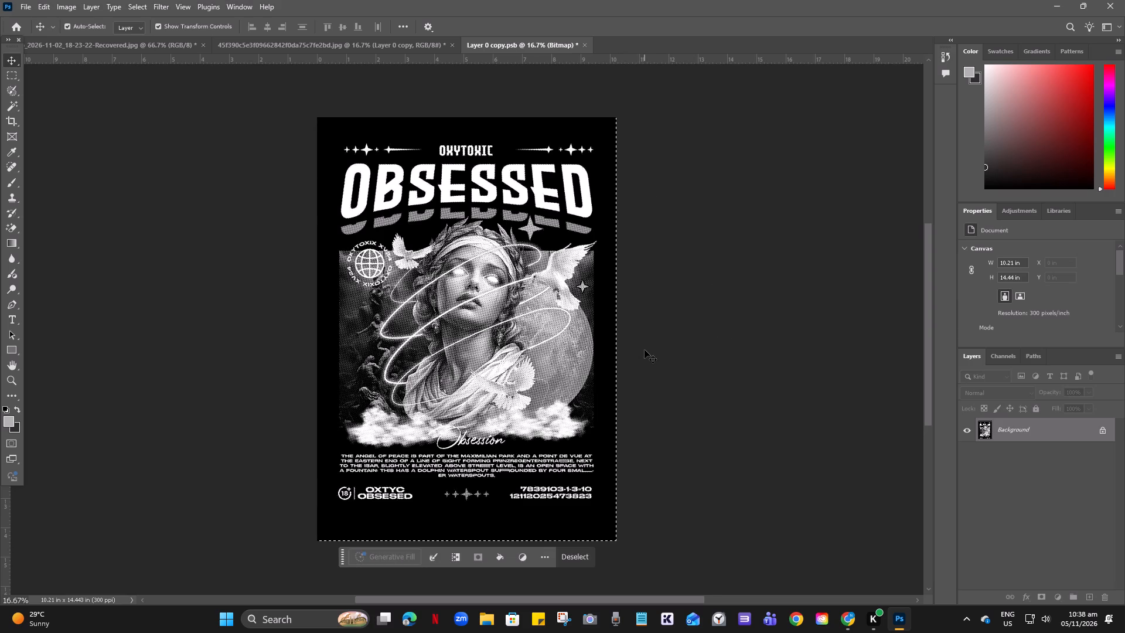
{"action": "key", "text": "ctrl+c"}
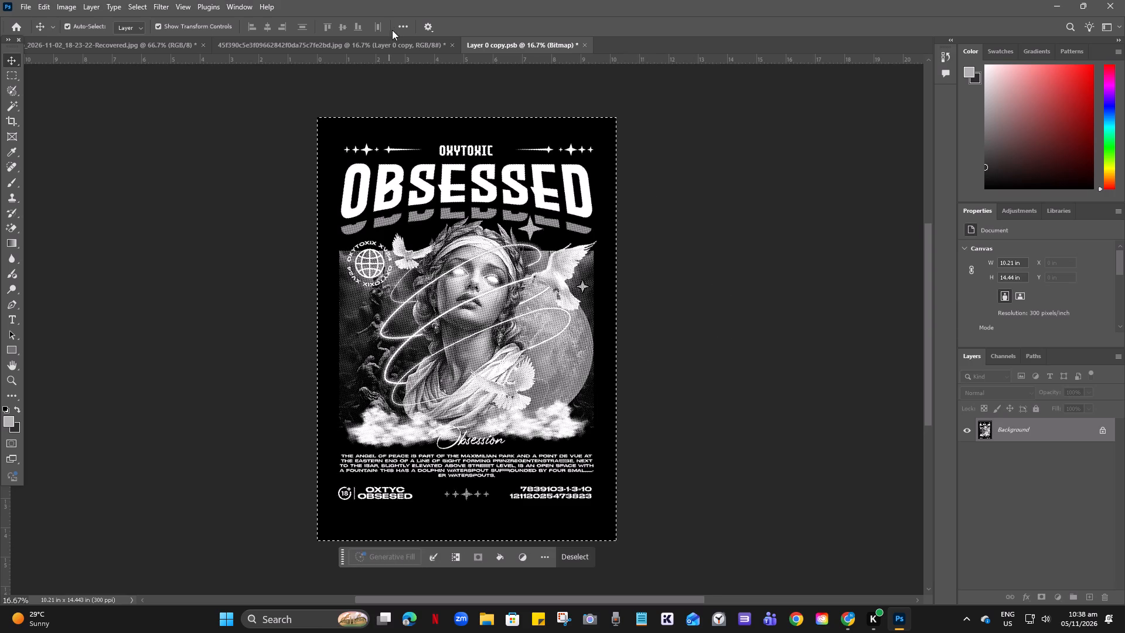
{"action": "left_click", "coordinate": [388, 43]}
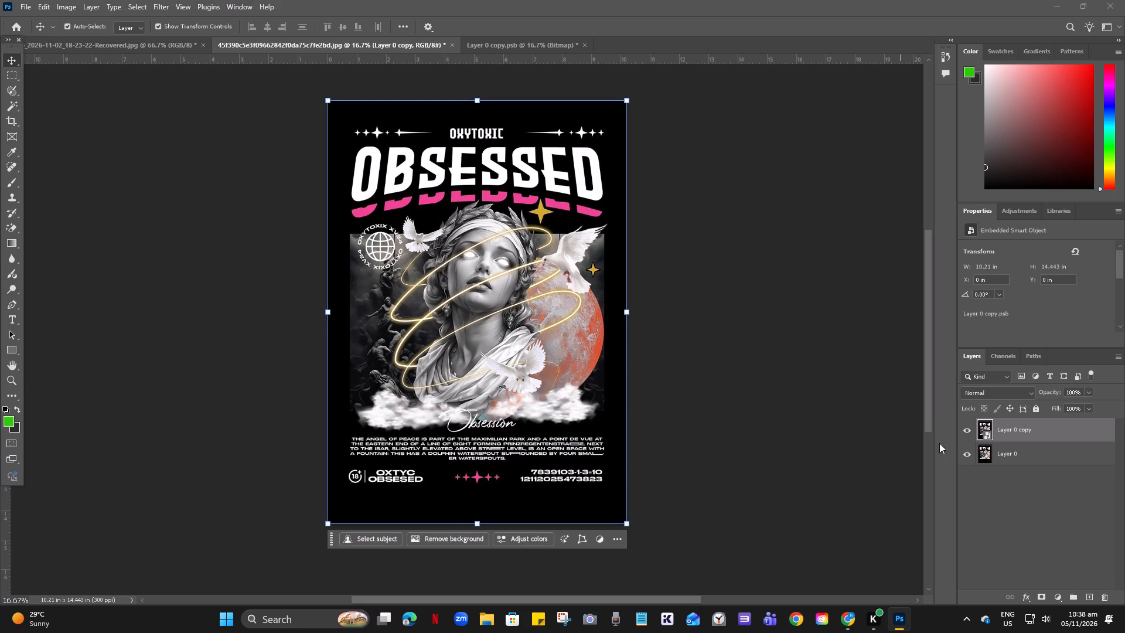
{"action": "left_click", "coordinate": [1046, 598]}
{"action": "left_click", "coordinate": [1010, 432], "text": "alt"}
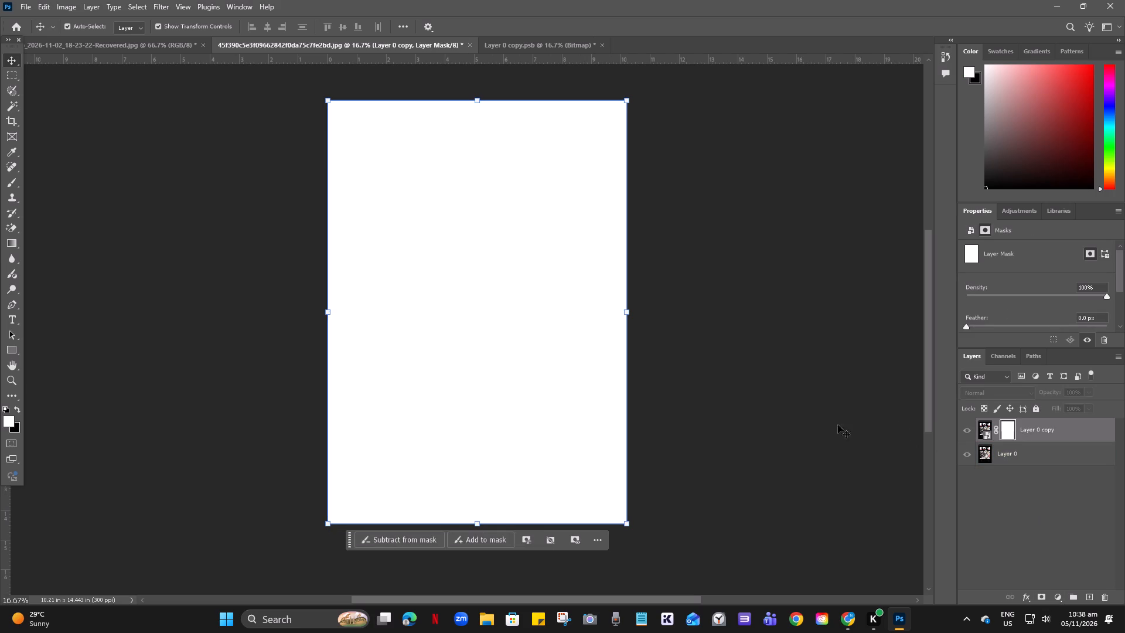
{"action": "key", "text": "ctrl+v"}
{"action": "left_click", "coordinate": [693, 366]}
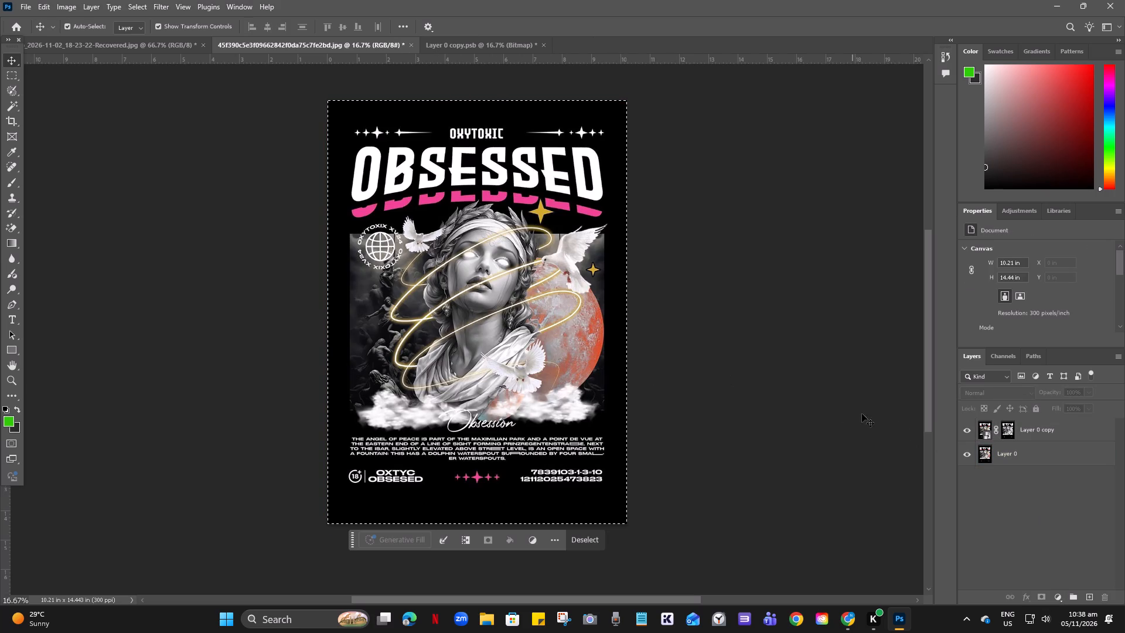
Add a black Solid Color fill layer to the poster document.
{"action": "left_click", "coordinate": [1061, 596]}
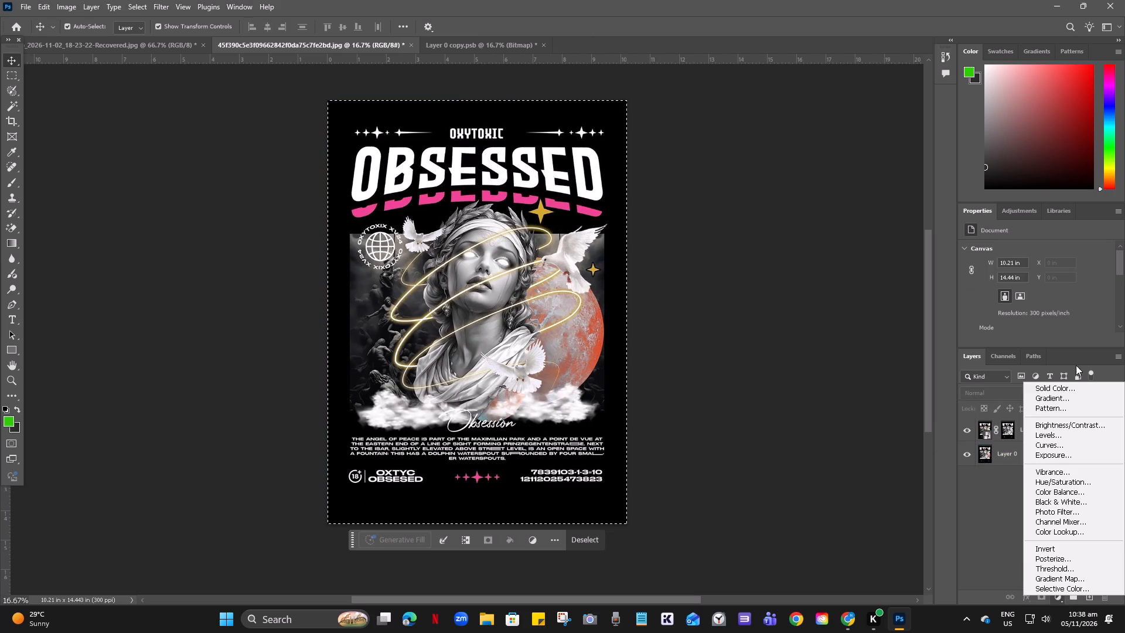
{"action": "left_click", "coordinate": [1065, 389]}
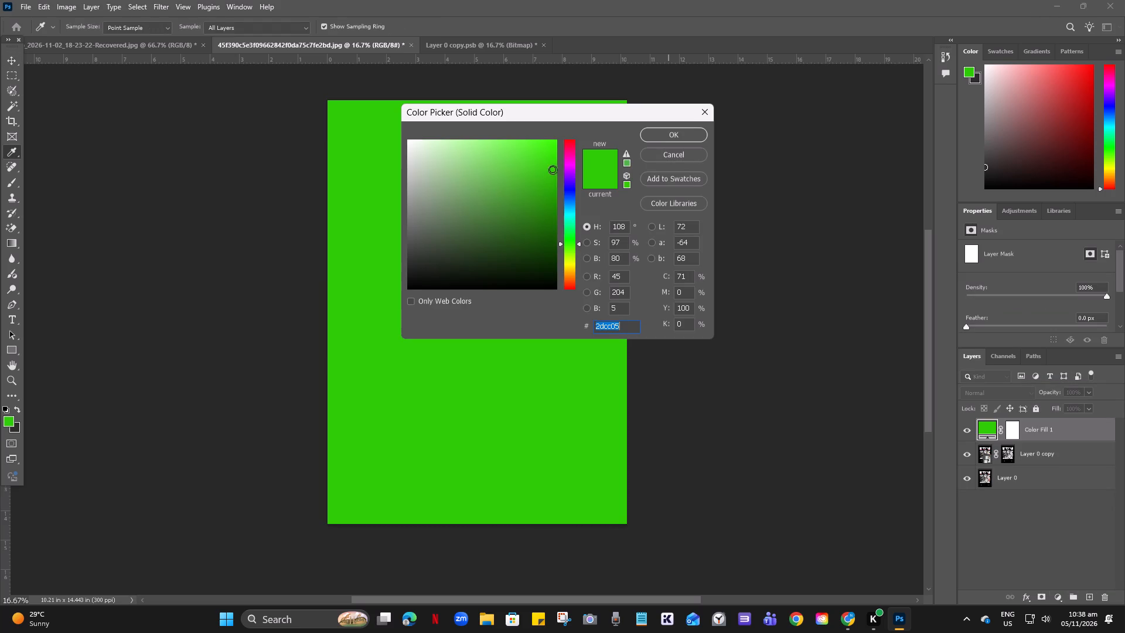
{"action": "left_click_drag", "start_coordinate": [549, 169], "coordinate": [425, 289]}
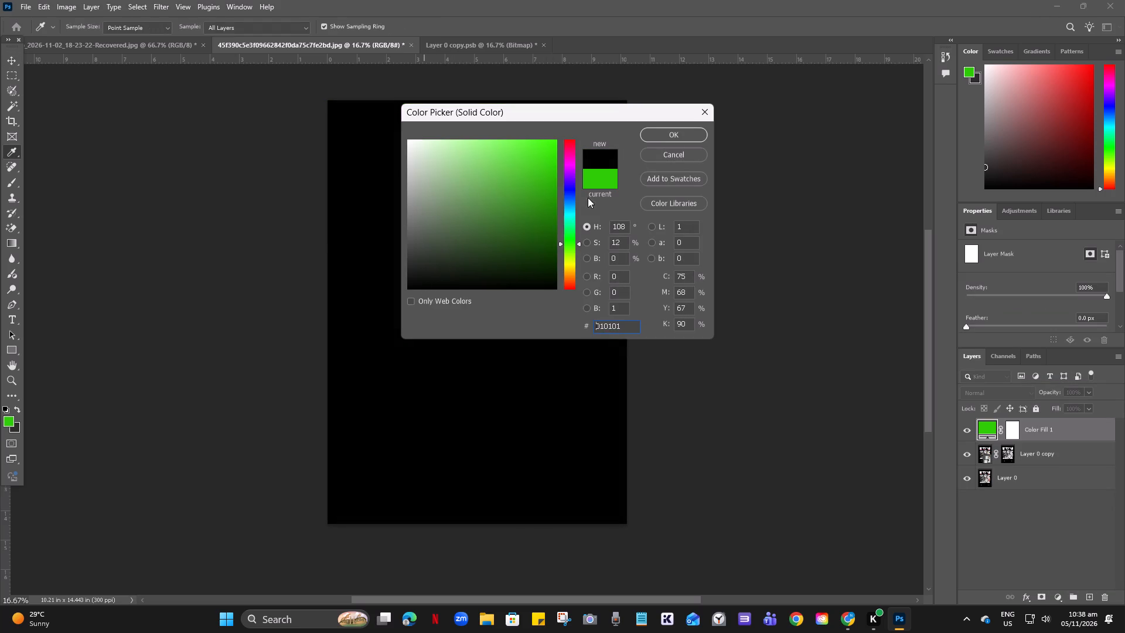
{"action": "left_click", "coordinate": [676, 135]}
Move the black fill layer below Layer 0 and hide Layer 0.
{"action": "left_click_drag", "start_coordinate": [1054, 426], "coordinate": [1052, 449]}
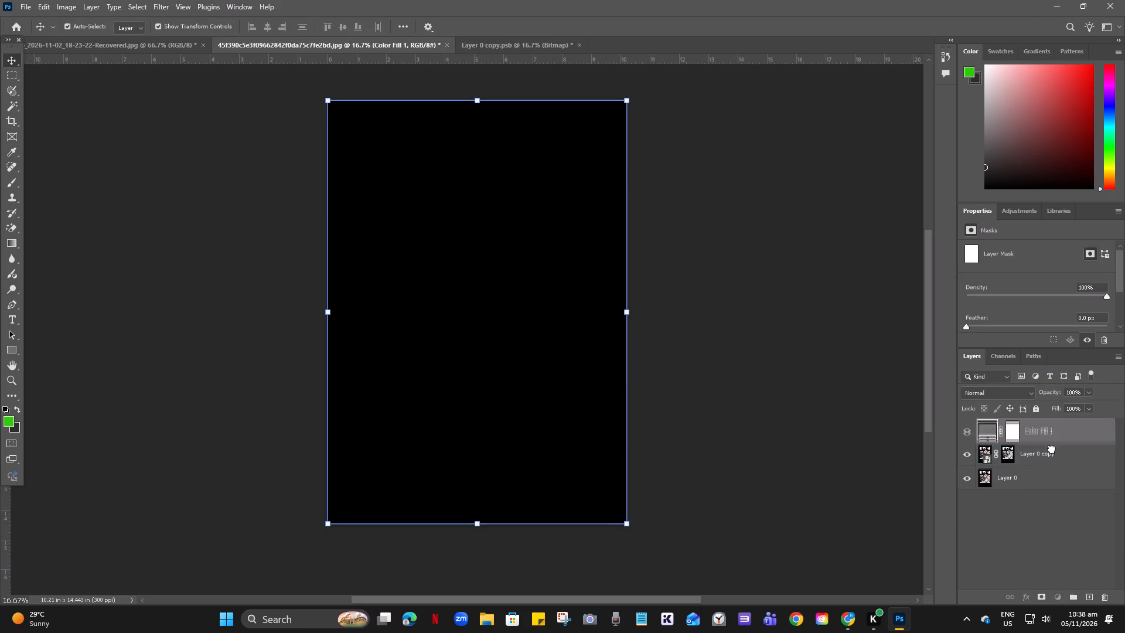
{"action": "left_click_drag", "start_coordinate": [1052, 449], "coordinate": [1050, 502]}
{"action": "left_click", "coordinate": [967, 455]}
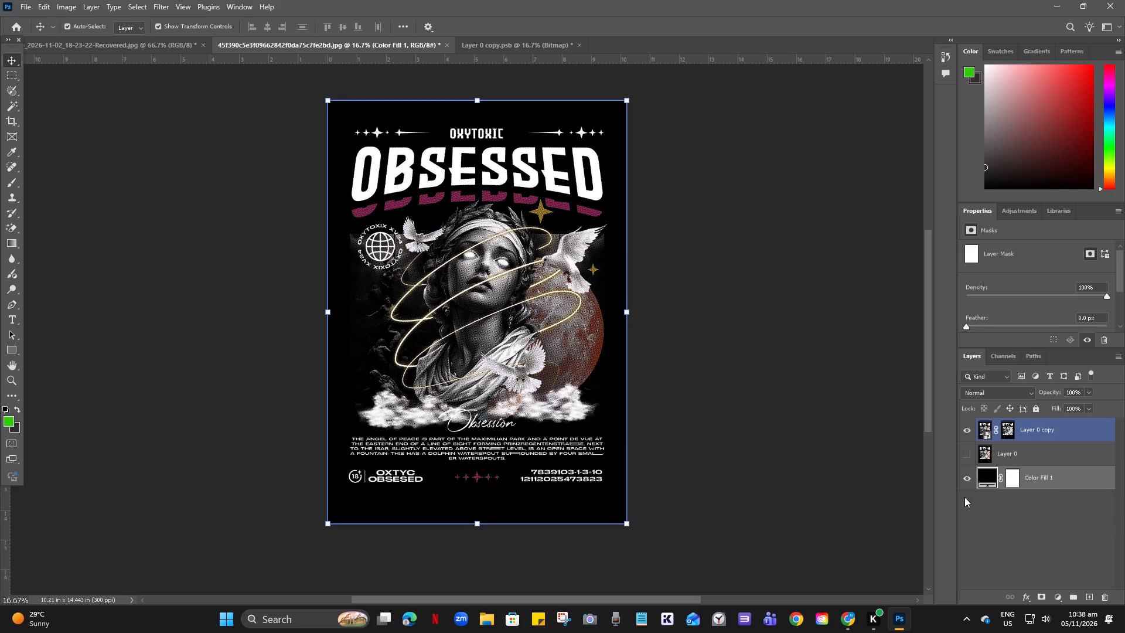
Toggle the black Color Fill layer's visibility to compare the halftone poster with and without its background.
{"action": "left_click", "coordinate": [967, 481]}
{"action": "double_click", "coordinate": [967, 481]}
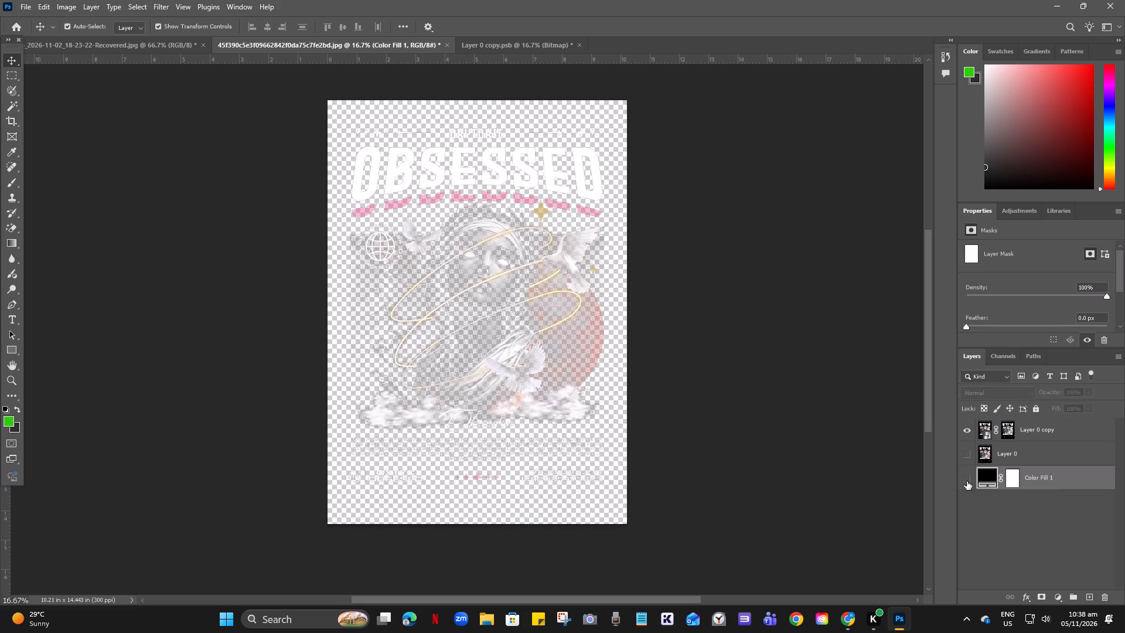
Toggle the black Color Fill layer's visibility to compare the halftone poster with and without its background, ending with it hidden.
{"action": "left_click", "coordinate": [967, 481]}
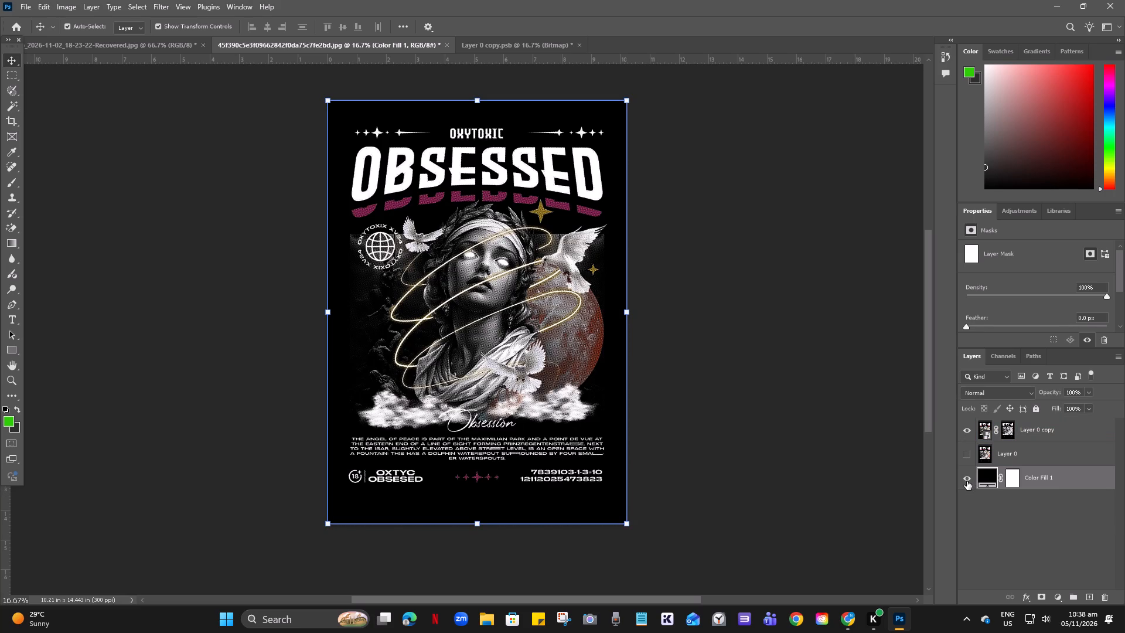
{"action": "left_click", "coordinate": [967, 481]}
{"action": "left_click", "coordinate": [967, 481]}
{"action": "left_click", "coordinate": [967, 481]}
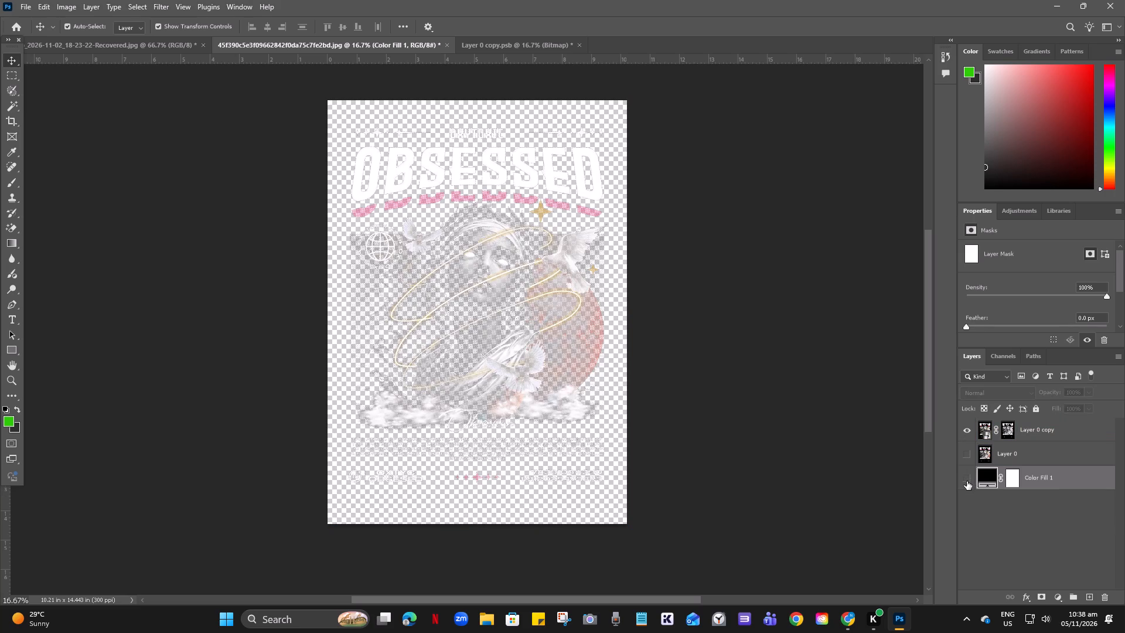
{"action": "left_click", "coordinate": [967, 481]}
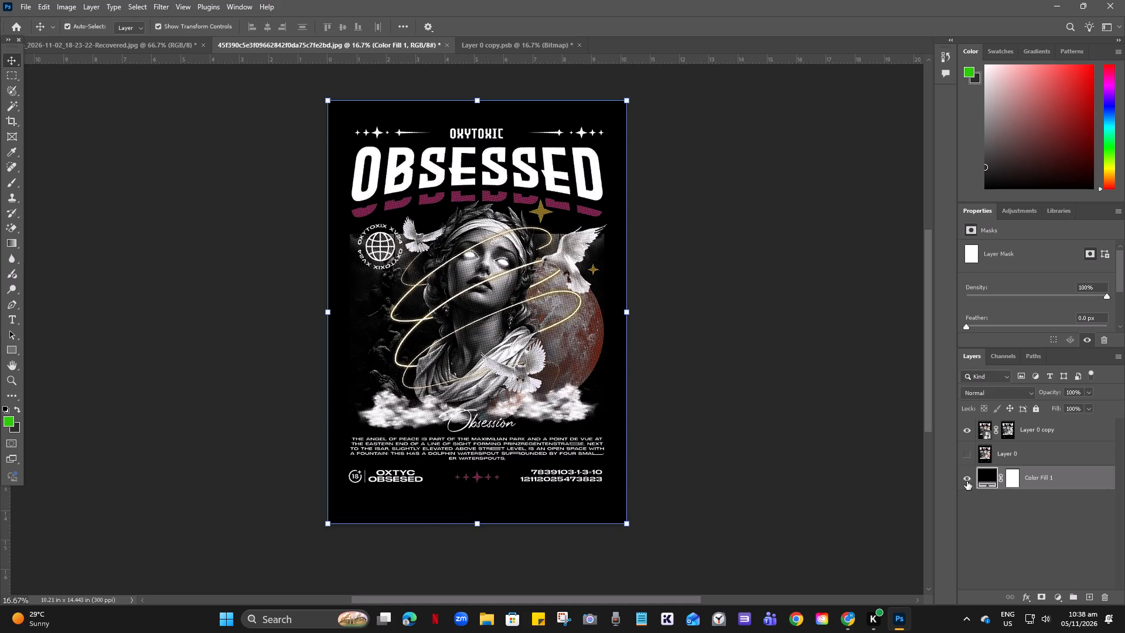
{"action": "left_click", "coordinate": [967, 481]}
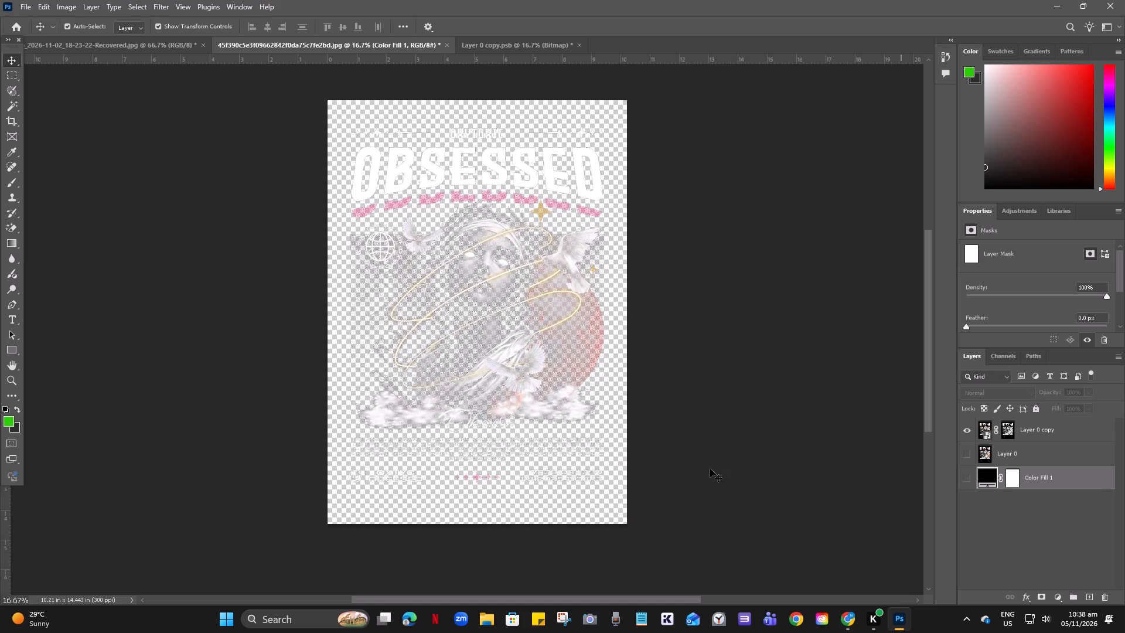
Quick-export the transparent halftone poster as a PNG named blessed1back in the Telegram Desktop folder.
{"action": "left_click", "coordinate": [22, 6]}
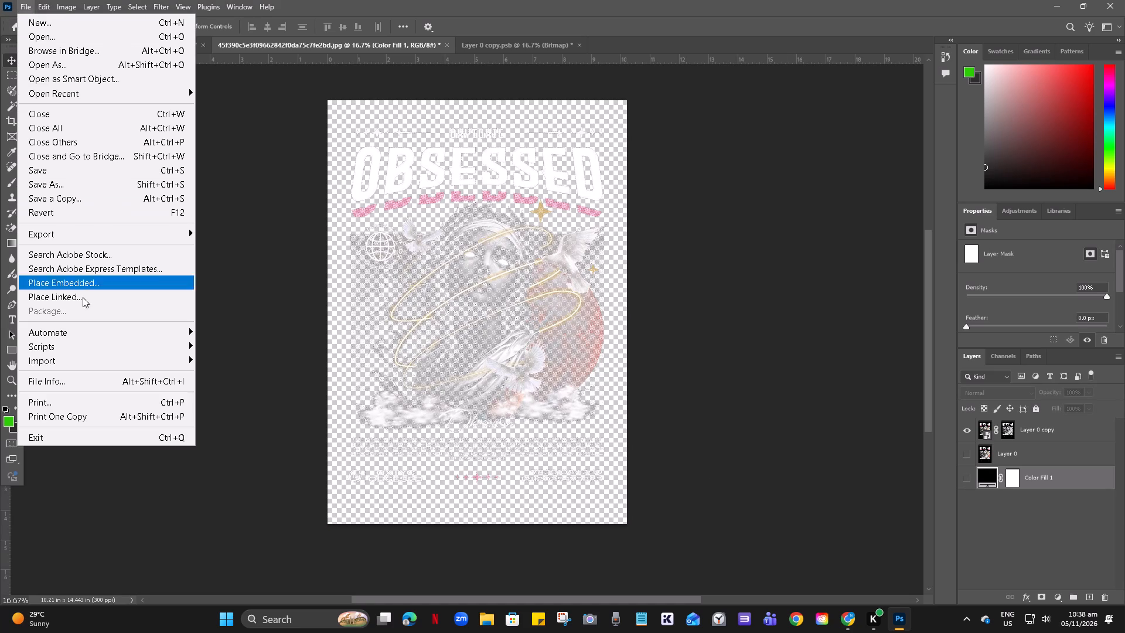
{"action": "left_click", "coordinate": [69, 234]}
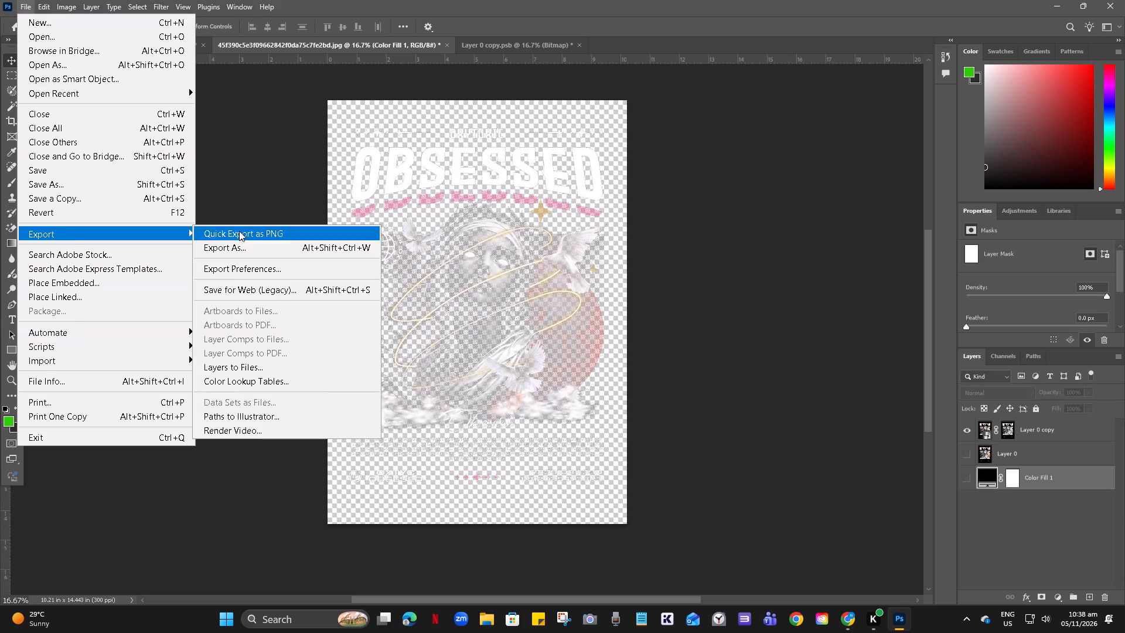
{"action": "left_click", "coordinate": [241, 230]}
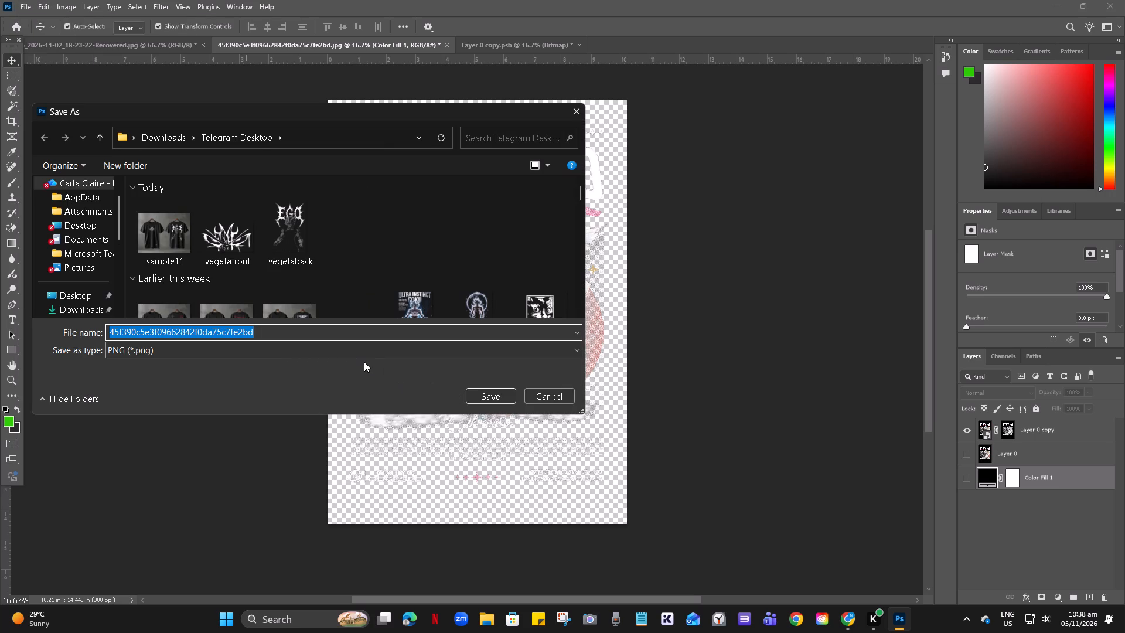
{"action": "key", "text": "BackSpace"}
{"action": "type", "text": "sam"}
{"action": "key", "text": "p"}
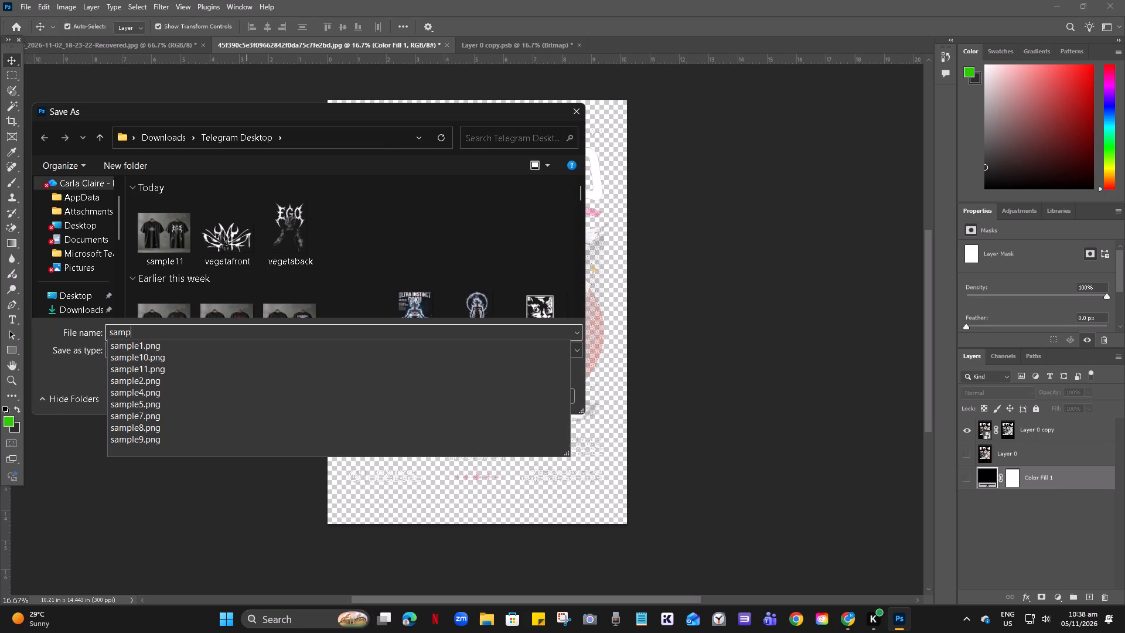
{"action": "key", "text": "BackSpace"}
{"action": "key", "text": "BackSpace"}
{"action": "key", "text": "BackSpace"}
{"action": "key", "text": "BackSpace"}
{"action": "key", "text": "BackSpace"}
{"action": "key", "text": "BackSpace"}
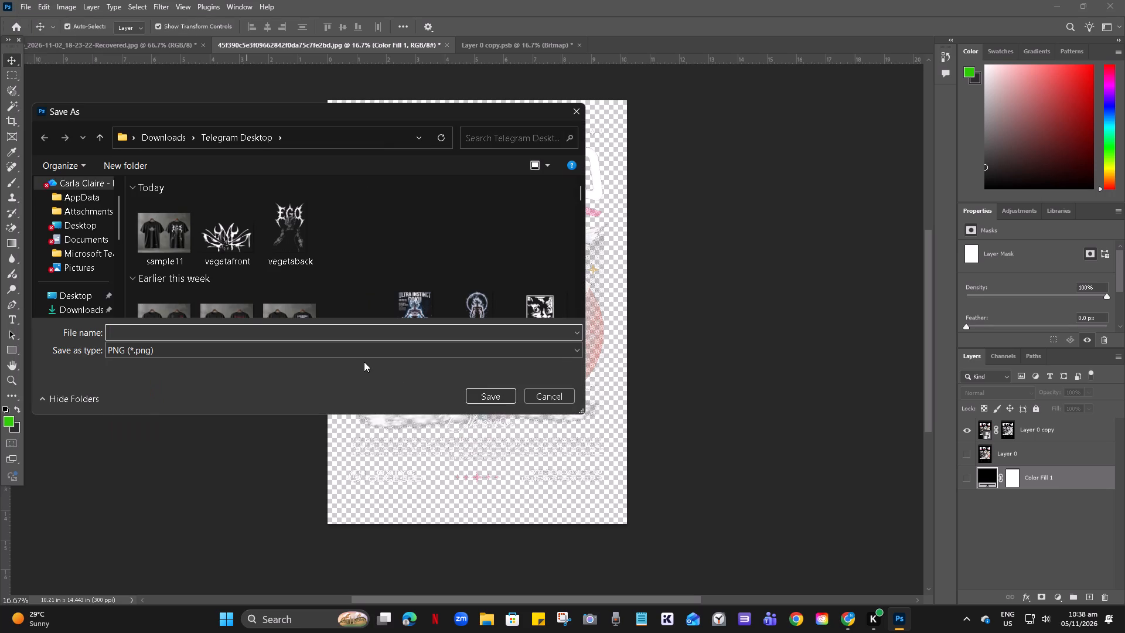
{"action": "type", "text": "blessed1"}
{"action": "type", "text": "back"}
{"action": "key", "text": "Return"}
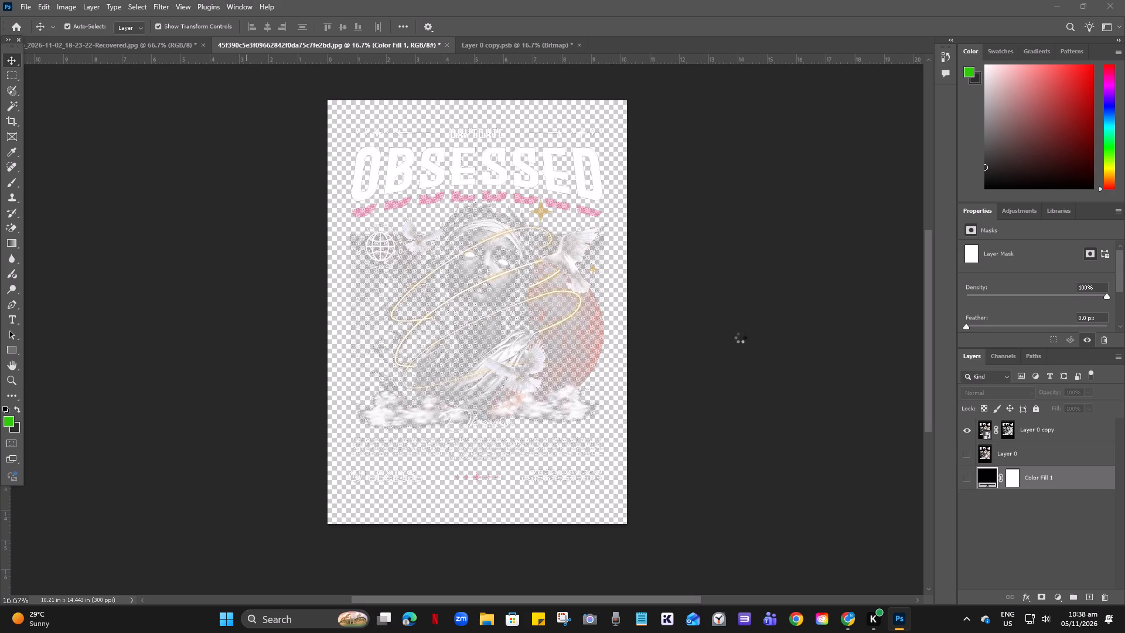
{"action": "left_click", "coordinate": [740, 331]}
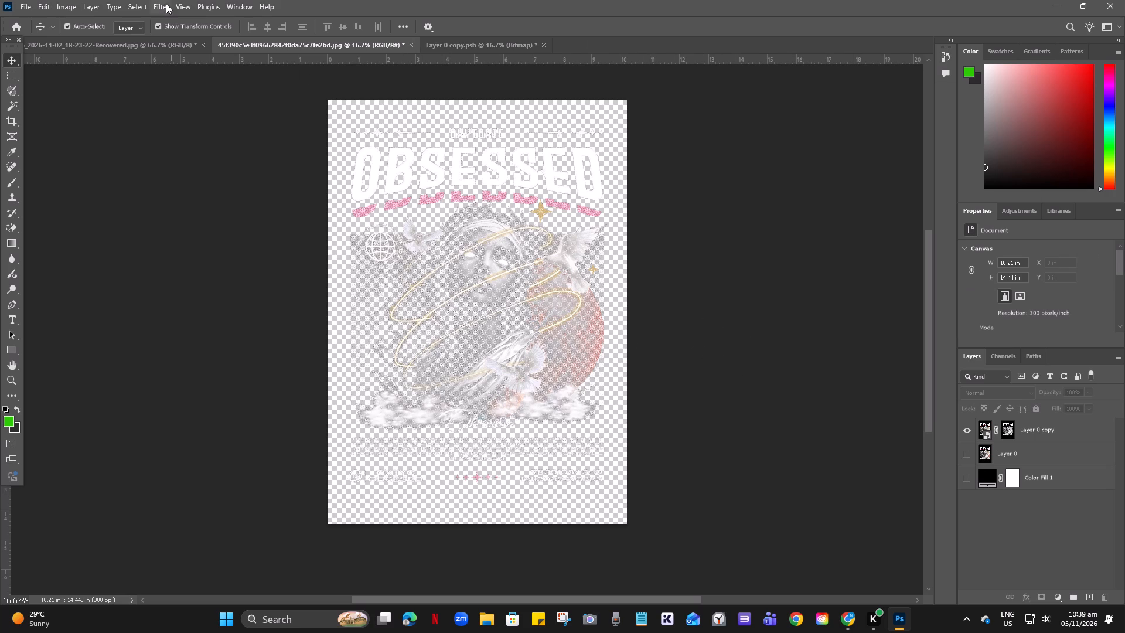
Open the exported blessed1back PNG from the Telegram Desktop folder.
{"action": "left_click", "coordinate": [20, 3]}
{"action": "left_click", "coordinate": [29, 29]}
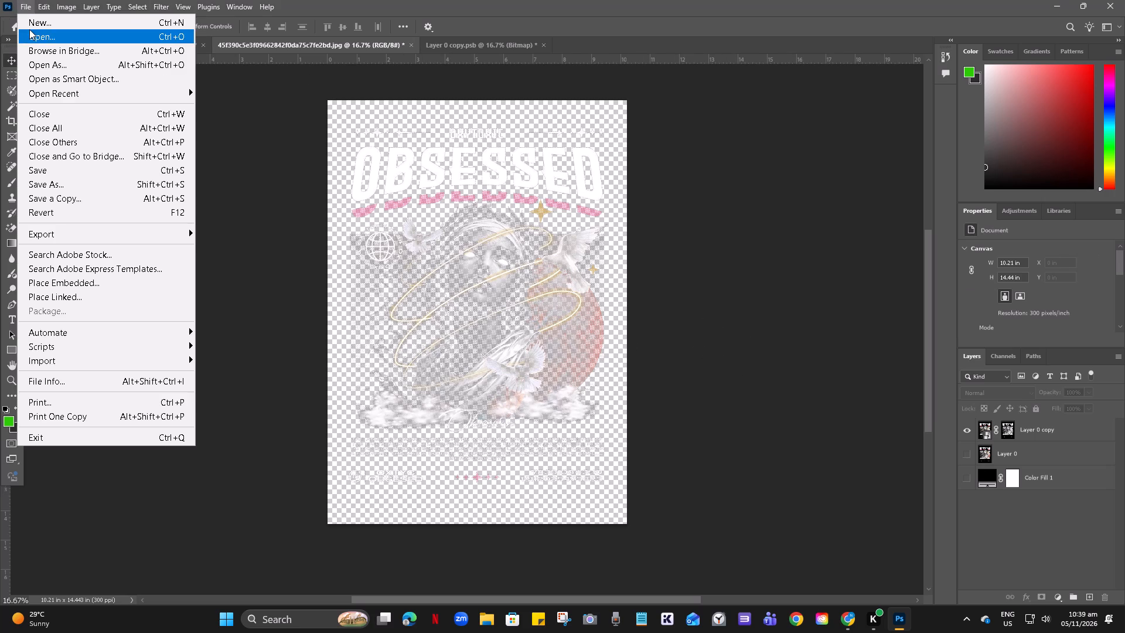
{"action": "double_click", "coordinate": [189, 225]}
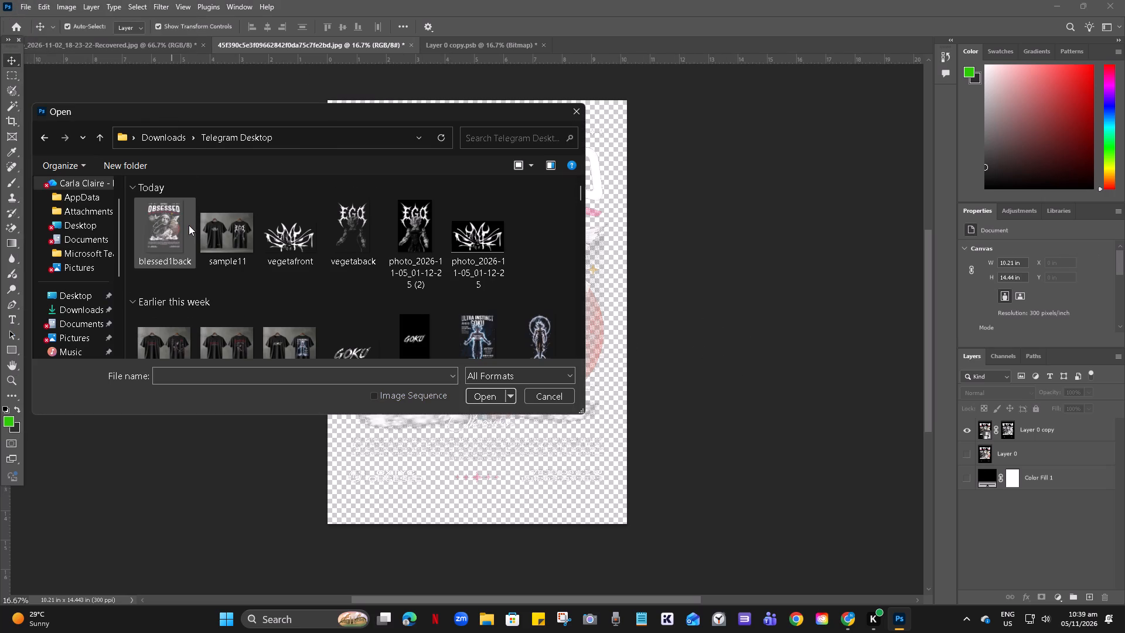
{"action": "left_click", "coordinate": [171, 231]}
{"action": "left_click", "coordinate": [495, 394]}
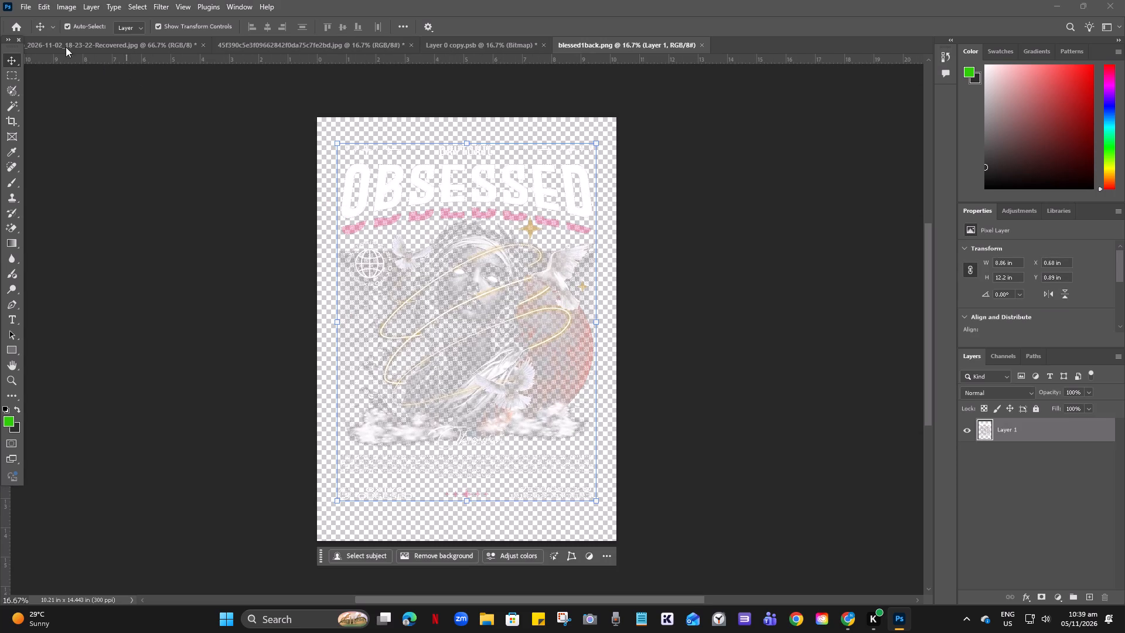
Crop blessed1back.png from the bottom to the OBSESSED title area, about 4.26 in high at full width.
{"action": "left_click", "coordinate": [11, 121]}
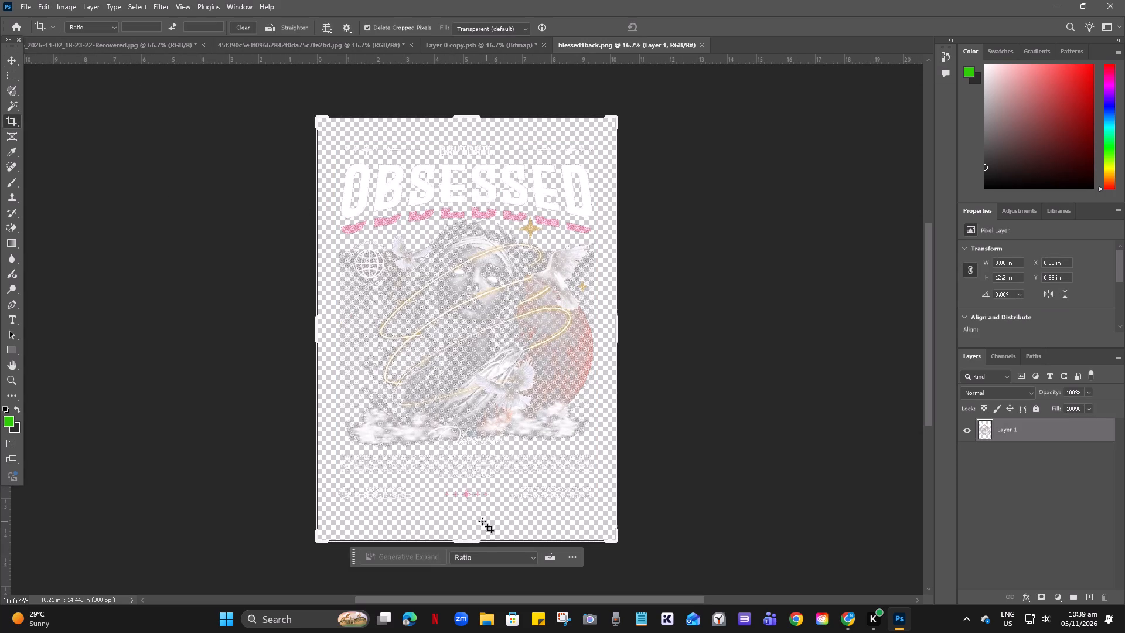
{"action": "left_click_drag", "start_coordinate": [468, 540], "coordinate": [479, 390]}
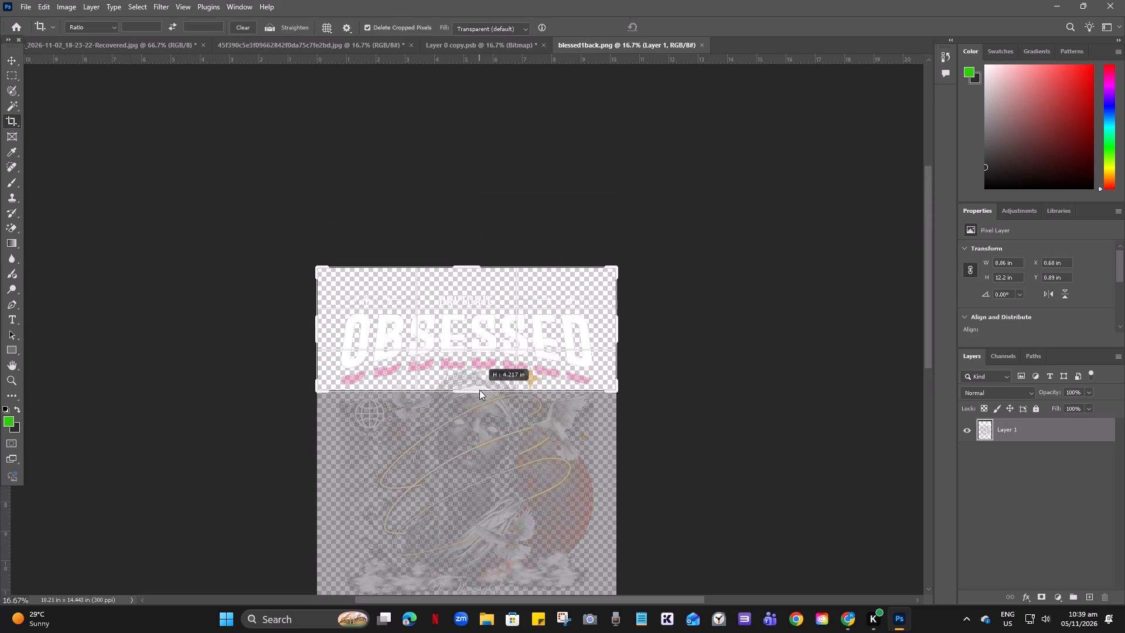
{"action": "left_click_drag", "start_coordinate": [479, 390], "coordinate": [482, 391]}
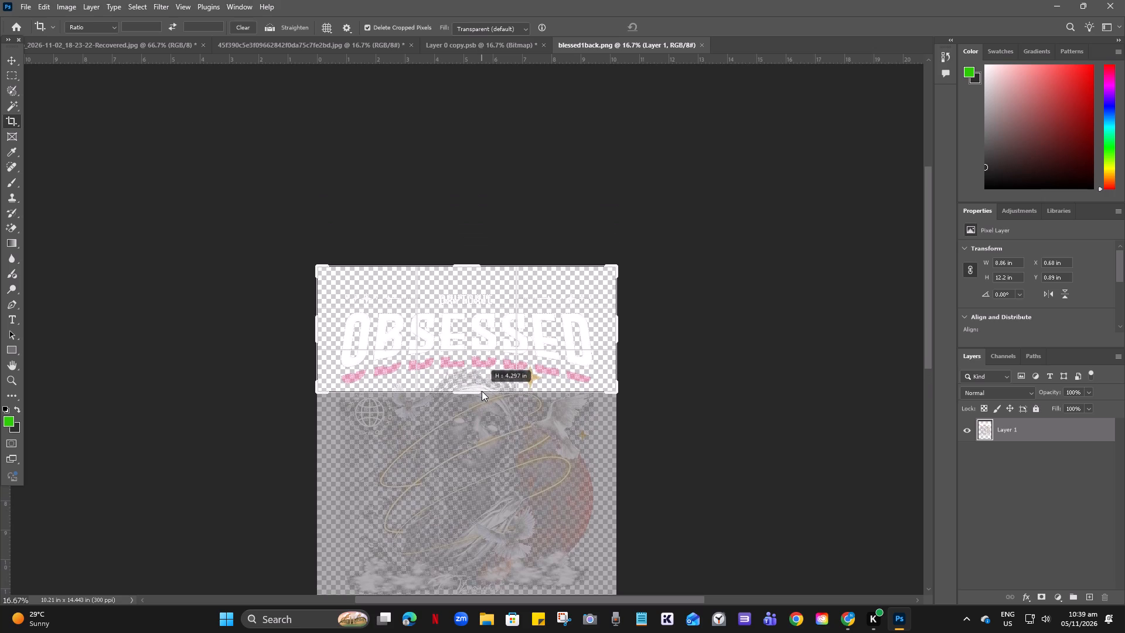
{"action": "left_click_drag", "start_coordinate": [482, 391], "coordinate": [481, 390]}
{"action": "left_click", "coordinate": [609, 413]}
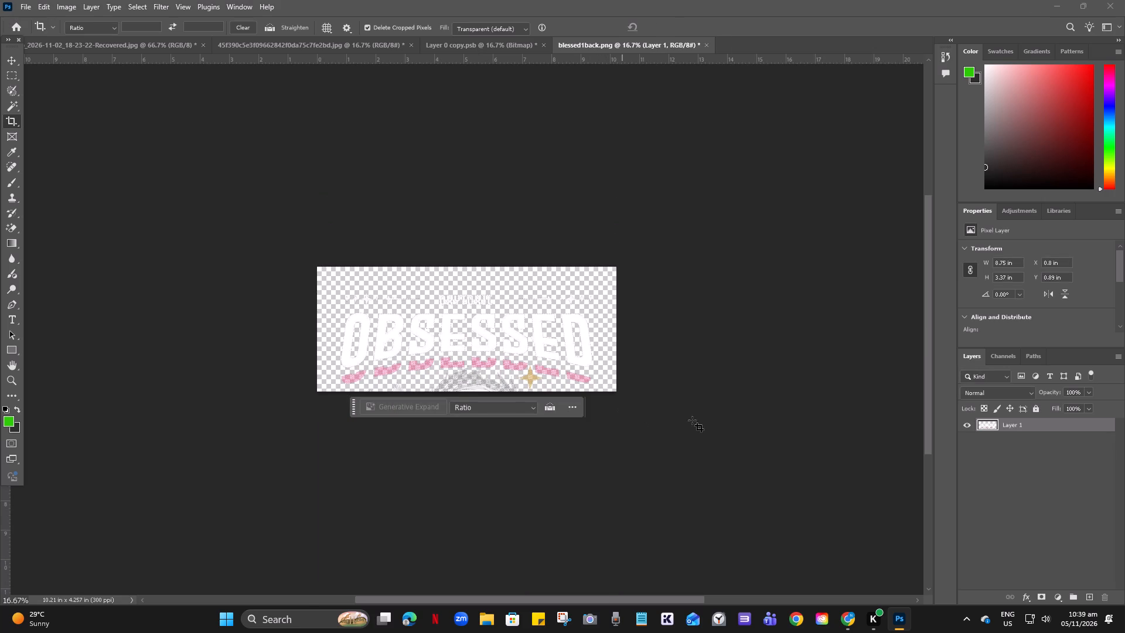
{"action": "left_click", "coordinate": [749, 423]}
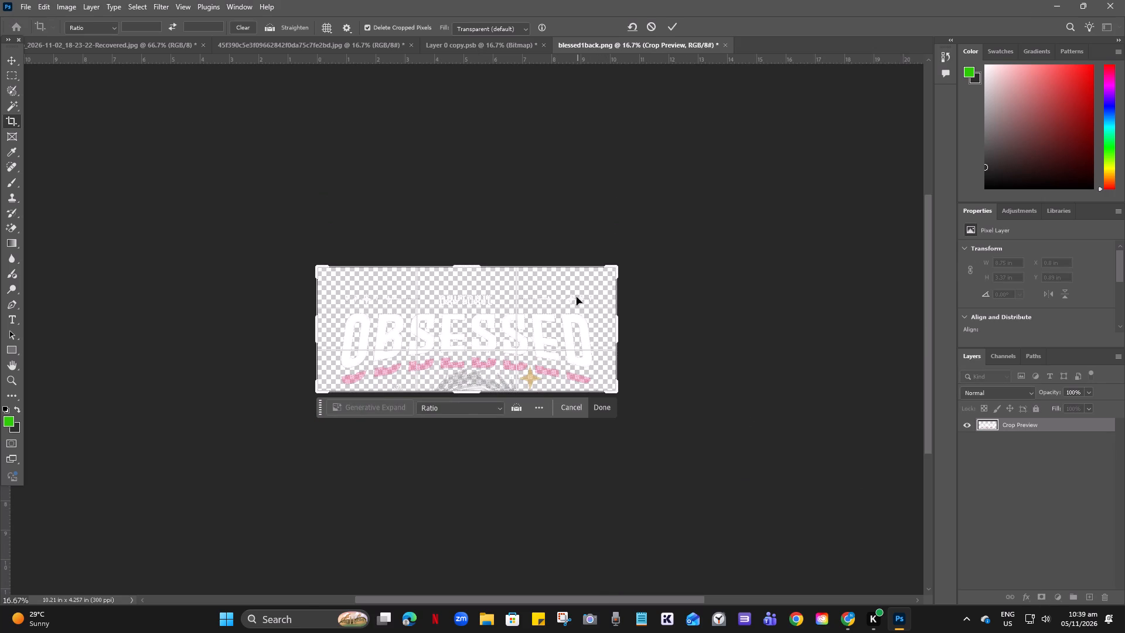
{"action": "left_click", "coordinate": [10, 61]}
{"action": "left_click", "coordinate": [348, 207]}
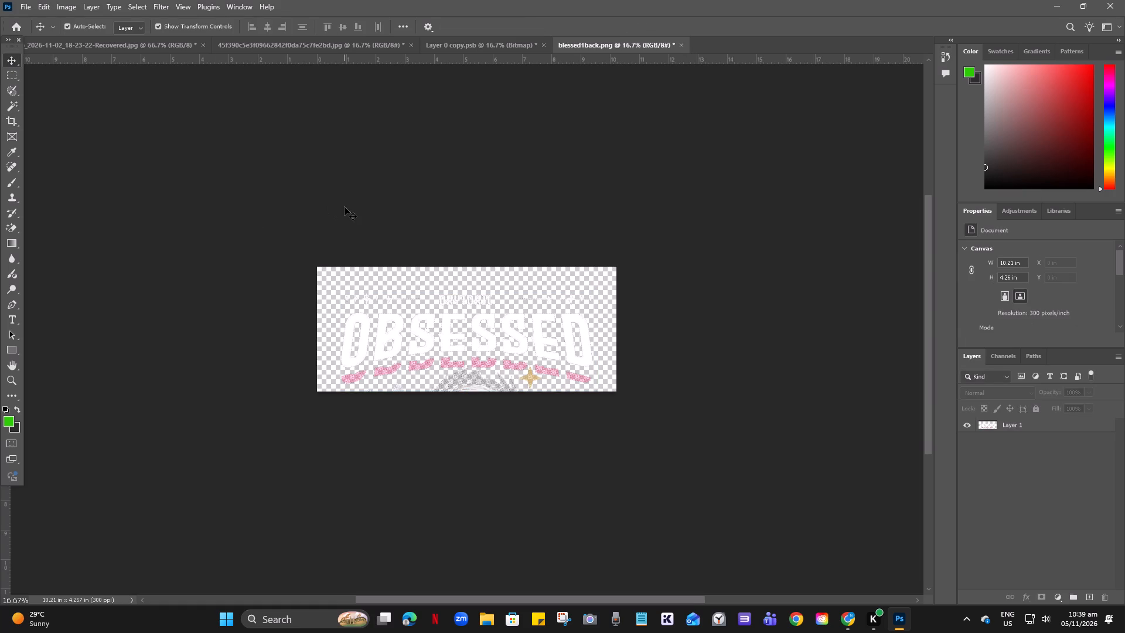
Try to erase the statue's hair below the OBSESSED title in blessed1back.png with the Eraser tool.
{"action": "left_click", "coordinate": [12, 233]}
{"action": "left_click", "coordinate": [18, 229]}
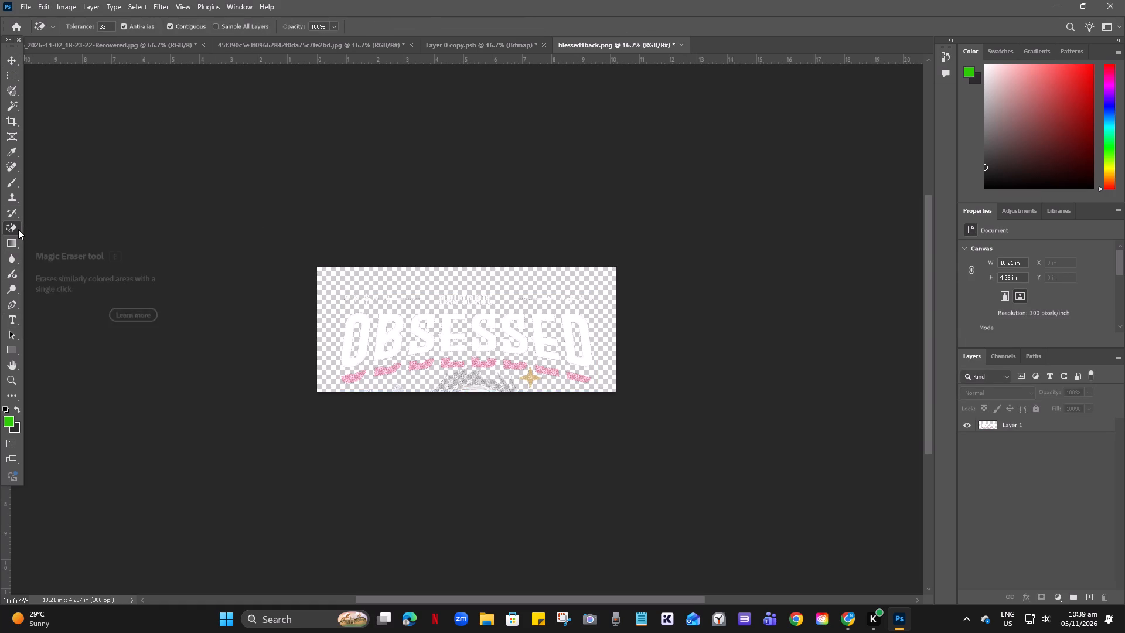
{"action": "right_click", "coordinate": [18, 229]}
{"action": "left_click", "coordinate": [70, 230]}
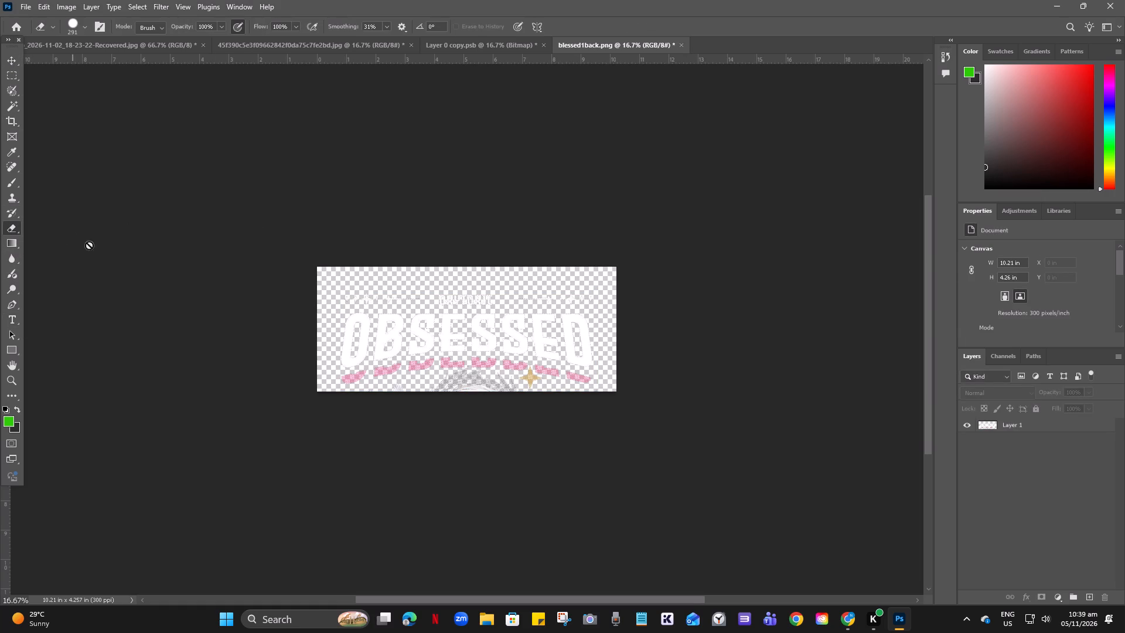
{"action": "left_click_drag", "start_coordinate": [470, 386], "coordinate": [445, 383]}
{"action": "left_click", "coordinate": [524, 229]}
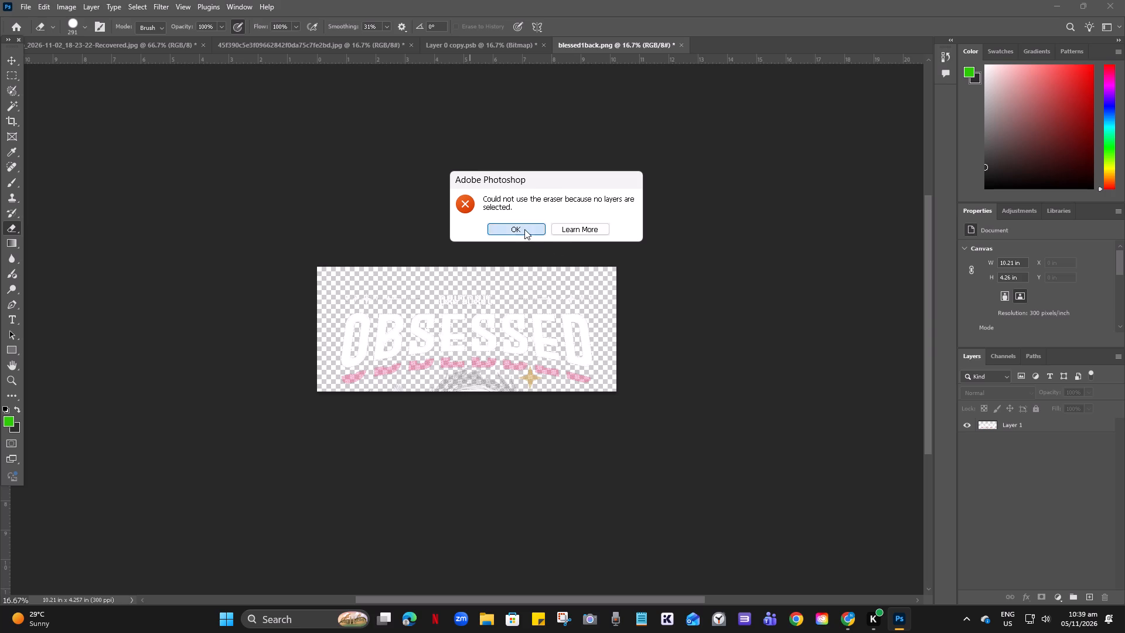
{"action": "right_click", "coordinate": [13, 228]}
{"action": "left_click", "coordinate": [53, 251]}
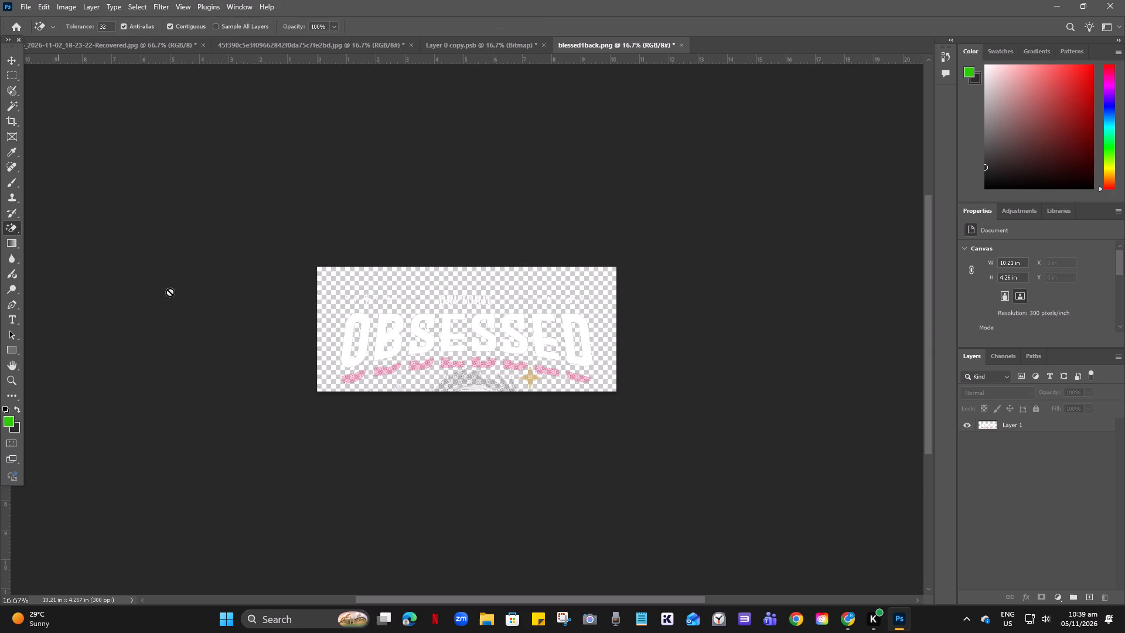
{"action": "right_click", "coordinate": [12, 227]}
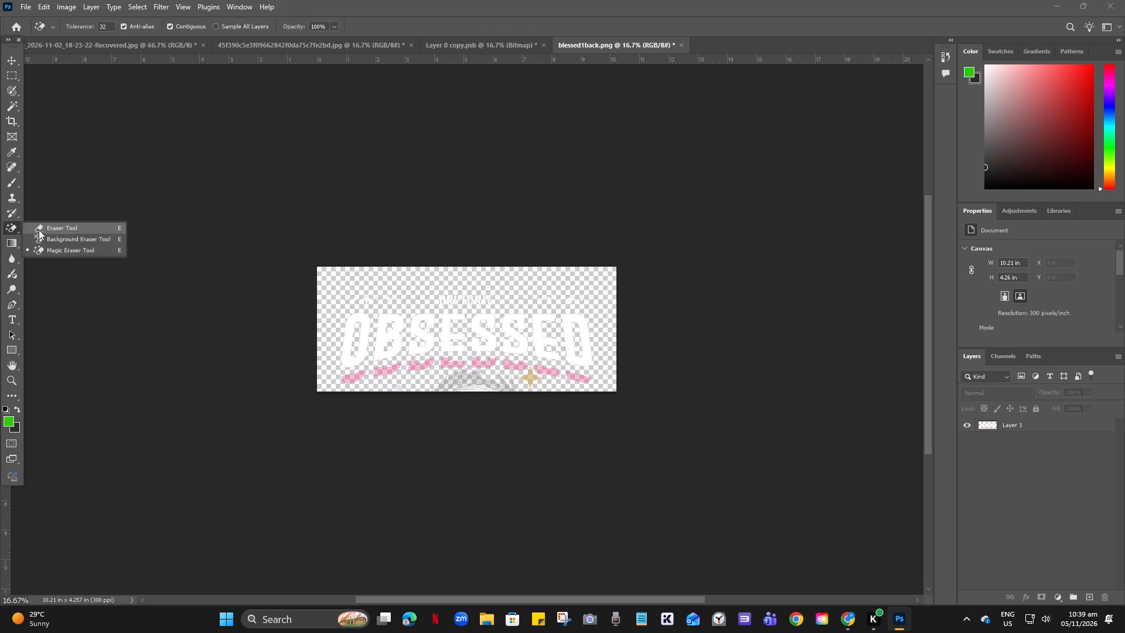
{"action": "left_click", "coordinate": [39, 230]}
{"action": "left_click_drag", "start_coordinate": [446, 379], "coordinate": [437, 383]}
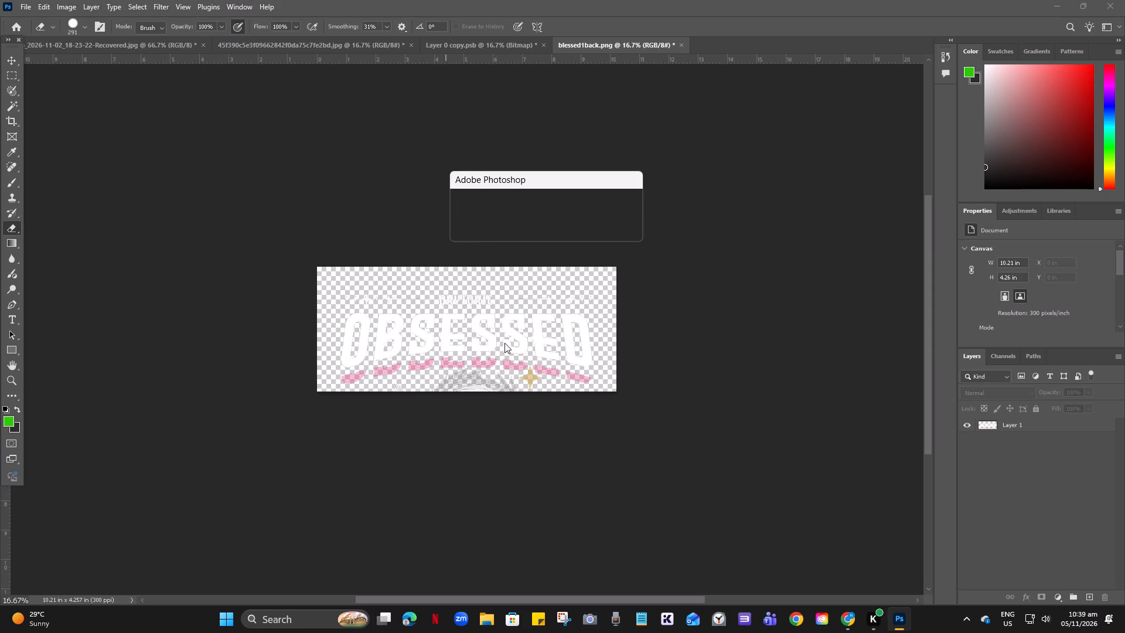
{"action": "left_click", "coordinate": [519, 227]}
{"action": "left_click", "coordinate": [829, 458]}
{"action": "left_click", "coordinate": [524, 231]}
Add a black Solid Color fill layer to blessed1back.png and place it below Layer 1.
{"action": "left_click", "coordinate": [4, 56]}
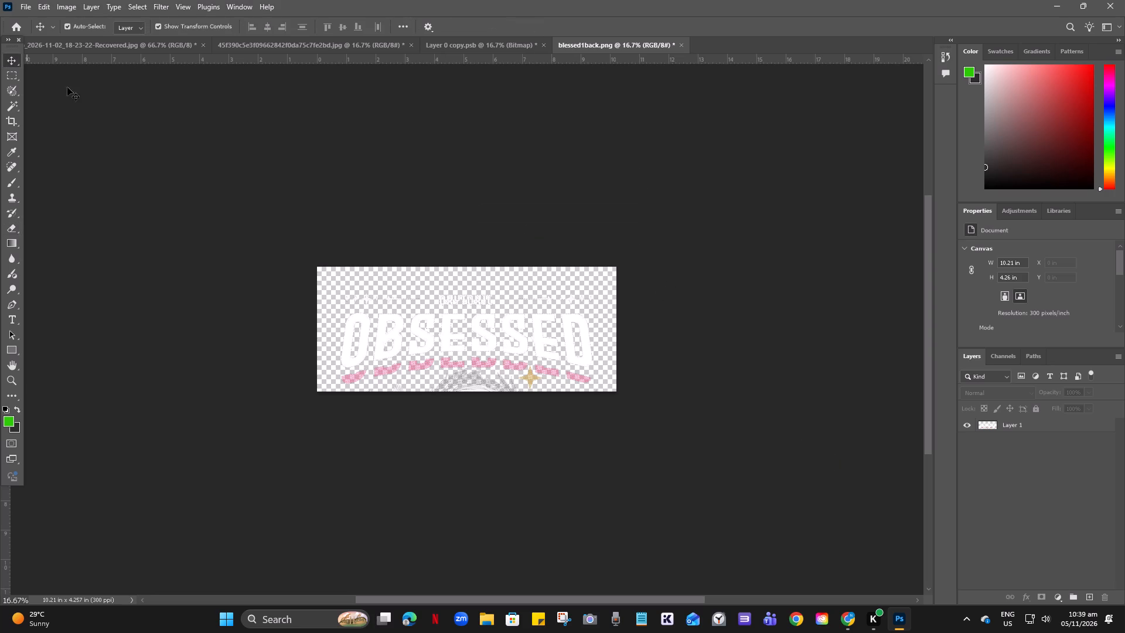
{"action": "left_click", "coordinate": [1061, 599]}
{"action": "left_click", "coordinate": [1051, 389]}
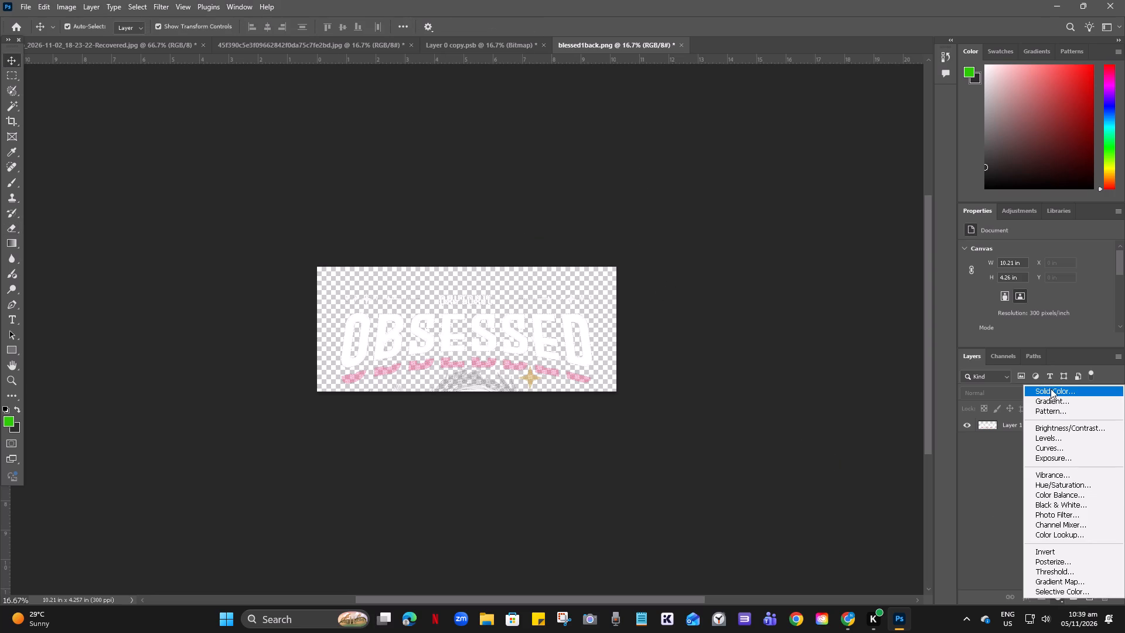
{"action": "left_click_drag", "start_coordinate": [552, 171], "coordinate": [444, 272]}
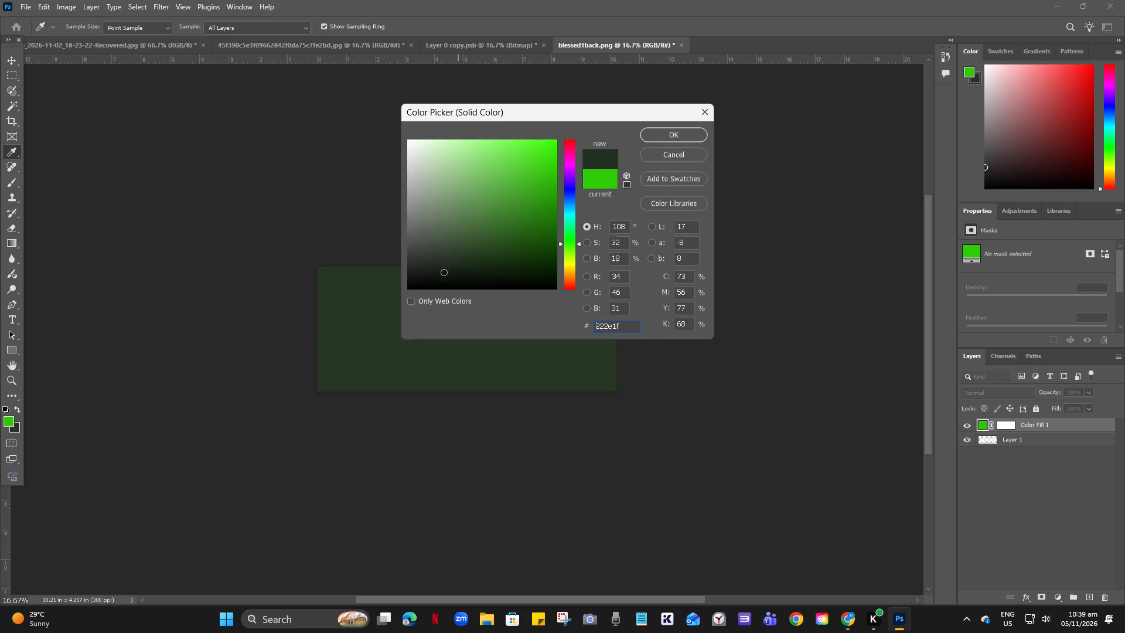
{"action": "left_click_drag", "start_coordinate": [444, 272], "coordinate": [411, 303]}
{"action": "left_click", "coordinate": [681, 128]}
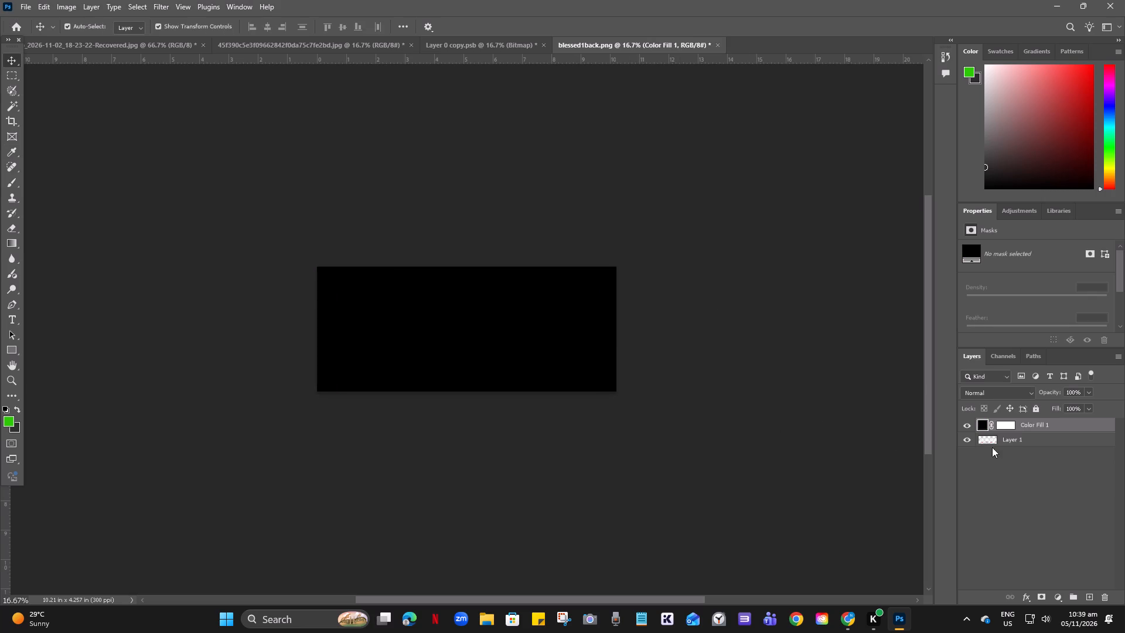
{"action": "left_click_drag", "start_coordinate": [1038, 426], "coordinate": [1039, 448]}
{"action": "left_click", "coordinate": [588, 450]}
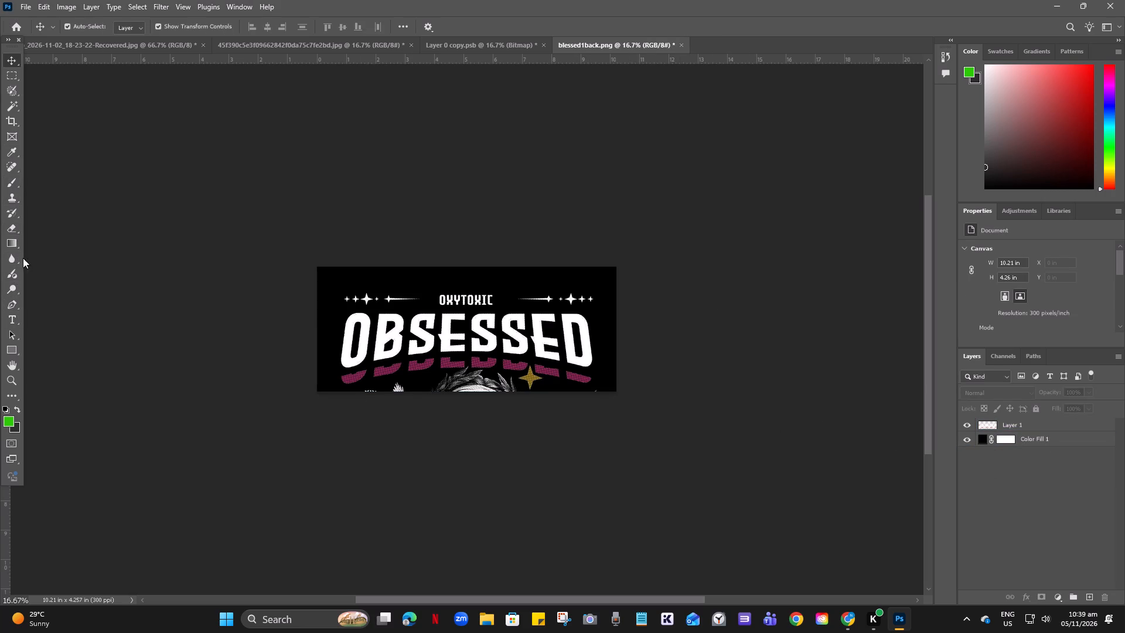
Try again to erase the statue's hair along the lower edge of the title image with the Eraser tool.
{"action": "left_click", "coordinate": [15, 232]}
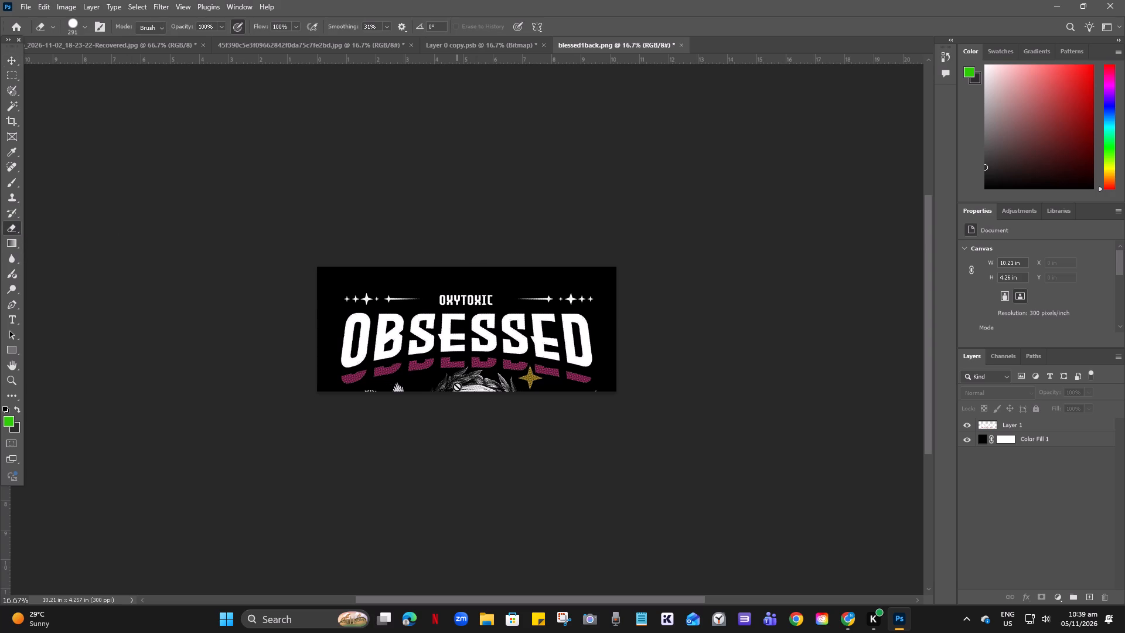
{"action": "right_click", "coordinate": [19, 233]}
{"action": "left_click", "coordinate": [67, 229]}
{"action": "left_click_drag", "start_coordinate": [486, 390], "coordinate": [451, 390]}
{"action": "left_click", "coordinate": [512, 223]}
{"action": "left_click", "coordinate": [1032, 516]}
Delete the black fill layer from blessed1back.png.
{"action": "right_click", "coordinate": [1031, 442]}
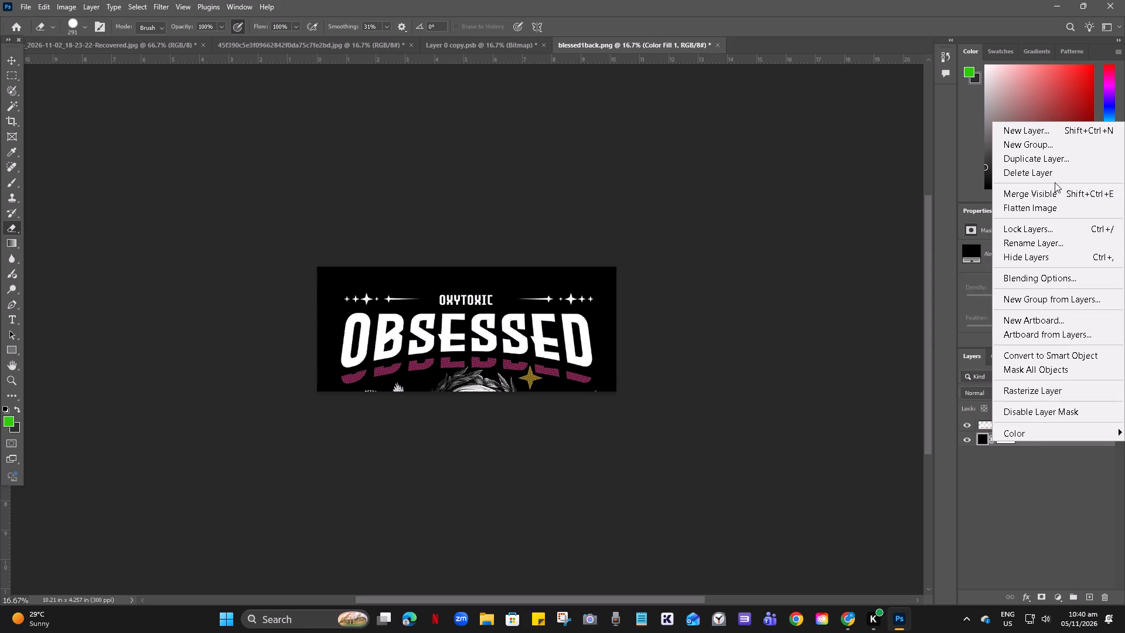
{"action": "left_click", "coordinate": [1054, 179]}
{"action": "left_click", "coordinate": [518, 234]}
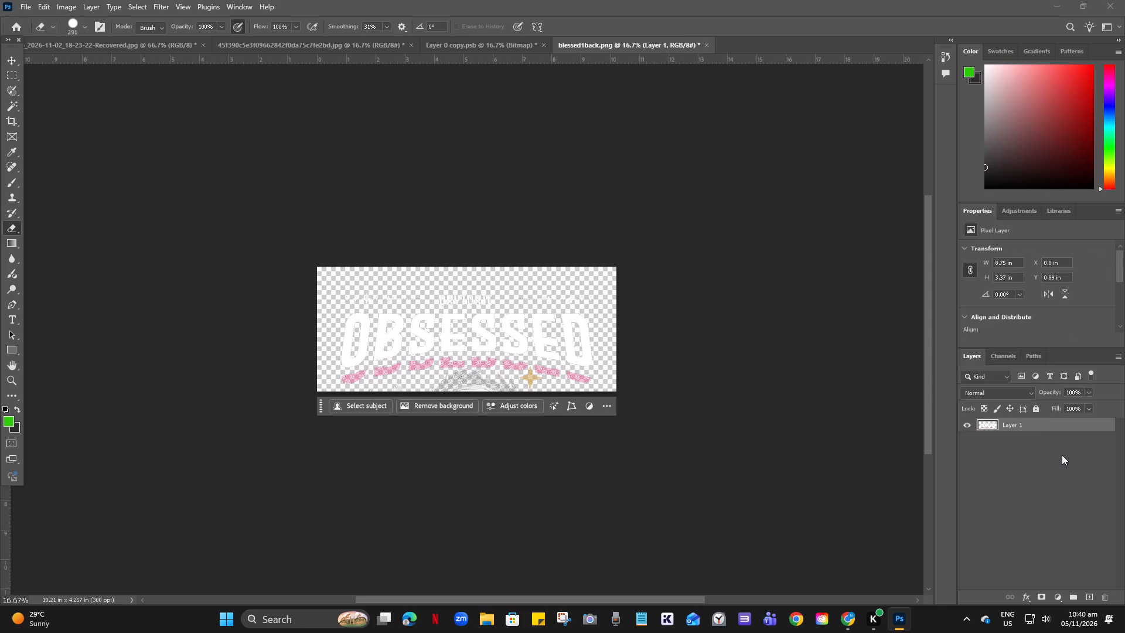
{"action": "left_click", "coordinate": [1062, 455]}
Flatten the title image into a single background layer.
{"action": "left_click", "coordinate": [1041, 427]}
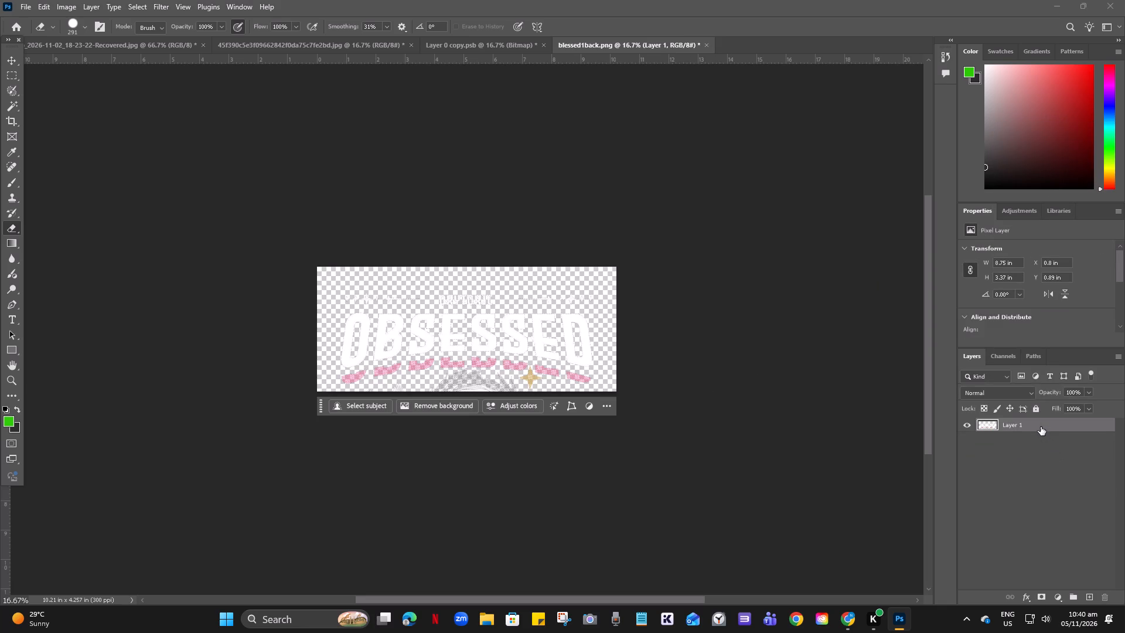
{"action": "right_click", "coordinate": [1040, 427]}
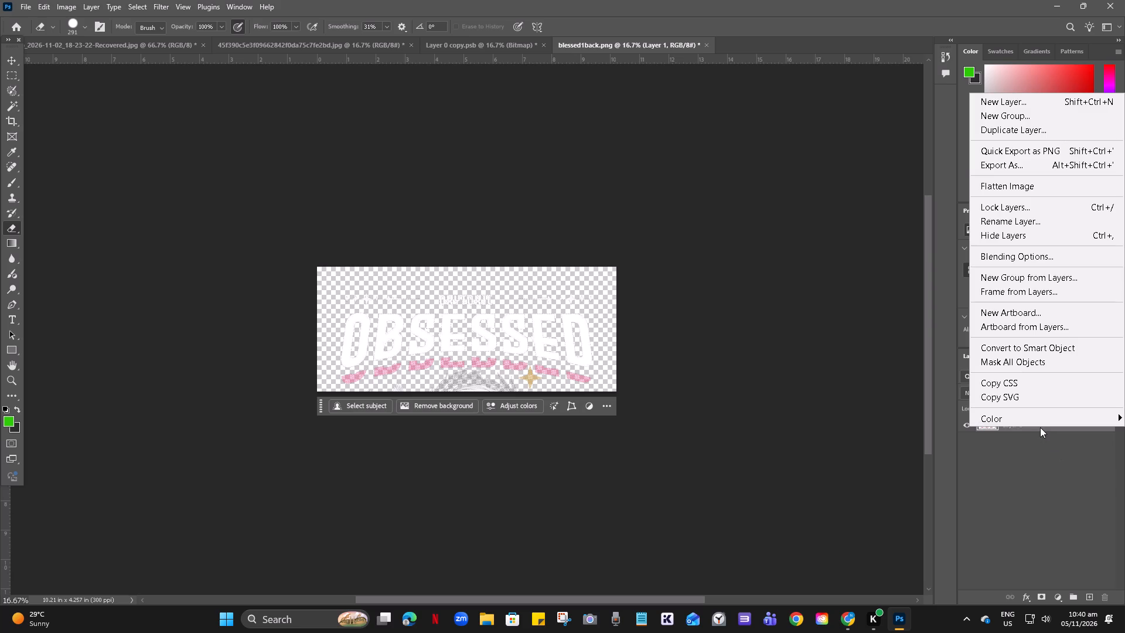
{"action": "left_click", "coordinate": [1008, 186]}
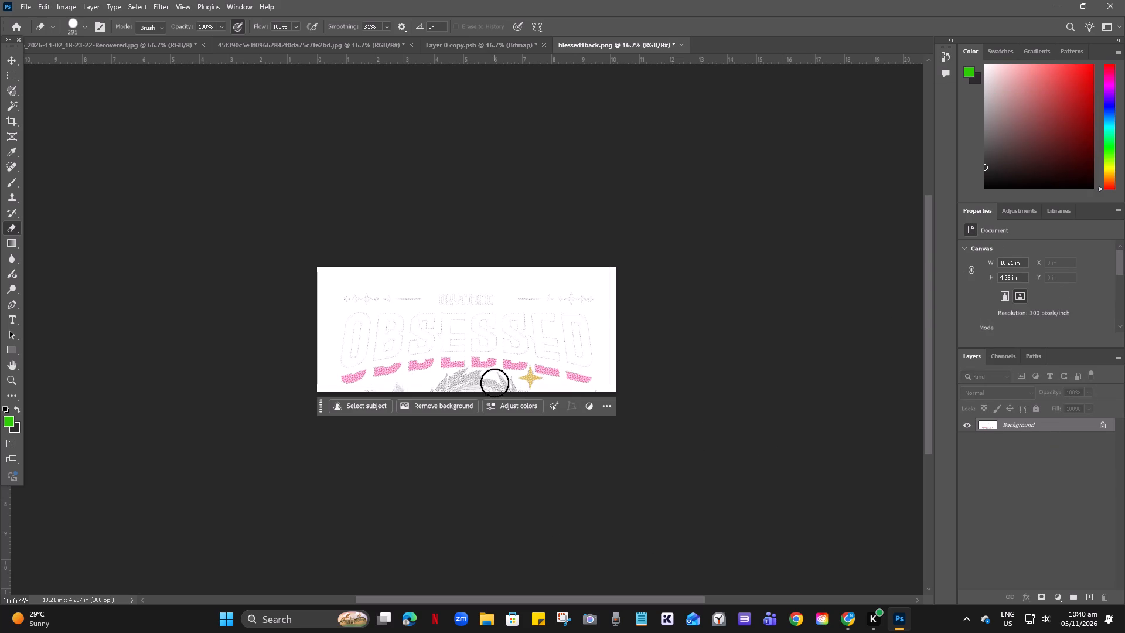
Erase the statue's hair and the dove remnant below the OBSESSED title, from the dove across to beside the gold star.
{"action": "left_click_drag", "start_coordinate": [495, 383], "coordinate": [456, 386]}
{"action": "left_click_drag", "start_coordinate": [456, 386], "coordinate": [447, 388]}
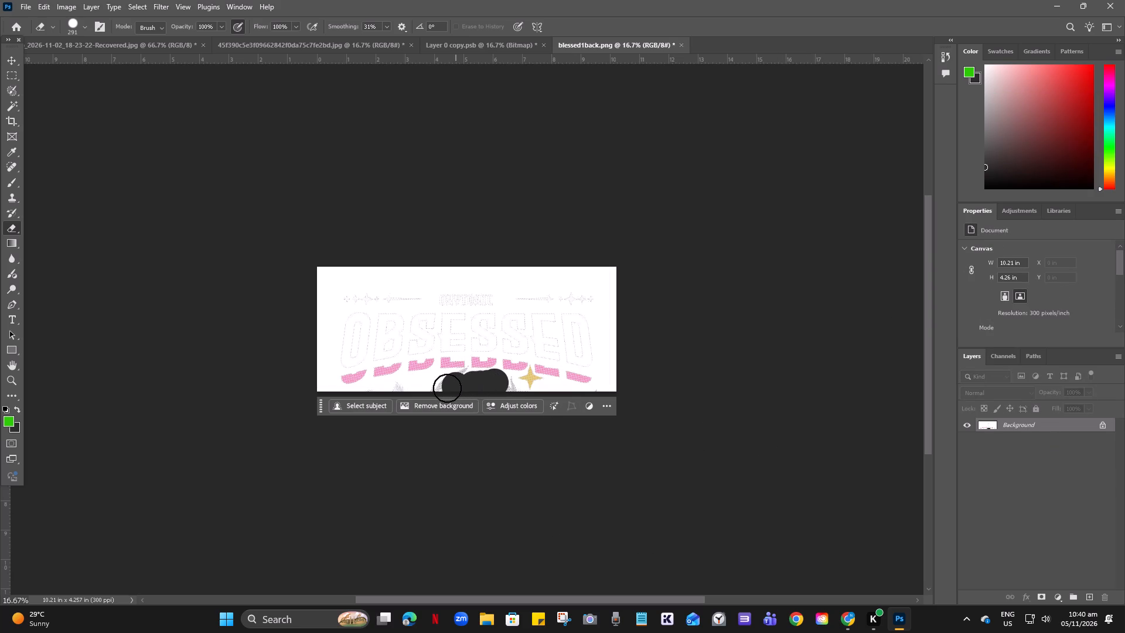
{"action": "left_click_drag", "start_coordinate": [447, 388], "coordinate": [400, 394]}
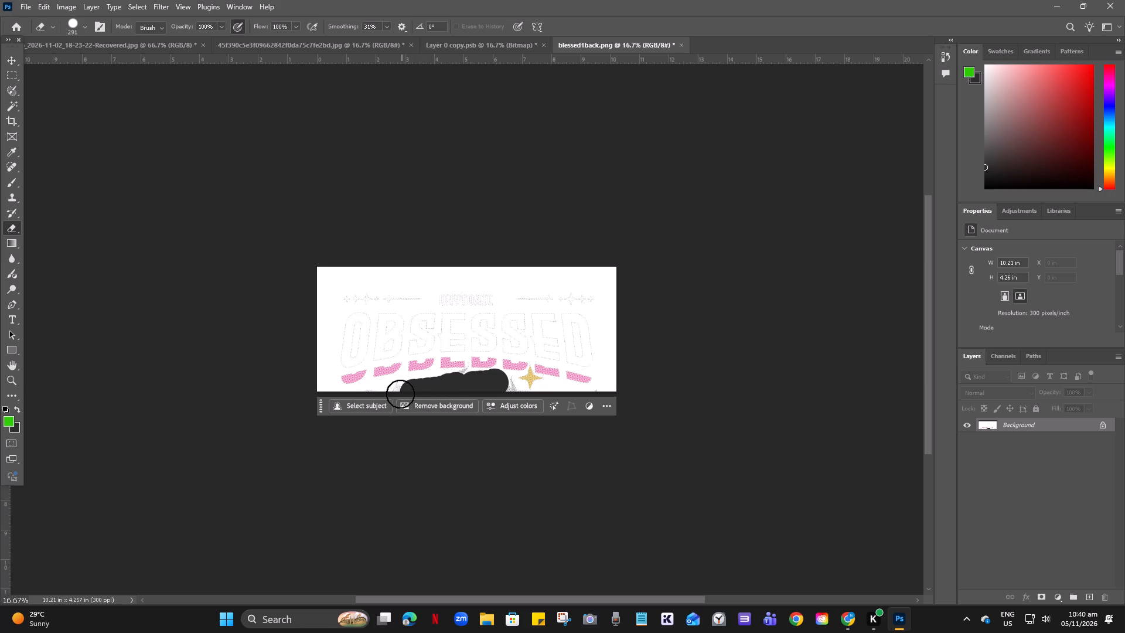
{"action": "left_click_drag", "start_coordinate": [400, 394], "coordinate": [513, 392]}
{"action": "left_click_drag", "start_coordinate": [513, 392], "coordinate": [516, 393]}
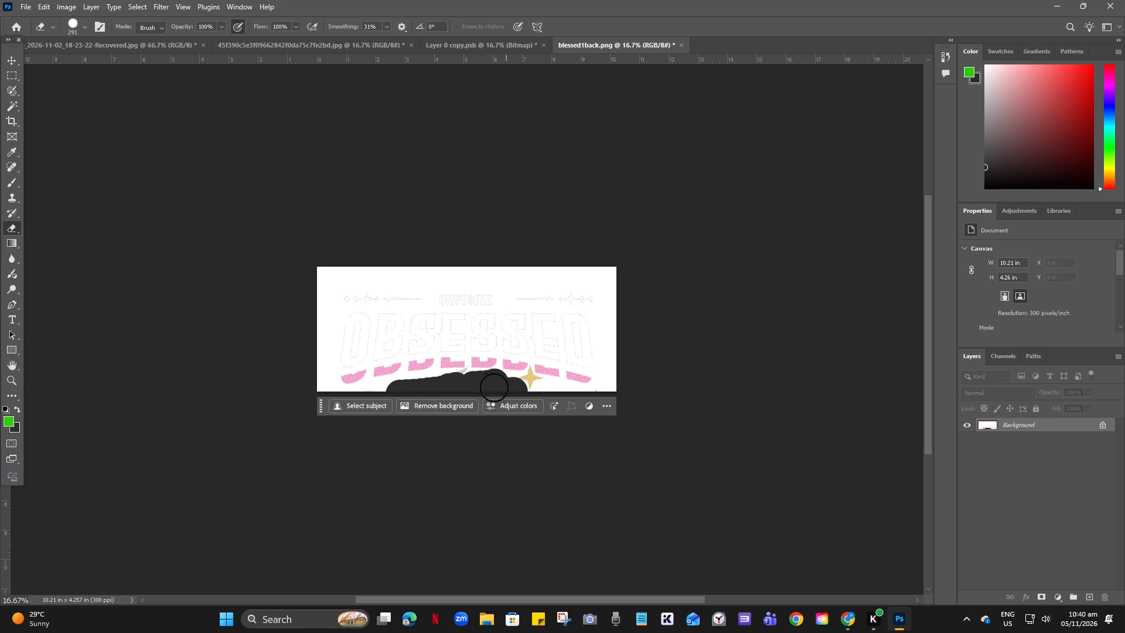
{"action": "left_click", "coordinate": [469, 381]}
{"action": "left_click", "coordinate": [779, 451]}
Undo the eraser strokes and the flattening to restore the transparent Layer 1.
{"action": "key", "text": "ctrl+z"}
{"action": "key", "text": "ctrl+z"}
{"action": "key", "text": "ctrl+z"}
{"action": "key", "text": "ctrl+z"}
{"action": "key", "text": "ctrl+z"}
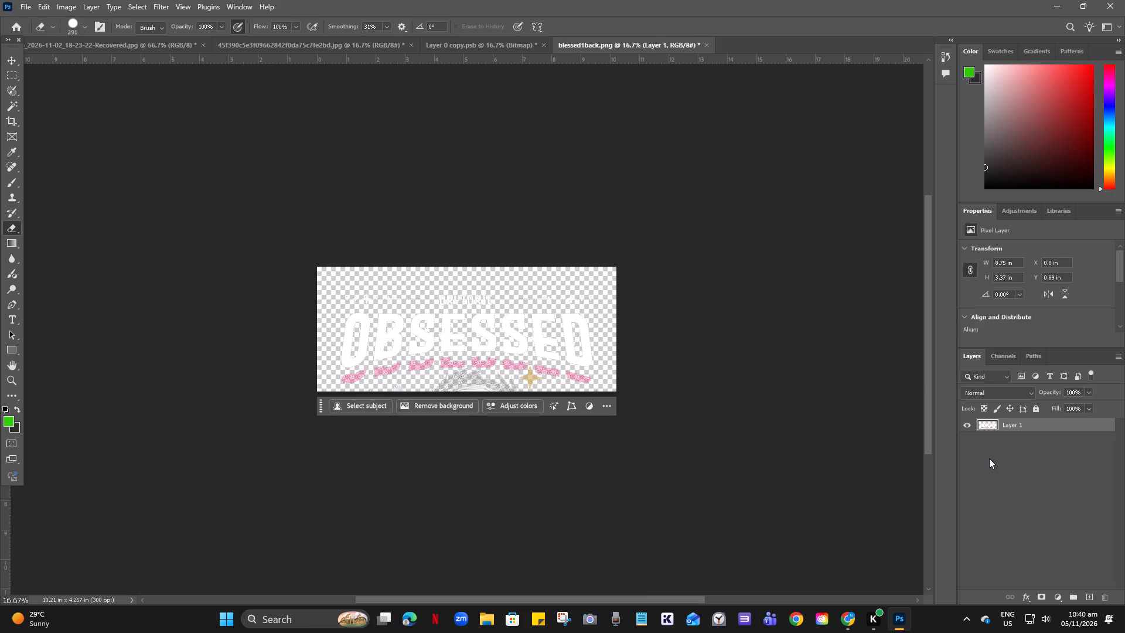
Create a 2624 × 1010 px frame from Layer 1.
{"action": "right_click", "coordinate": [1017, 424]}
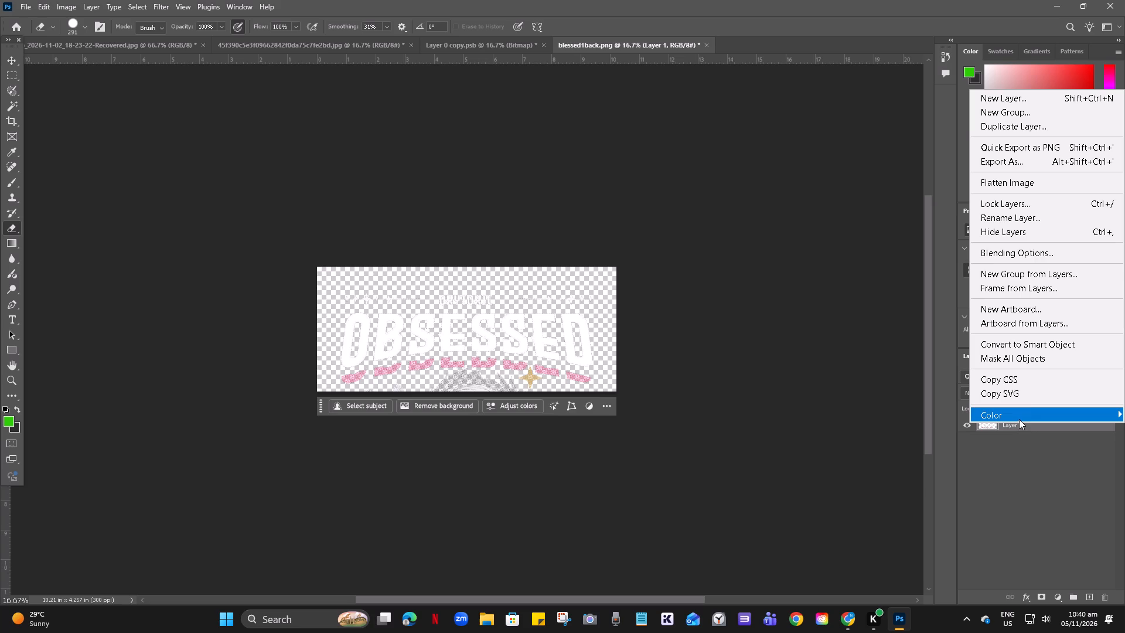
{"action": "left_click", "coordinate": [1022, 286]}
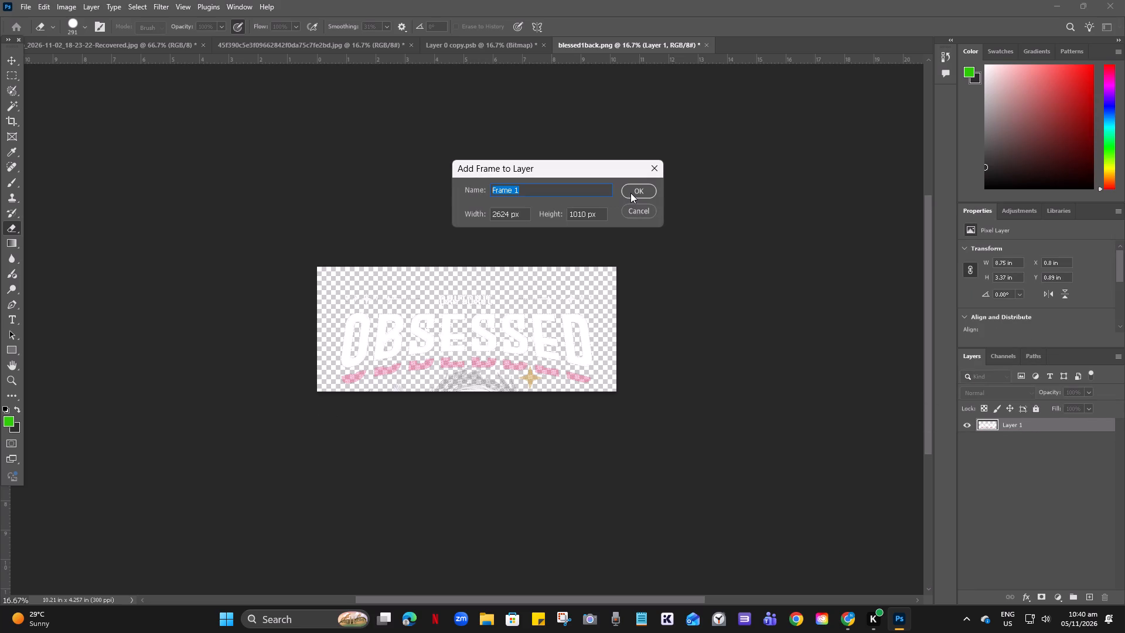
{"action": "left_click", "coordinate": [630, 192]}
{"action": "left_click", "coordinate": [819, 382]}
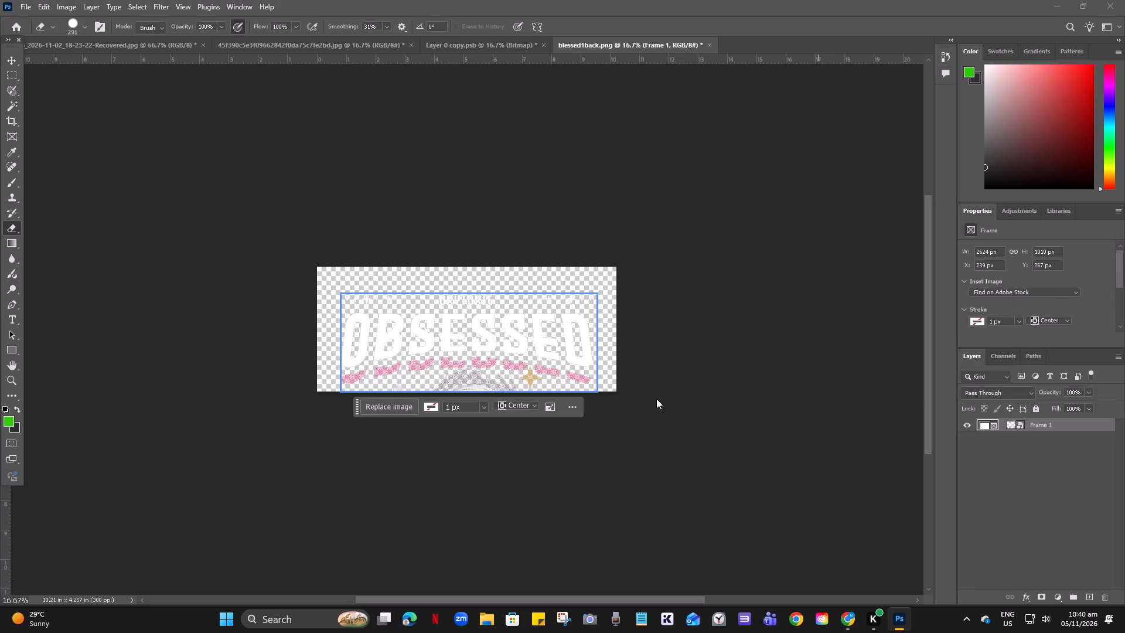
{"action": "left_click", "coordinate": [551, 237]}
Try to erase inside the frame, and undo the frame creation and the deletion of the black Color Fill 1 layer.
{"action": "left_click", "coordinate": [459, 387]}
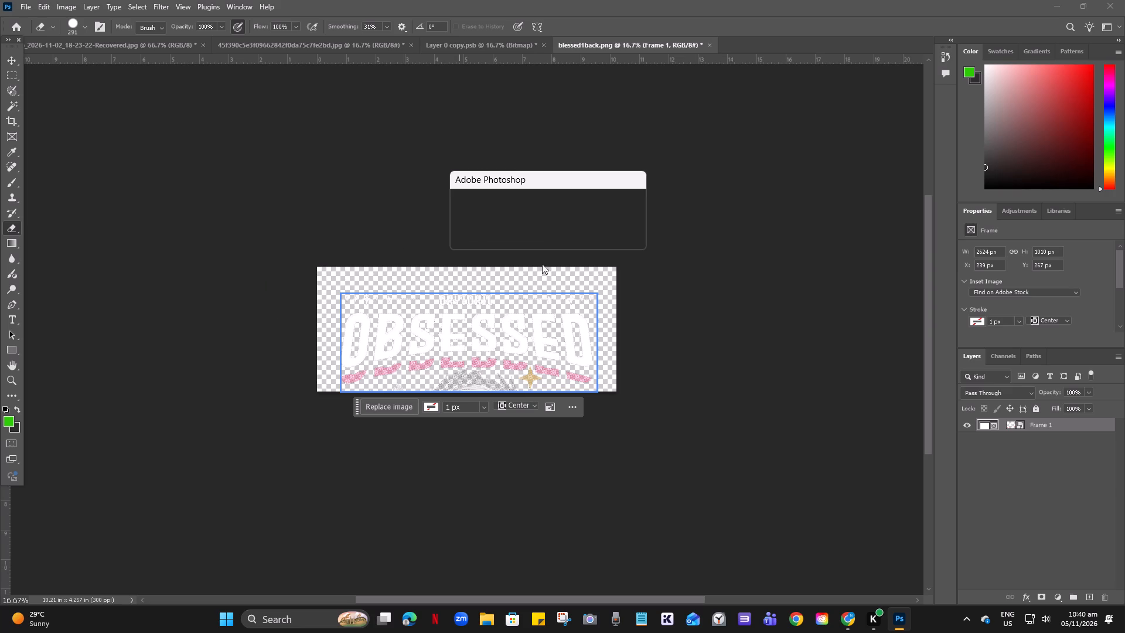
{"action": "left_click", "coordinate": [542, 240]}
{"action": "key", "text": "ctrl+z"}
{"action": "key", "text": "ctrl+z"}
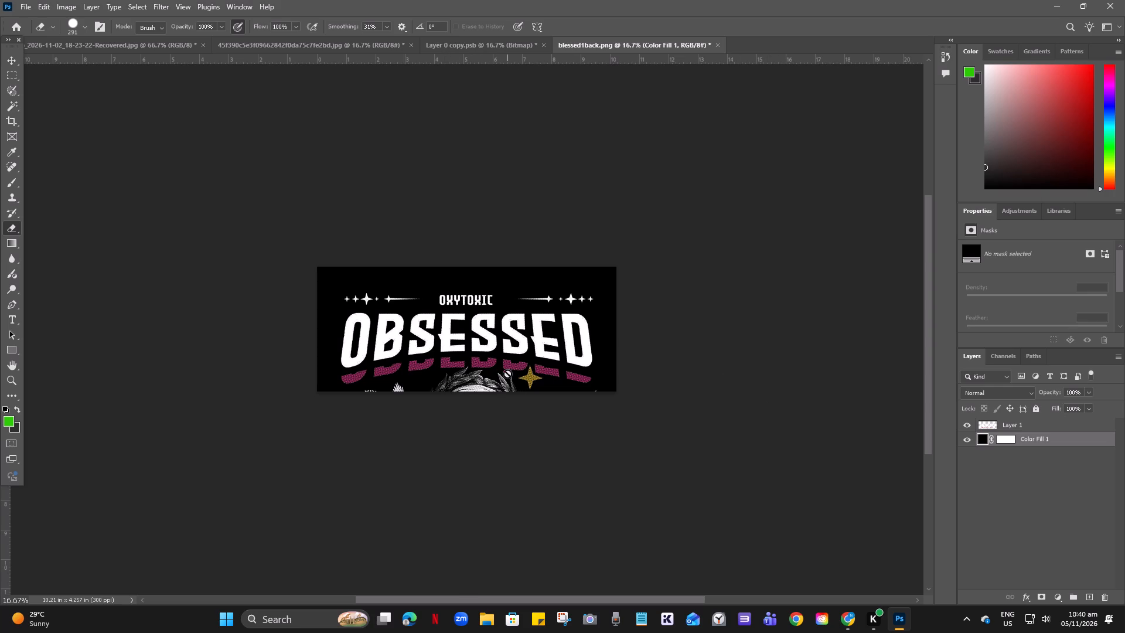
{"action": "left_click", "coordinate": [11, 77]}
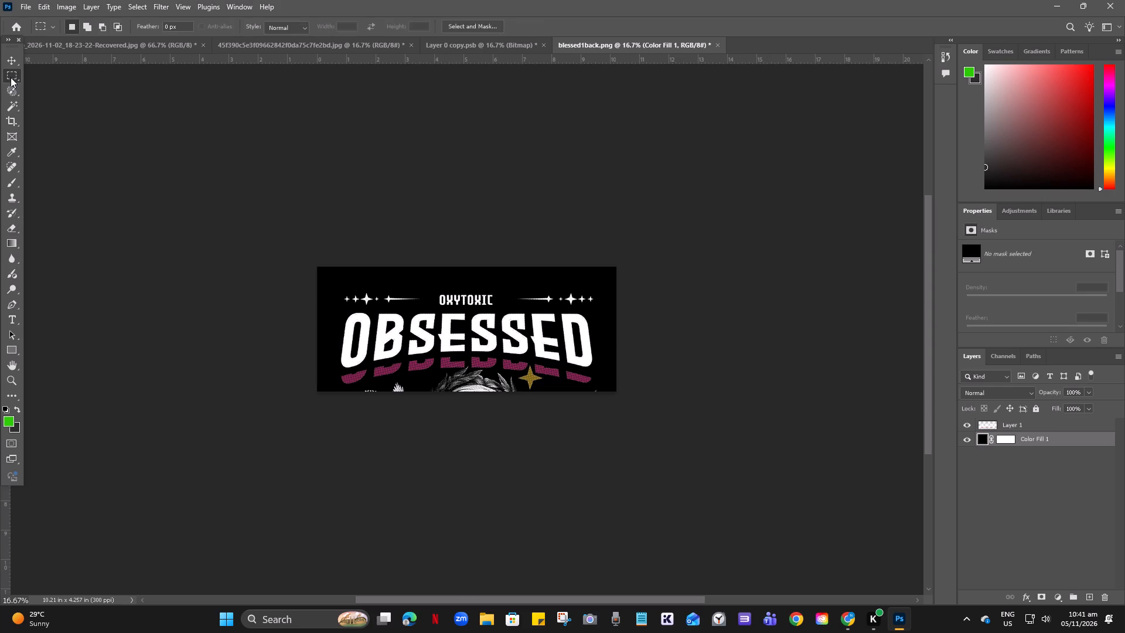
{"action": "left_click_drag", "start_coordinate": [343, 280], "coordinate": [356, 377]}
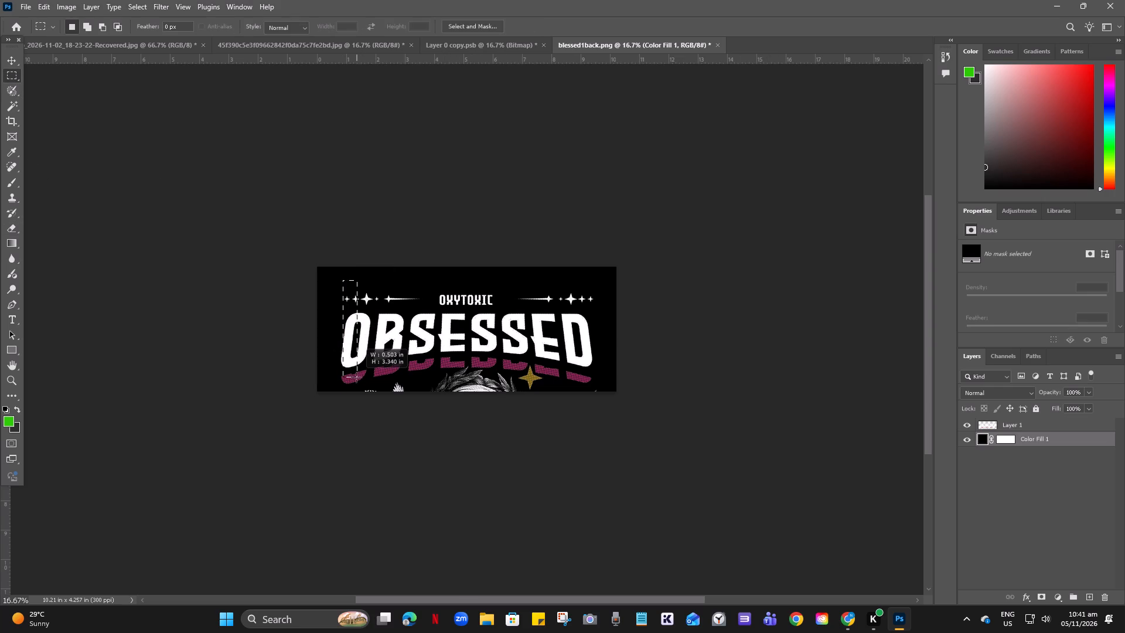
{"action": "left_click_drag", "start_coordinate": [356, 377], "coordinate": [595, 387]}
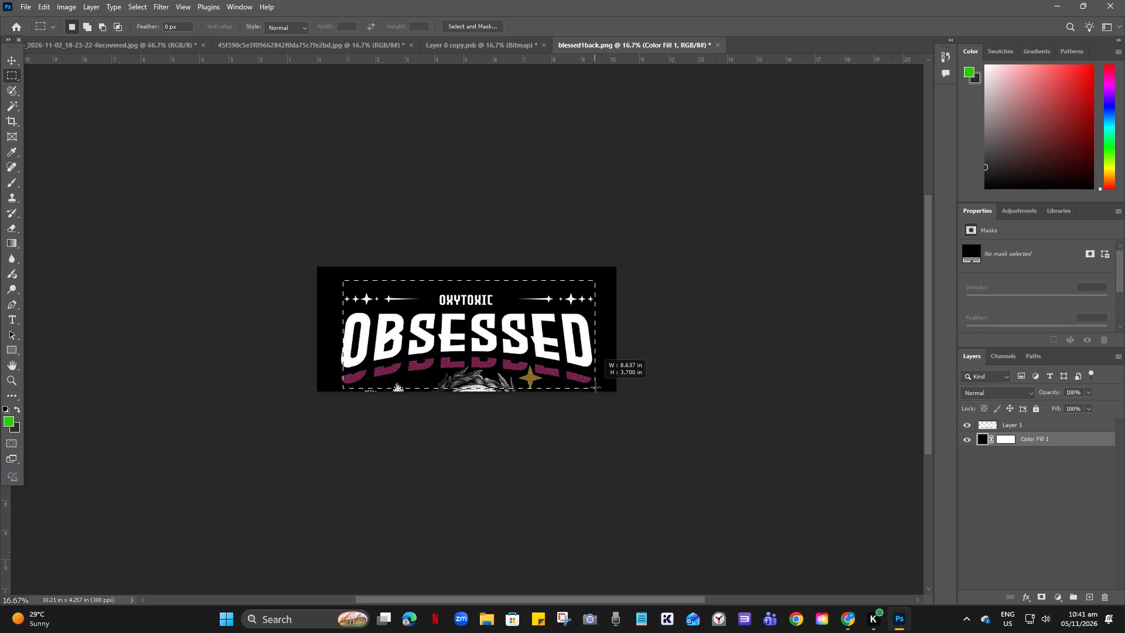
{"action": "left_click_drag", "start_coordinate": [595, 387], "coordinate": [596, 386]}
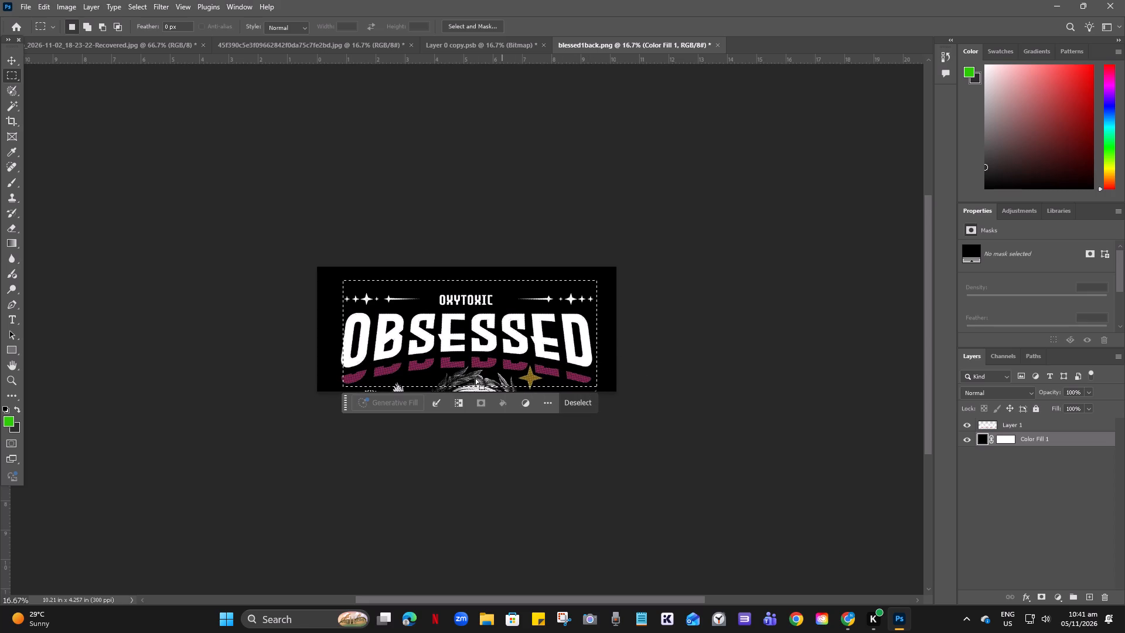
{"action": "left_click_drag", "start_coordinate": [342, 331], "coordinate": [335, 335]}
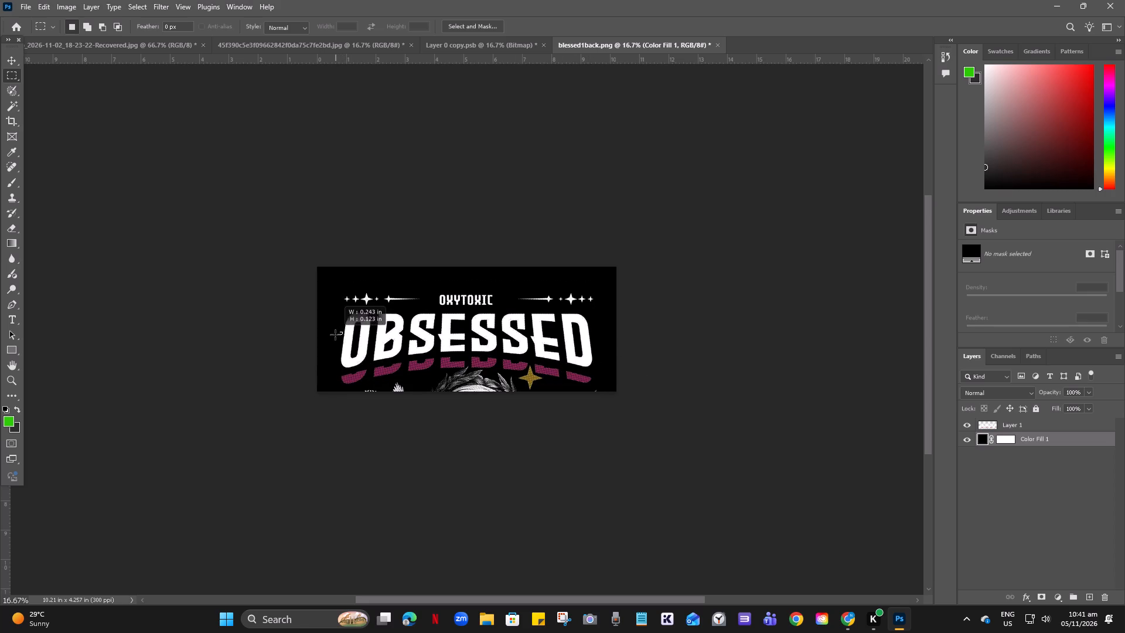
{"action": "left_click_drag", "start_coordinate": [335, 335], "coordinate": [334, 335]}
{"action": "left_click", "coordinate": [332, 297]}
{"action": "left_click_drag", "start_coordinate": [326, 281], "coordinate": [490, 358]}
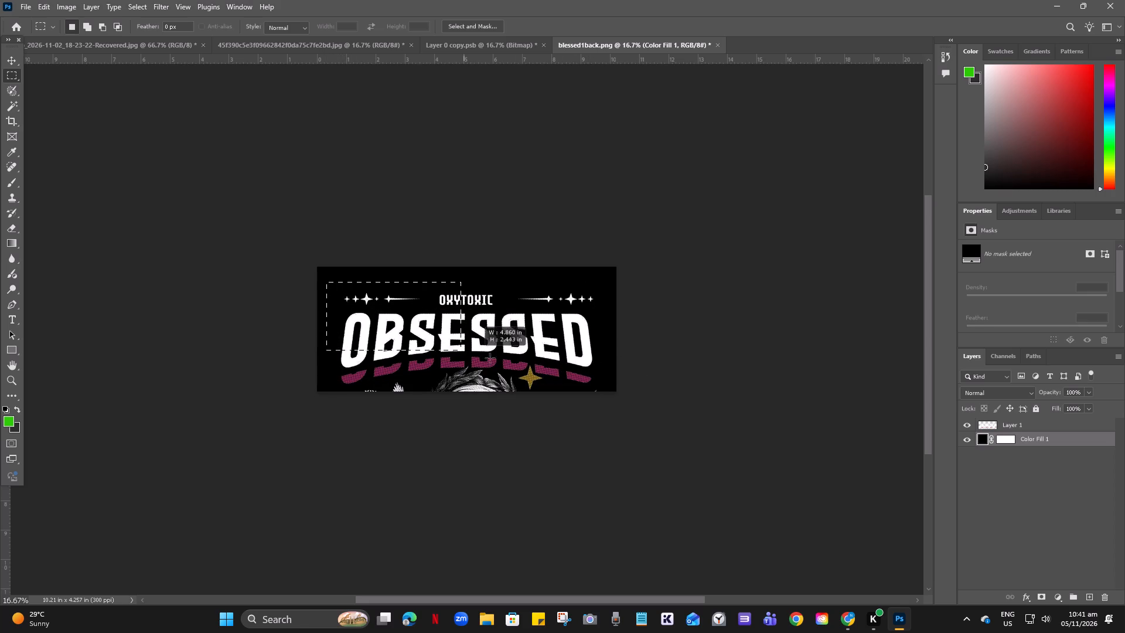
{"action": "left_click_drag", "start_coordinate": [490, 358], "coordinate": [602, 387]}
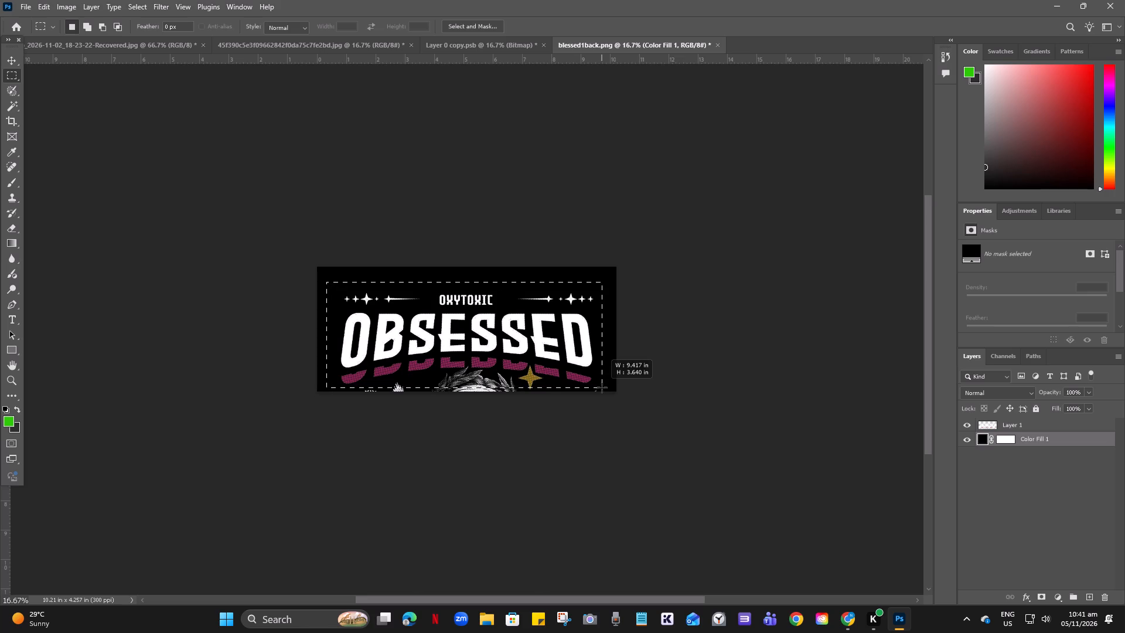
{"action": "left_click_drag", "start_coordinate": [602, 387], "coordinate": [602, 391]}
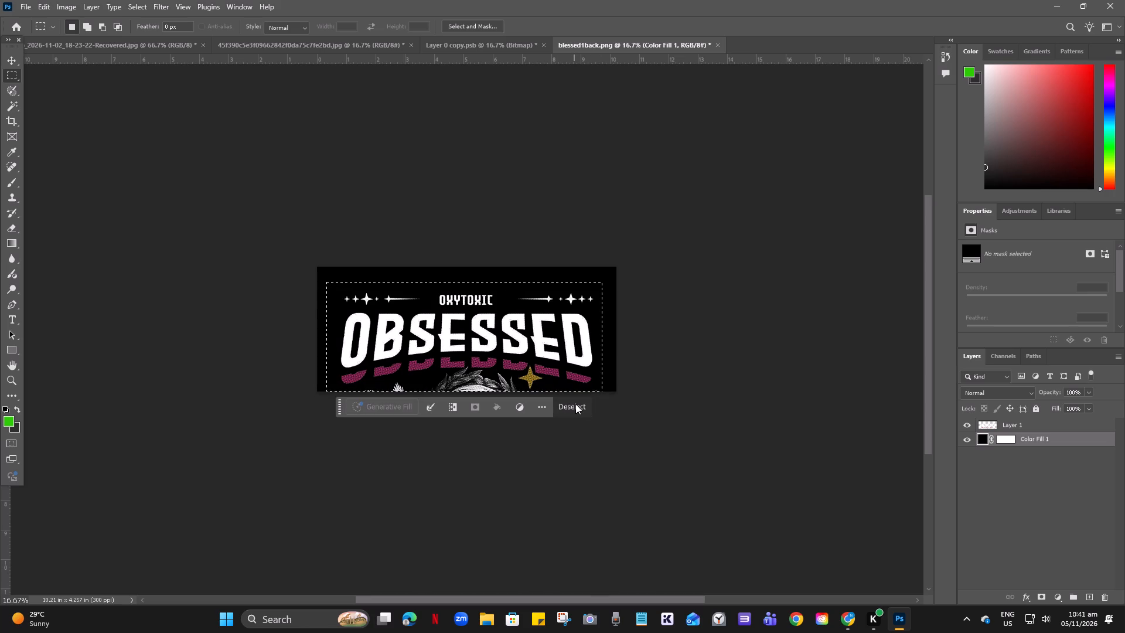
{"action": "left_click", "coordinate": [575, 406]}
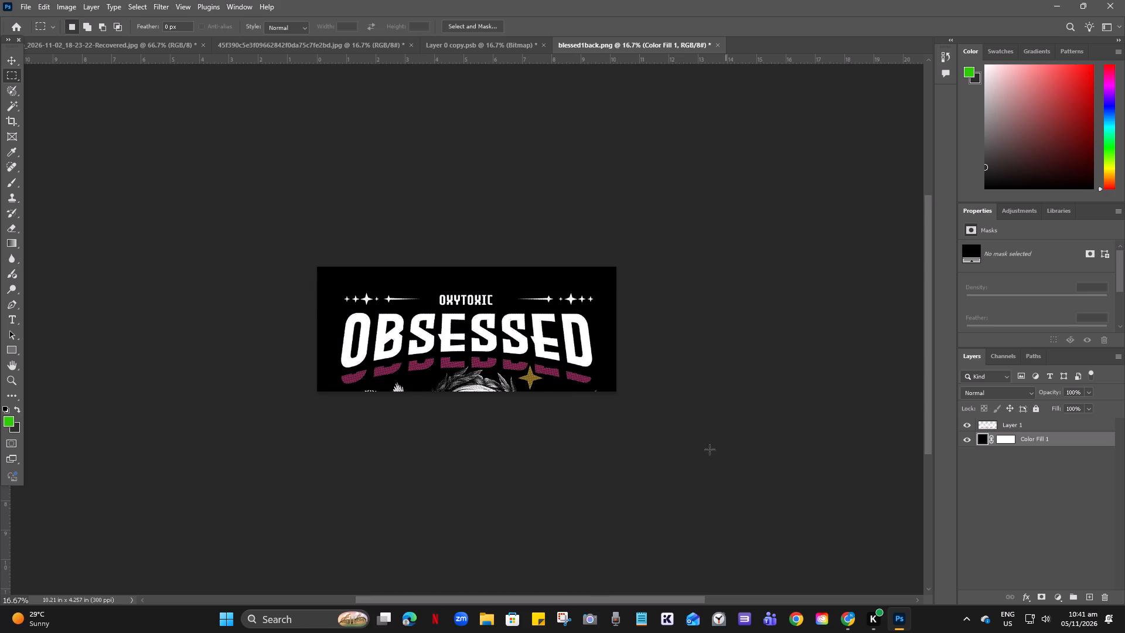
Delete the black Color Fill 1 layer beneath the title artwork on Layer 1.
{"action": "right_click", "coordinate": [1032, 440]}
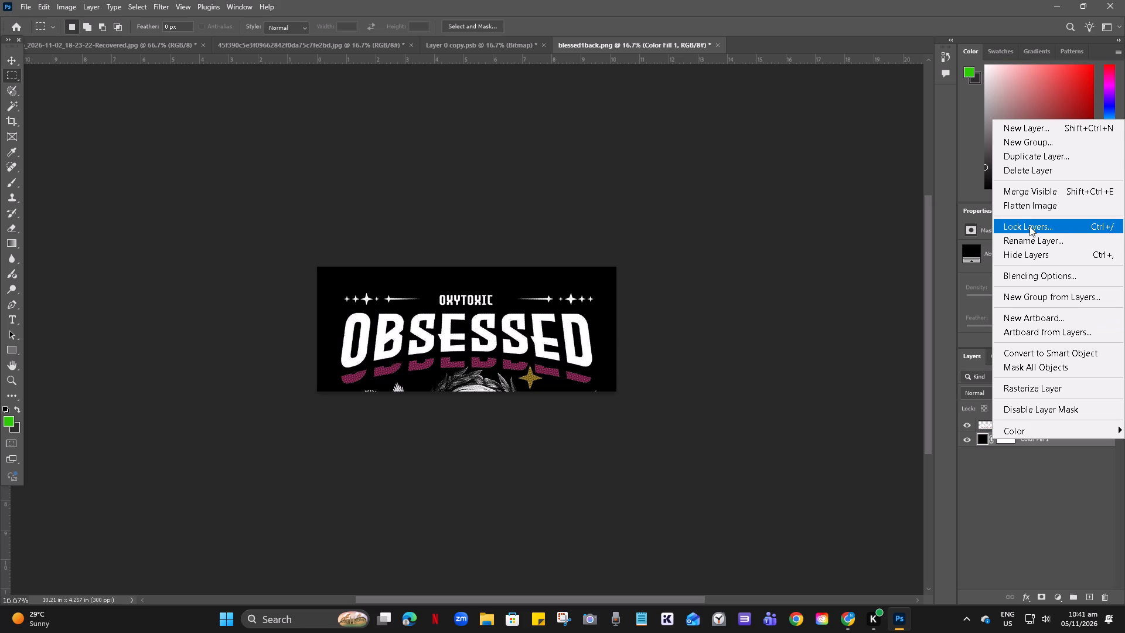
{"action": "left_click", "coordinate": [1022, 165]}
{"action": "left_click", "coordinate": [503, 223]}
{"action": "left_click", "coordinate": [503, 221]}
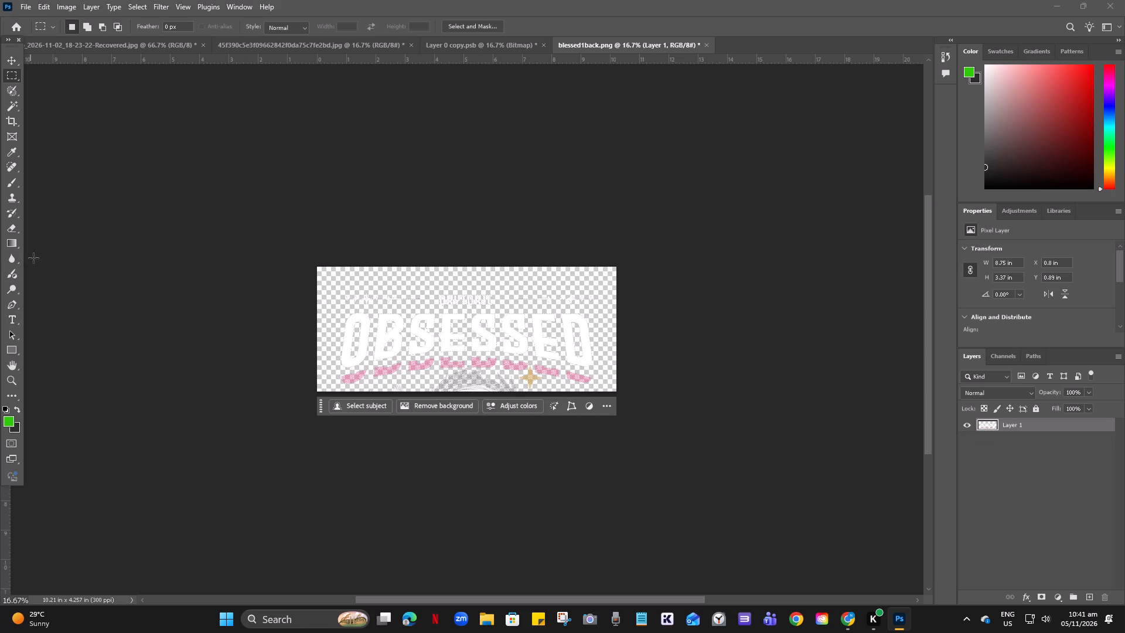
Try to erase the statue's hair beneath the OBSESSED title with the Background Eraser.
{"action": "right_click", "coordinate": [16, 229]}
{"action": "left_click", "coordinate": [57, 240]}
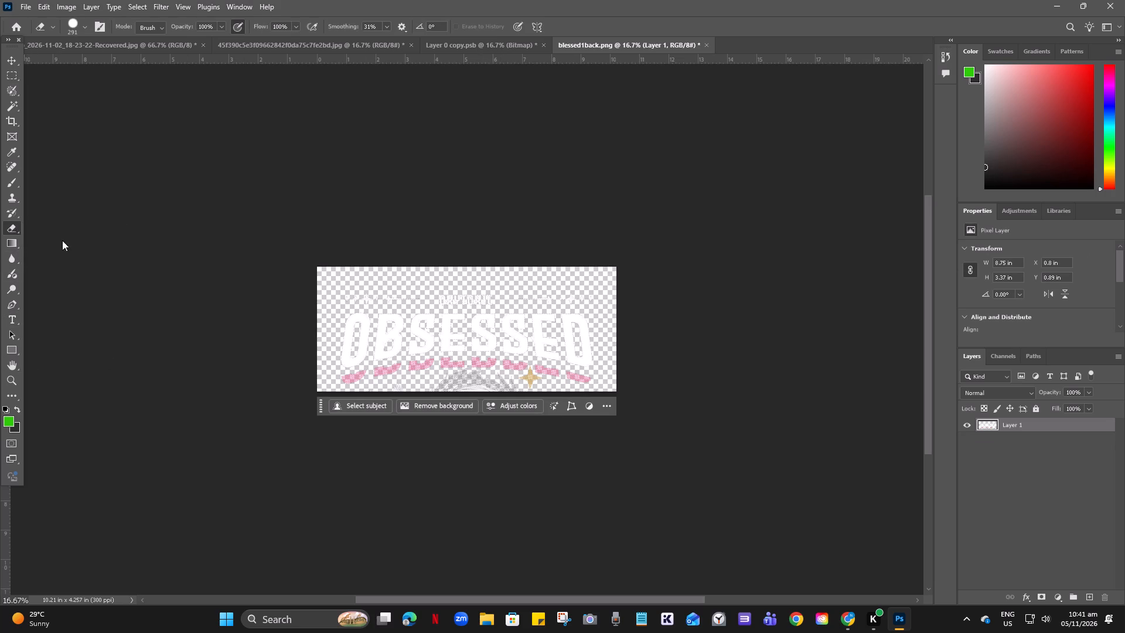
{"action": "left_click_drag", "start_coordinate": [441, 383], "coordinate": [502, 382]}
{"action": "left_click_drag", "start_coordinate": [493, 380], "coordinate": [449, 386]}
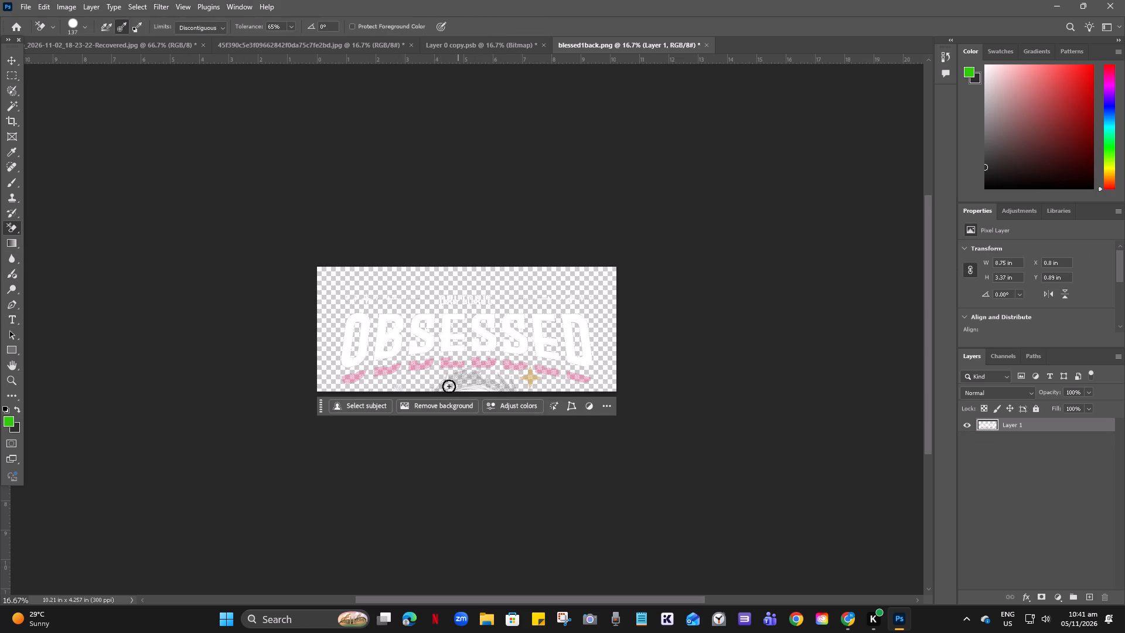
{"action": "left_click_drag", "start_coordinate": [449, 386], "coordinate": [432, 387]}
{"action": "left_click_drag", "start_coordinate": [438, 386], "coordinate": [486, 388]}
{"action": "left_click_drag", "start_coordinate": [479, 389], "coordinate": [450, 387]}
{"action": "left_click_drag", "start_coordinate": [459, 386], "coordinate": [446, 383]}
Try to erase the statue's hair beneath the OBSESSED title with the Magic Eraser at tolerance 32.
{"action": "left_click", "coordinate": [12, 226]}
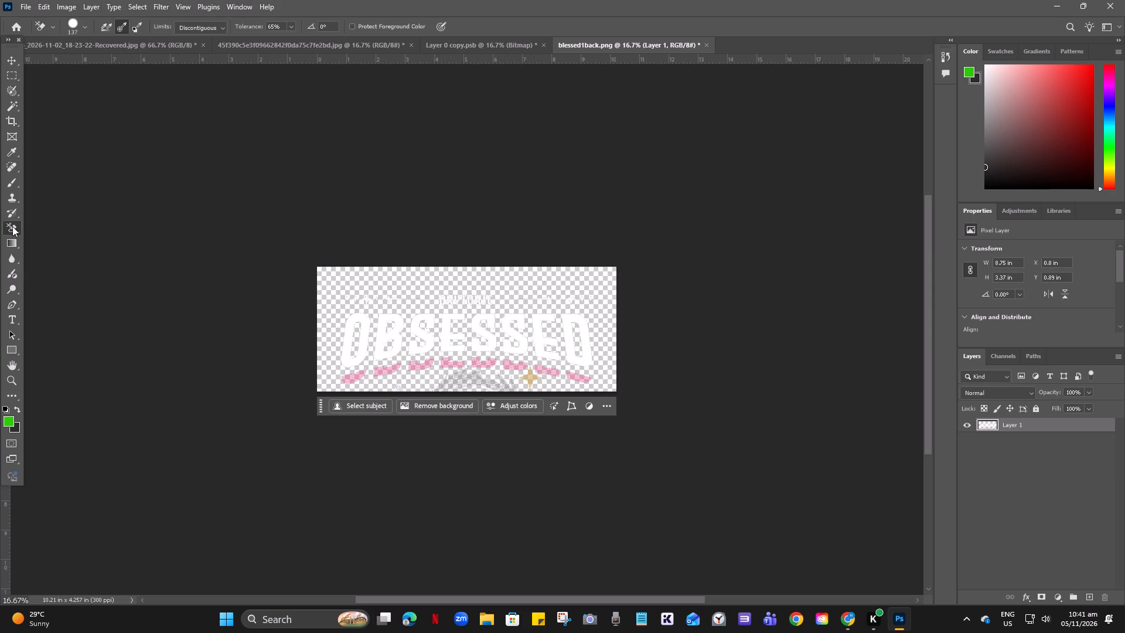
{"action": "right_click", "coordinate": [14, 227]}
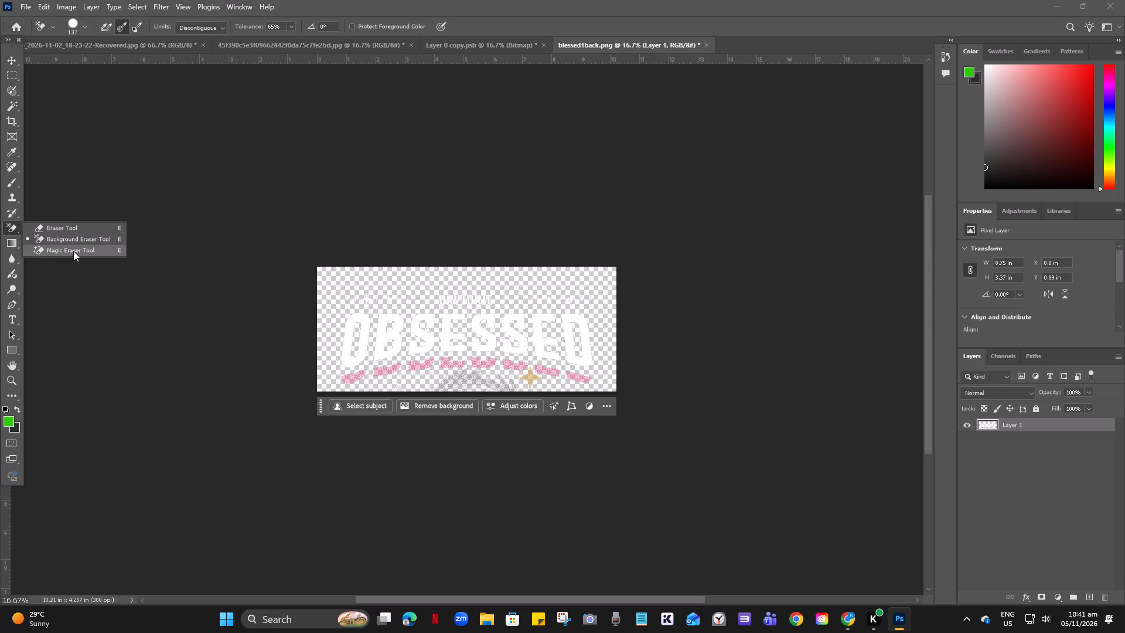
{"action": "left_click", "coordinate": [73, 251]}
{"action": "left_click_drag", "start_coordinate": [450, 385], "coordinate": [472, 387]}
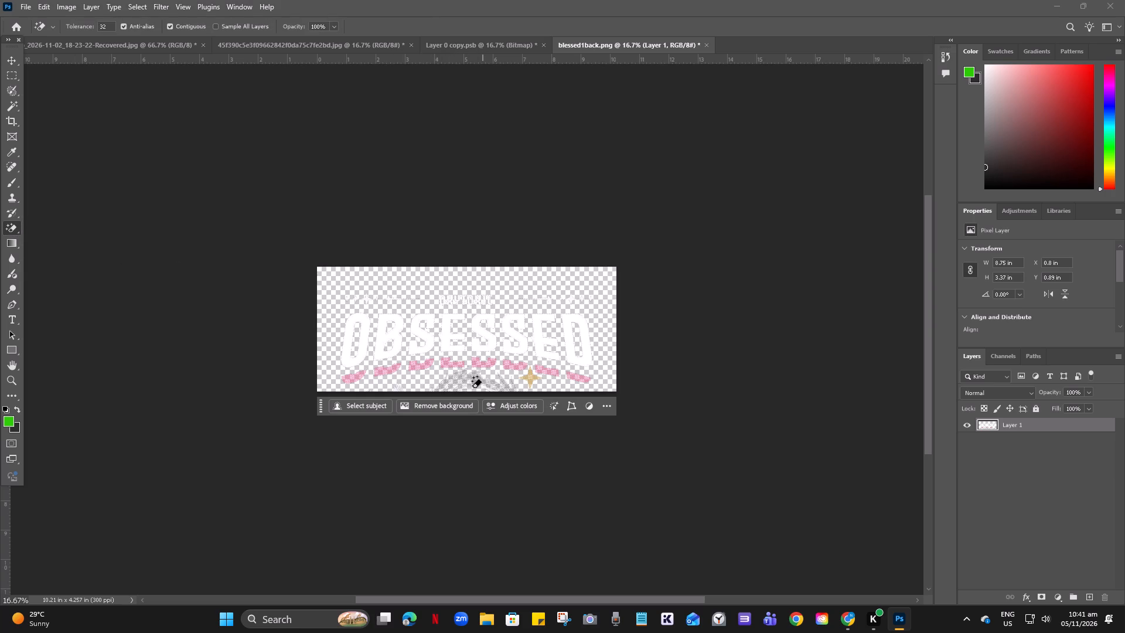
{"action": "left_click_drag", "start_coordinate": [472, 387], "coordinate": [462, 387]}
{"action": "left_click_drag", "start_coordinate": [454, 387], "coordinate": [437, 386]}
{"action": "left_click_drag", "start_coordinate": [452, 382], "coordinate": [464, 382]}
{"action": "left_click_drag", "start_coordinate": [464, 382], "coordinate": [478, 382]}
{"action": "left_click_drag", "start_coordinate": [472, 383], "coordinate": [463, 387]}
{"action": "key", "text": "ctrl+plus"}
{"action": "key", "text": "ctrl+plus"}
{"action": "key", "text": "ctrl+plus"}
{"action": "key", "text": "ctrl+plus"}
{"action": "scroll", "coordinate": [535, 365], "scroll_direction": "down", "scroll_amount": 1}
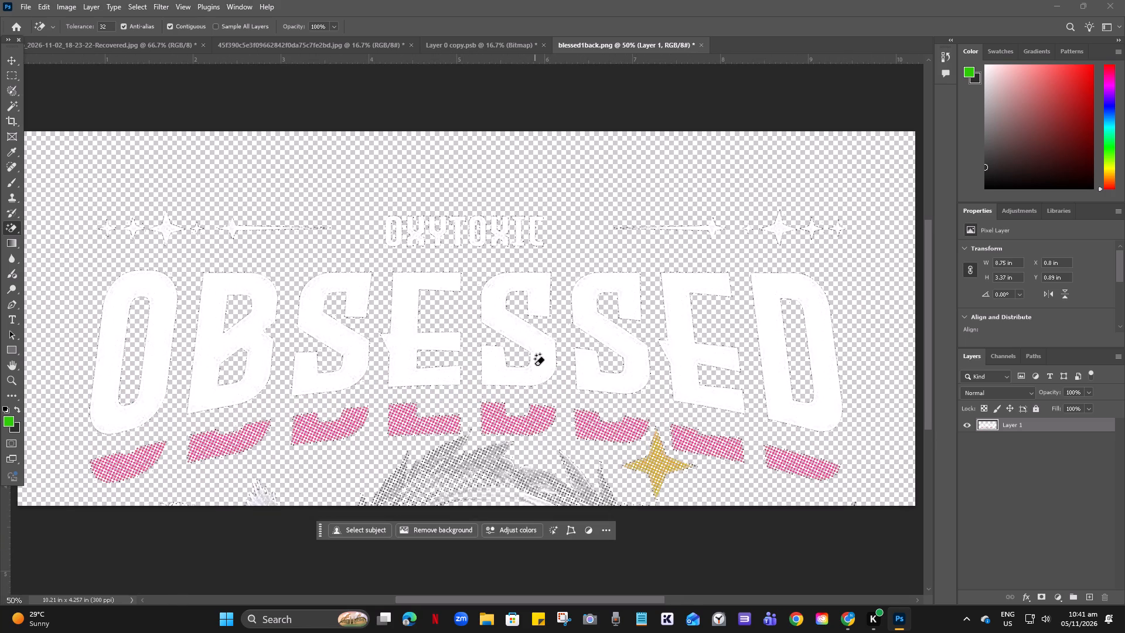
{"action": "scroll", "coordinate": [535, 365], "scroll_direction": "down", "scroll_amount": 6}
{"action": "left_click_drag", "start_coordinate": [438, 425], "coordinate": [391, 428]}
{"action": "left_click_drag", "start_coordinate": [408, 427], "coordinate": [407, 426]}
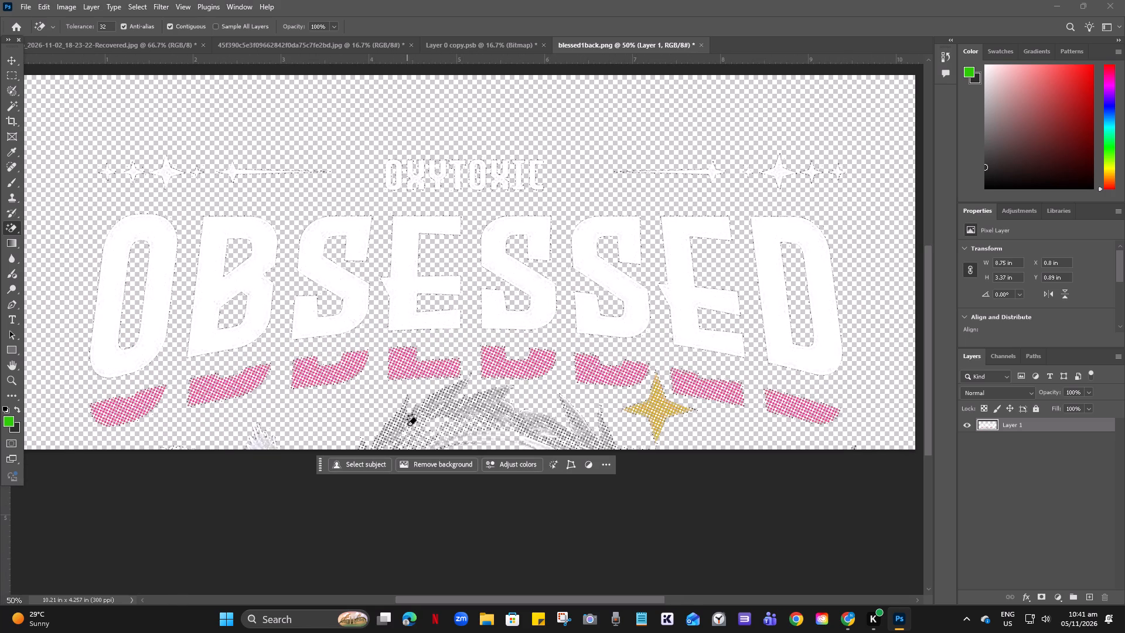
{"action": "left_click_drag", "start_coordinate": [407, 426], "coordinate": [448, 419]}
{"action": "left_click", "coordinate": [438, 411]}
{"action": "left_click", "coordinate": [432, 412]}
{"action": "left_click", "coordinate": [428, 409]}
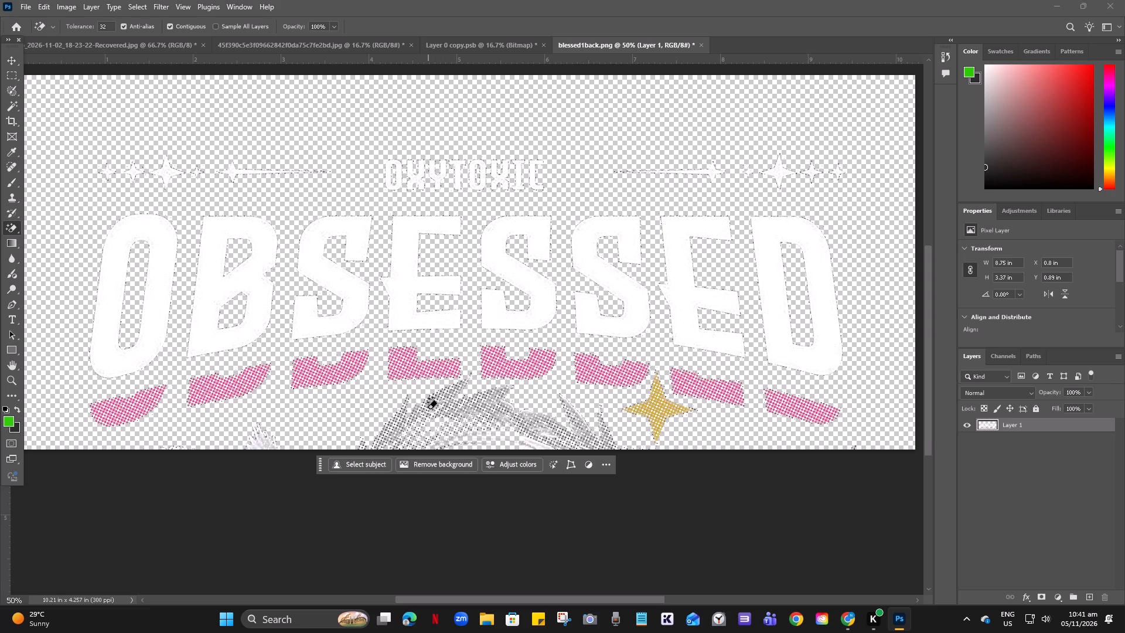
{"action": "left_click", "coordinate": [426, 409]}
Erase the left part of the statue's hair beneath the title with the standard Eraser at 291 px.
{"action": "left_click", "coordinate": [11, 230]}
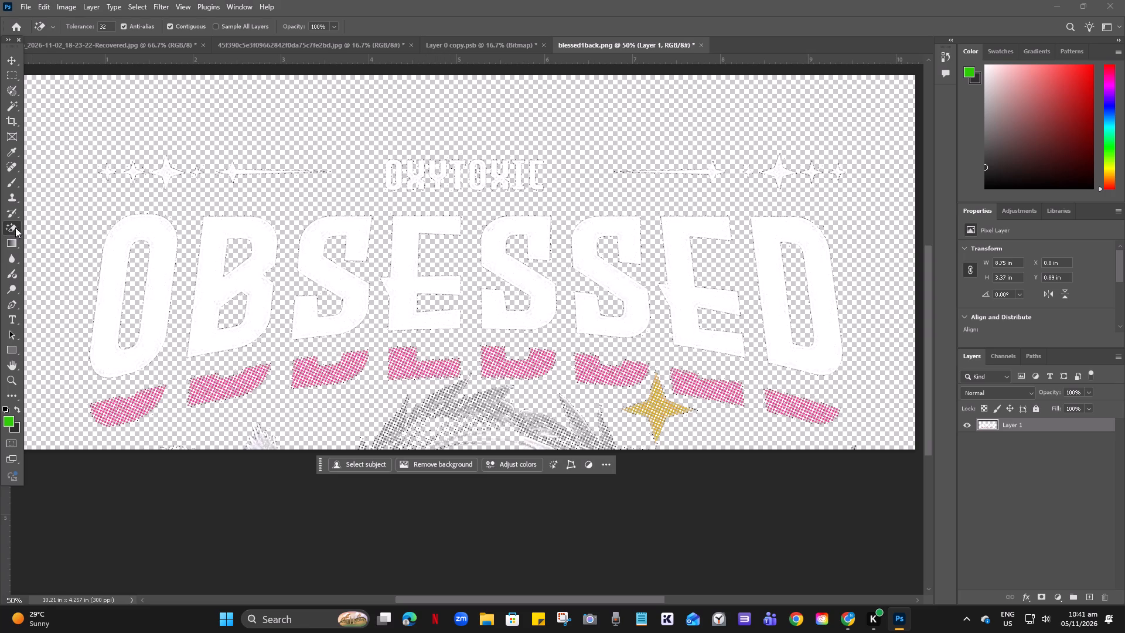
{"action": "right_click", "coordinate": [15, 227]}
{"action": "left_click", "coordinate": [40, 228]}
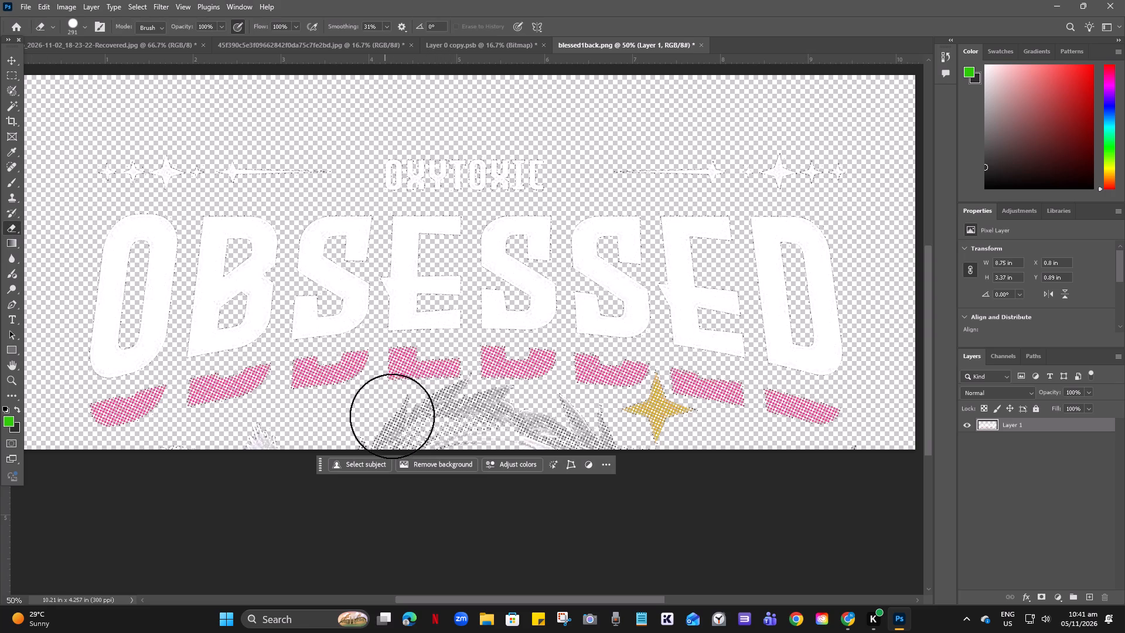
{"action": "left_click_drag", "start_coordinate": [395, 423], "coordinate": [449, 433]}
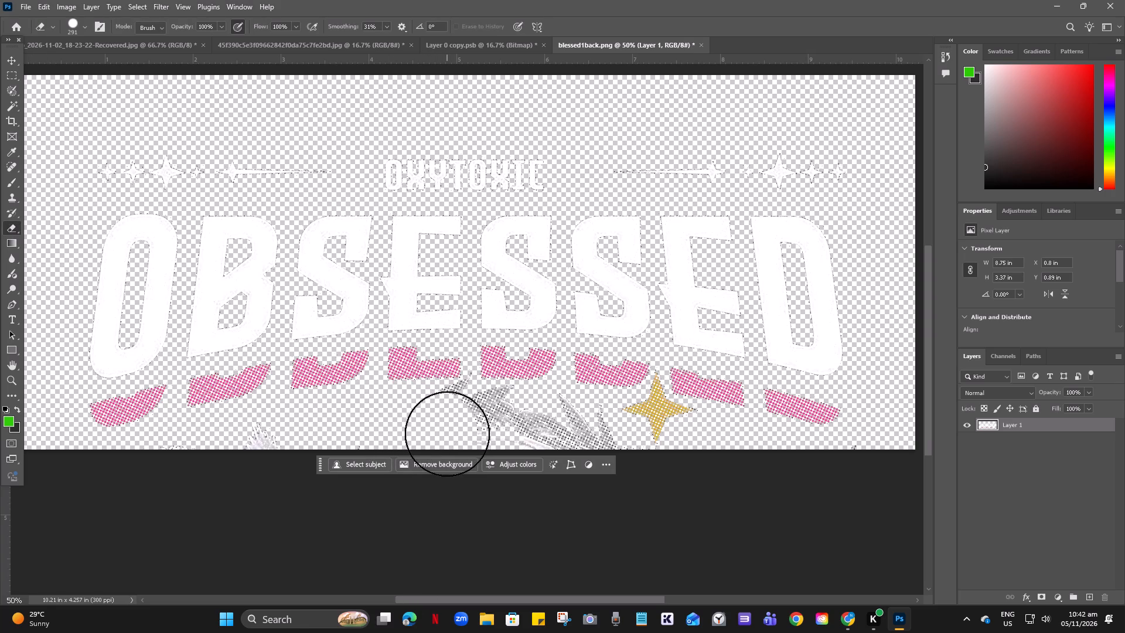
Reduce the Eraser to 89 px and erase the grey halftone remnants below the letters O through E, including those along the canvas's bottom edge.
{"action": "left_click", "coordinate": [84, 25]}
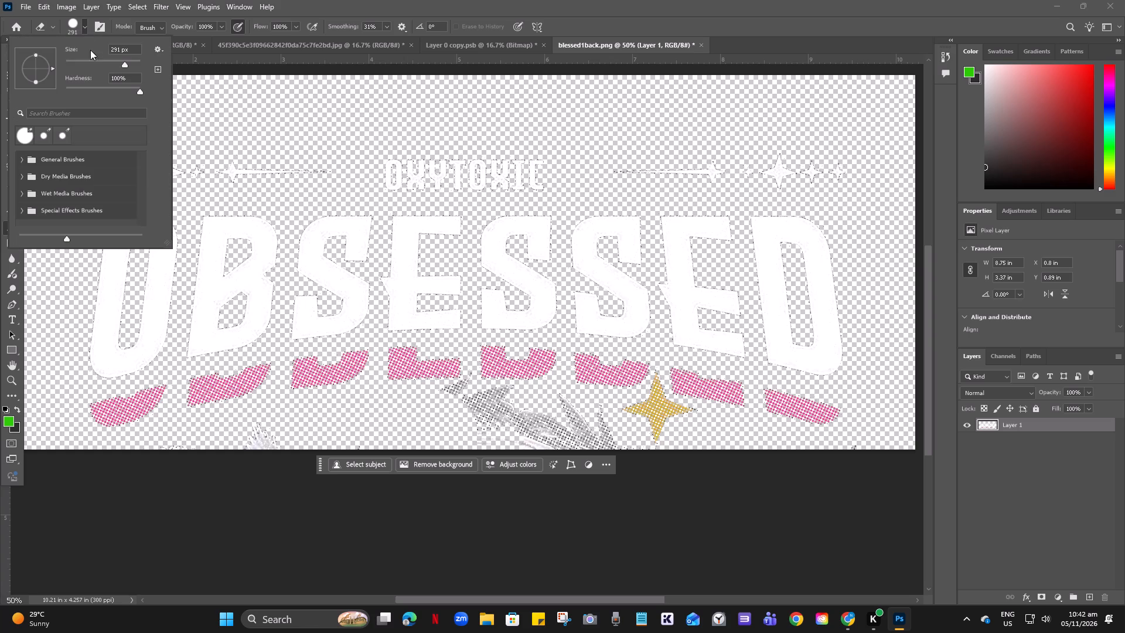
{"action": "left_click_drag", "start_coordinate": [121, 63], "coordinate": [98, 67]}
{"action": "left_click_drag", "start_coordinate": [449, 400], "coordinate": [467, 393]}
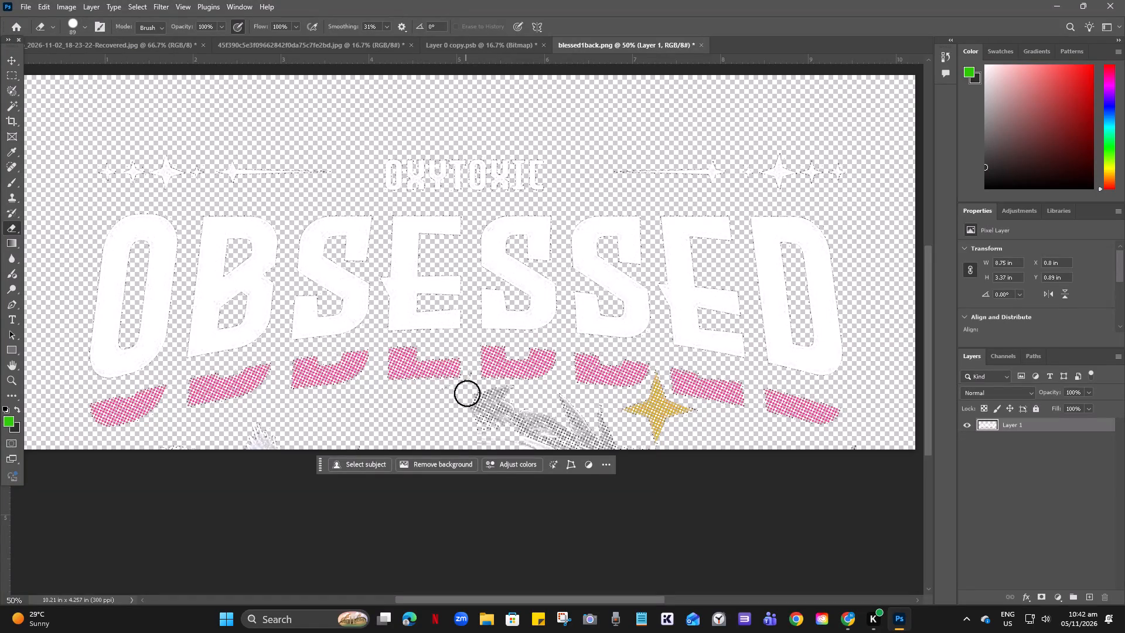
{"action": "left_click_drag", "start_coordinate": [467, 393], "coordinate": [420, 407]}
{"action": "left_click_drag", "start_coordinate": [420, 407], "coordinate": [155, 448]}
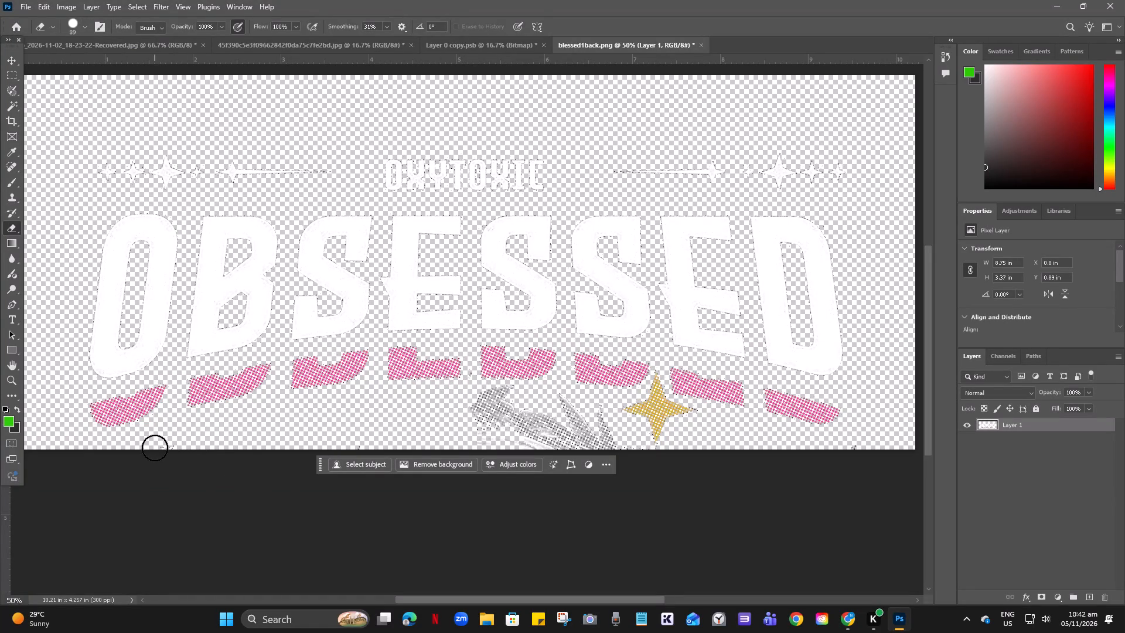
{"action": "left_click_drag", "start_coordinate": [155, 448], "coordinate": [483, 404]}
Erase the grey halftone remnant between the middle pink shadows and the gold star, plus the stray specks along the canvas's bottom edge.
{"action": "left_click_drag", "start_coordinate": [483, 404], "coordinate": [512, 398]}
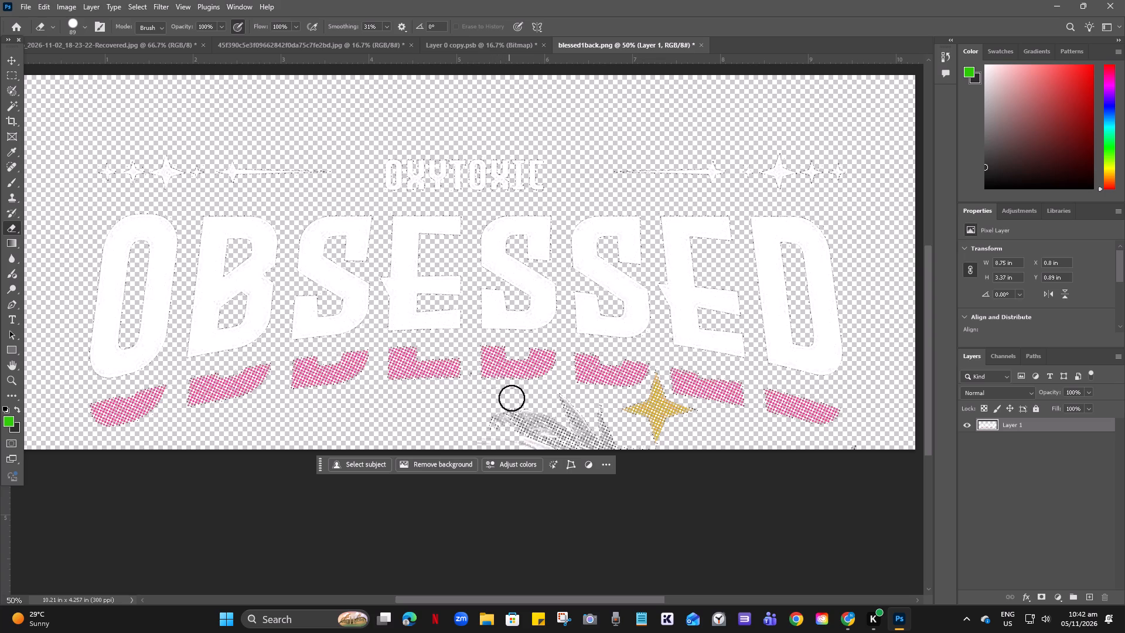
{"action": "left_click_drag", "start_coordinate": [512, 398], "coordinate": [513, 396]}
{"action": "left_click_drag", "start_coordinate": [513, 396], "coordinate": [516, 425]}
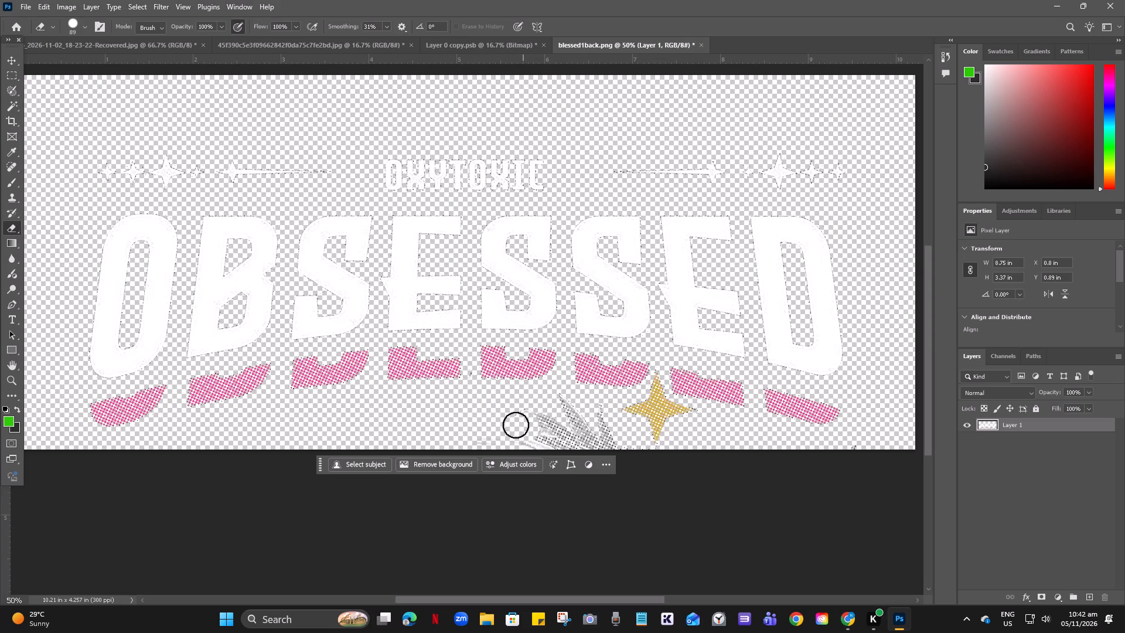
{"action": "left_click_drag", "start_coordinate": [516, 425], "coordinate": [593, 414]}
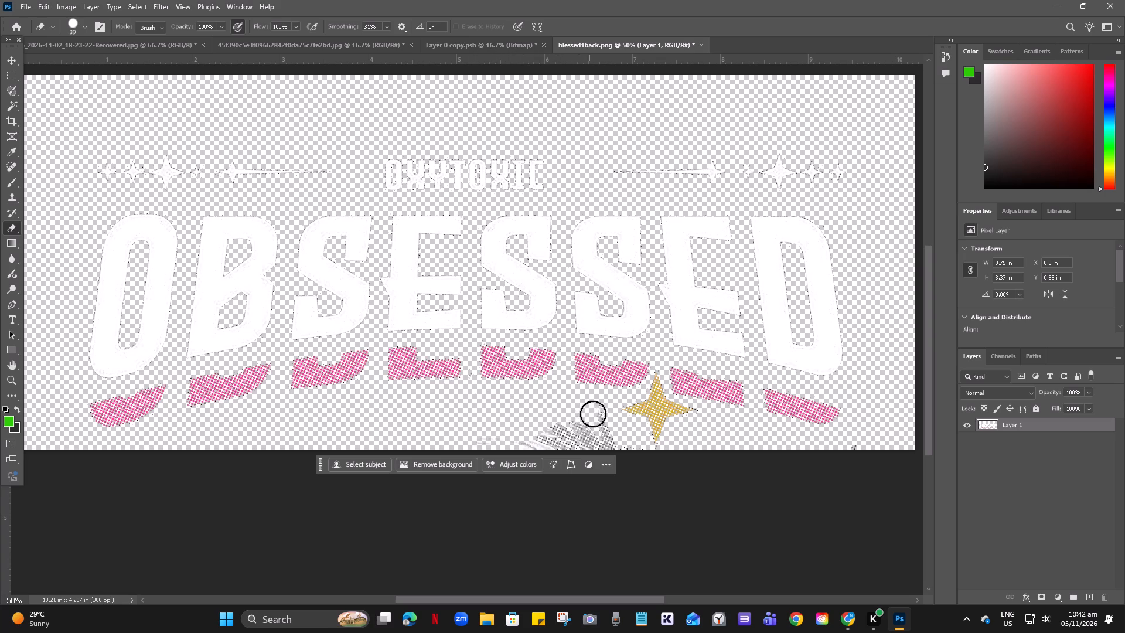
{"action": "left_click_drag", "start_coordinate": [593, 414], "coordinate": [638, 453]}
{"action": "left_click_drag", "start_coordinate": [638, 453], "coordinate": [534, 435]}
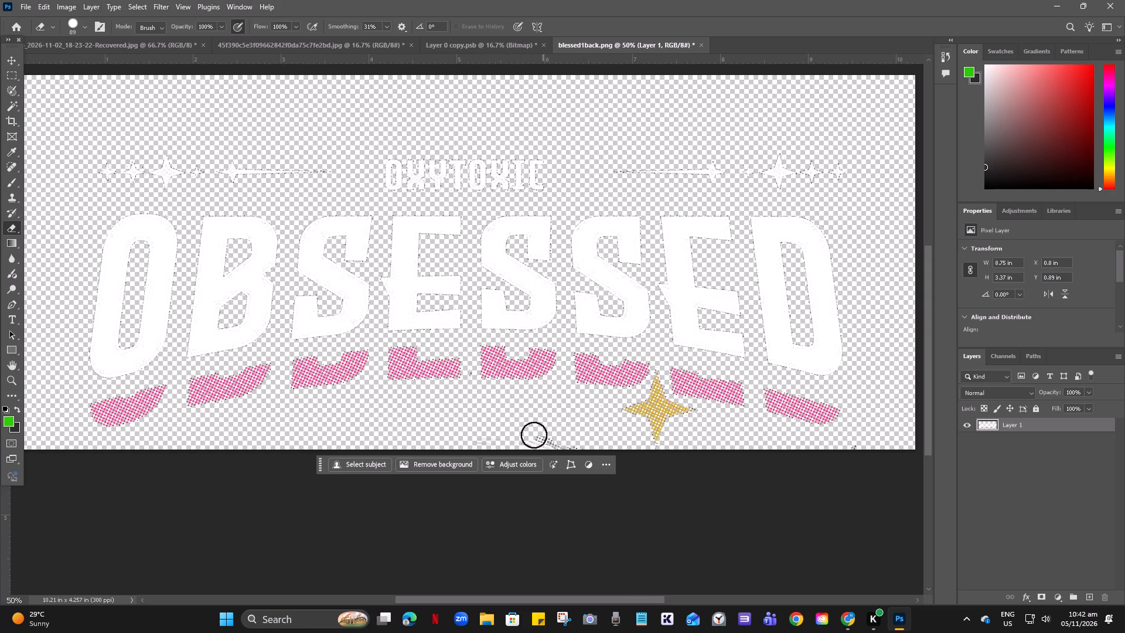
{"action": "left_click_drag", "start_coordinate": [534, 435], "coordinate": [510, 433]}
{"action": "left_click_drag", "start_coordinate": [510, 433], "coordinate": [520, 439]}
{"action": "left_click_drag", "start_coordinate": [847, 458], "coordinate": [870, 452]}
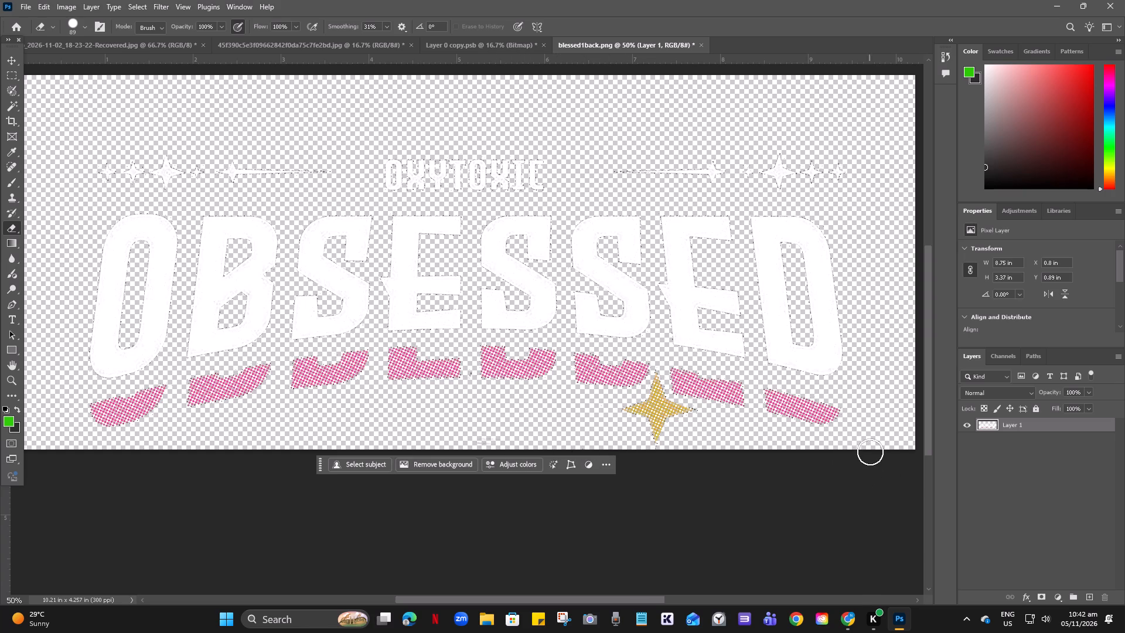
{"action": "left_click_drag", "start_coordinate": [870, 452], "coordinate": [865, 455]}
{"action": "left_click_drag", "start_coordinate": [553, 441], "coordinate": [469, 413]}
Reduce the Eraser to 28 px and remove the tiny speck between the two middle pink shadow shapes.
{"action": "left_click", "coordinate": [82, 22]}
{"action": "left_click_drag", "start_coordinate": [100, 65], "coordinate": [91, 69]}
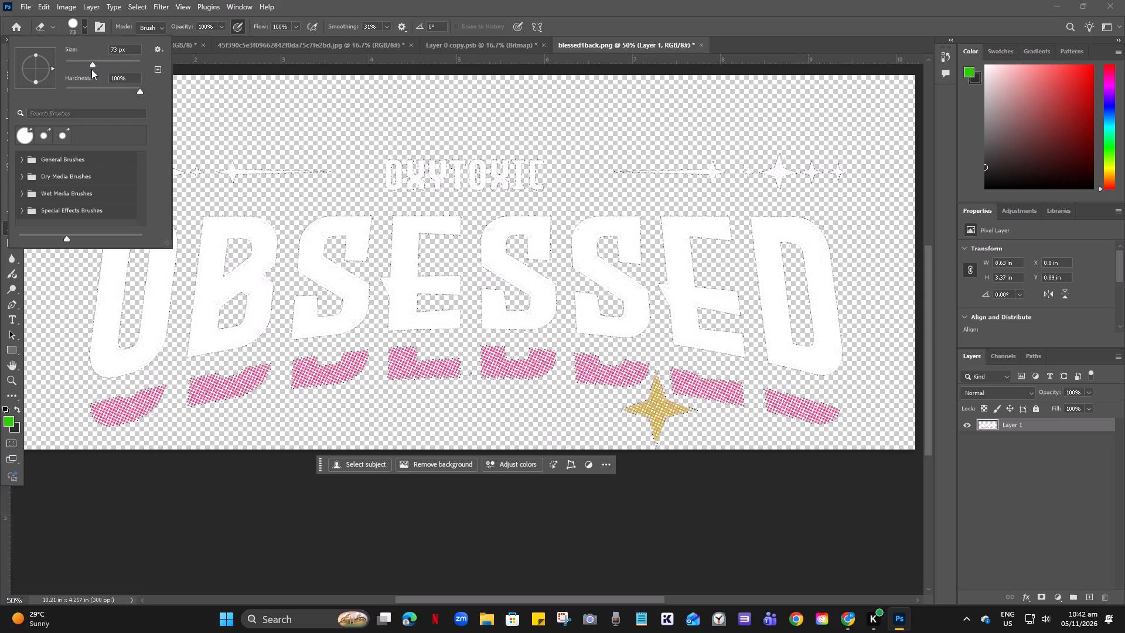
{"action": "left_click_drag", "start_coordinate": [91, 69], "coordinate": [76, 73]}
{"action": "left_click", "coordinate": [471, 372]}
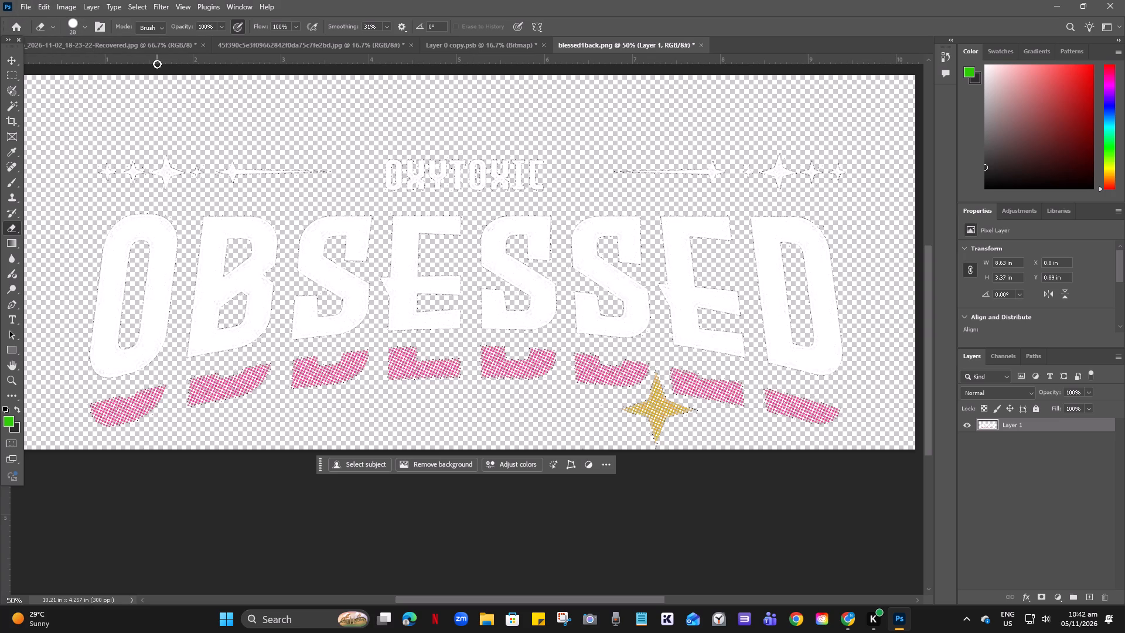
Erase the whole gold four-pointed star below the pink shadows with the 28 px Eraser, including its leftover dots.
{"action": "key", "text": "ctrl+plus"}
{"action": "key", "text": "ctrl+minus"}
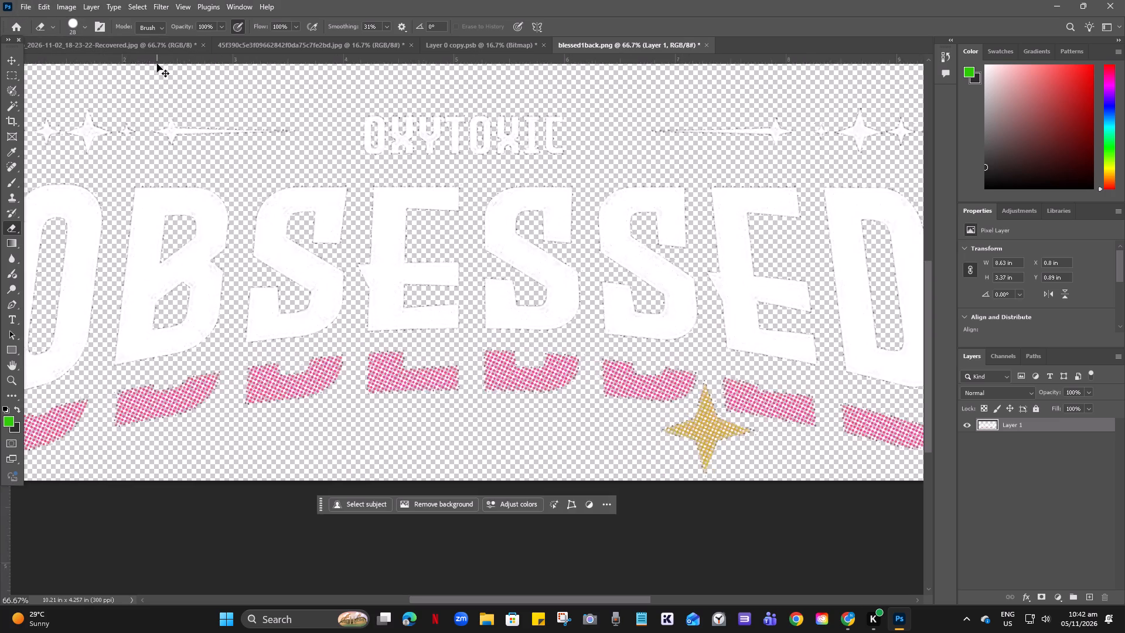
{"action": "key", "text": "ctrl+minus"}
{"action": "key", "text": "ctrl+minus"}
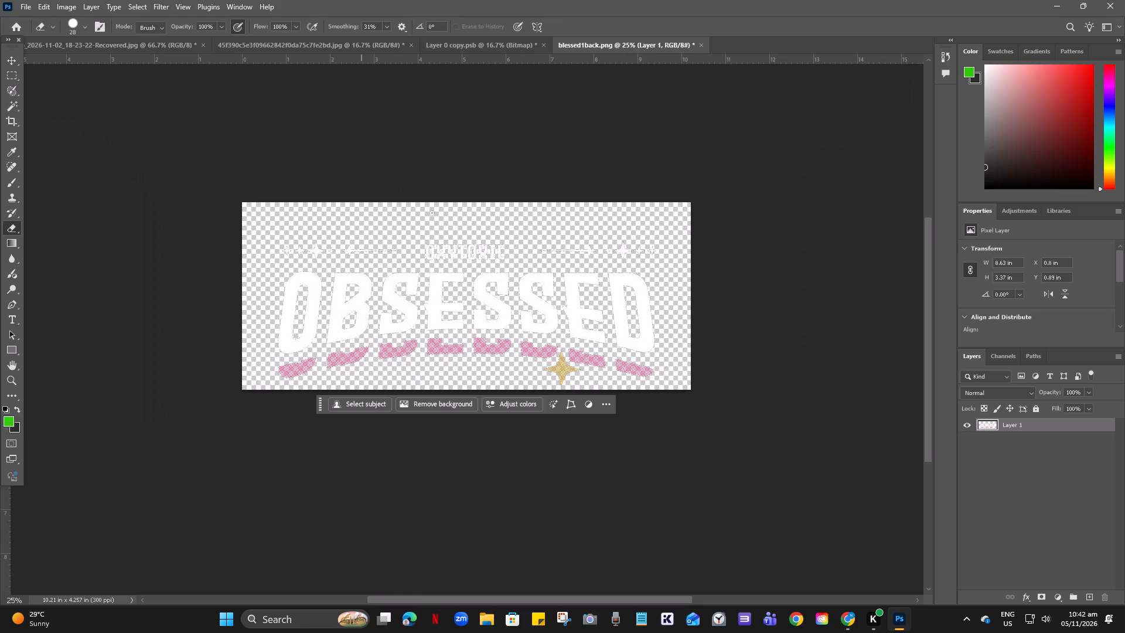
{"action": "key", "text": "ctrl+plus"}
{"action": "key", "text": "ctrl+plus"}
{"action": "key", "text": "ctrl+plus"}
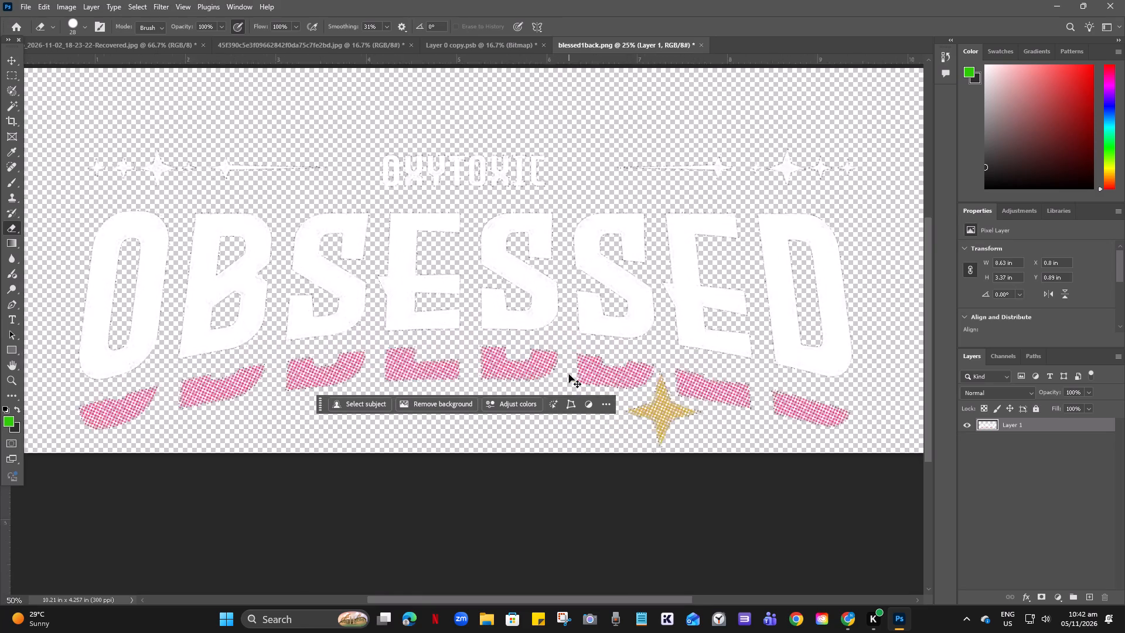
{"action": "left_click_drag", "start_coordinate": [710, 449], "coordinate": [710, 448]}
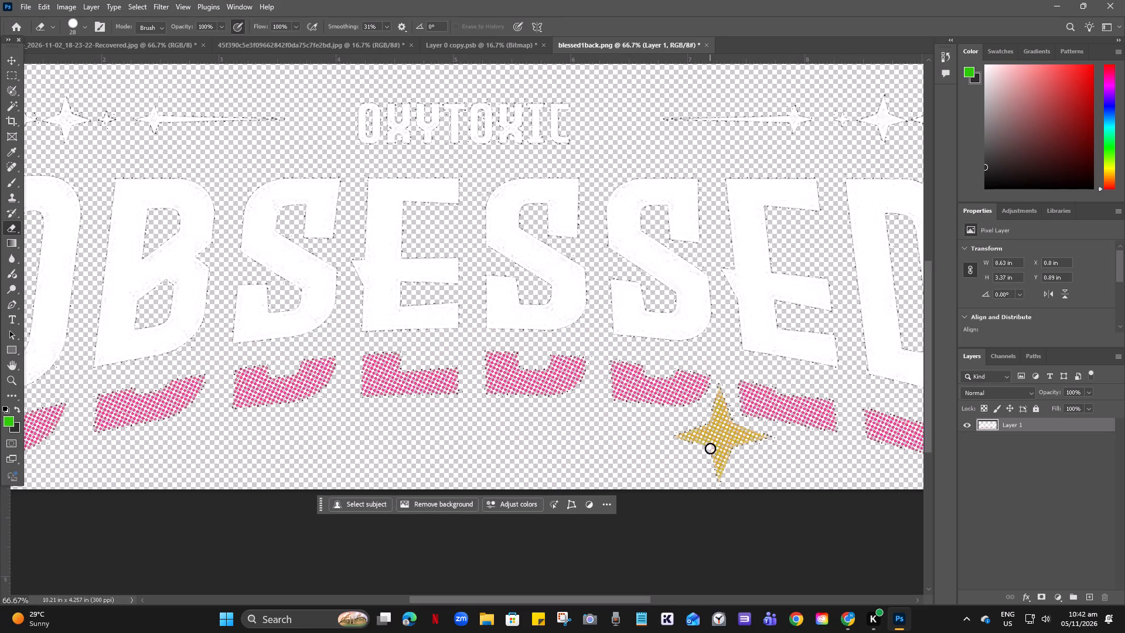
{"action": "left_click_drag", "start_coordinate": [710, 448], "coordinate": [722, 385]}
{"action": "left_click_drag", "start_coordinate": [722, 385], "coordinate": [676, 435]}
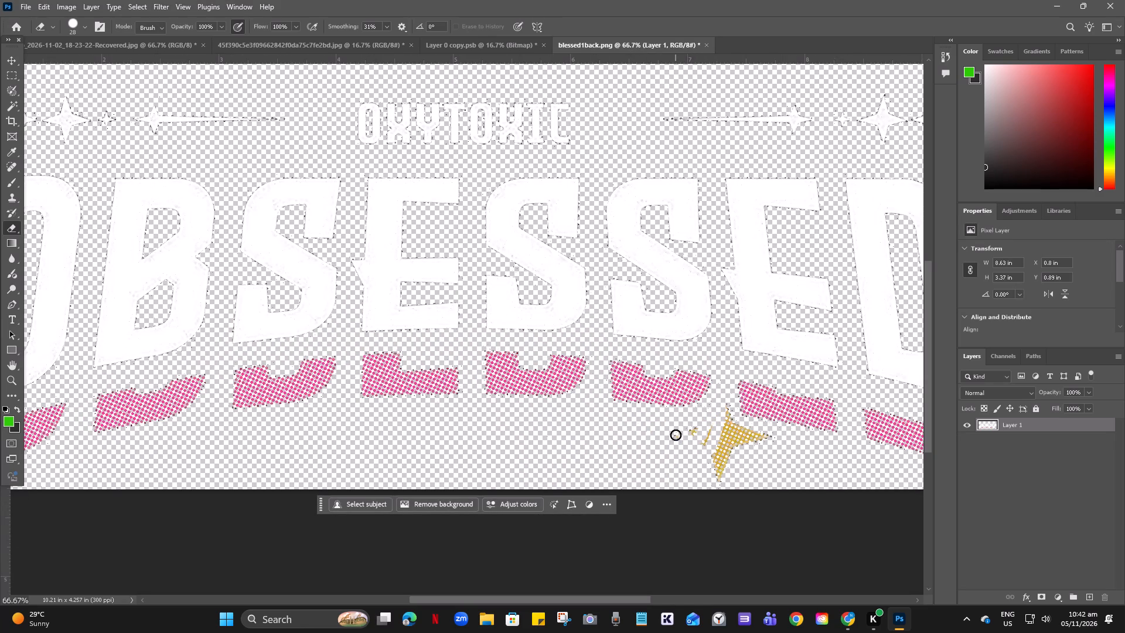
{"action": "left_click_drag", "start_coordinate": [676, 435], "coordinate": [729, 410]}
{"action": "left_click_drag", "start_coordinate": [729, 410], "coordinate": [761, 435]}
{"action": "left_click_drag", "start_coordinate": [761, 435], "coordinate": [665, 435]}
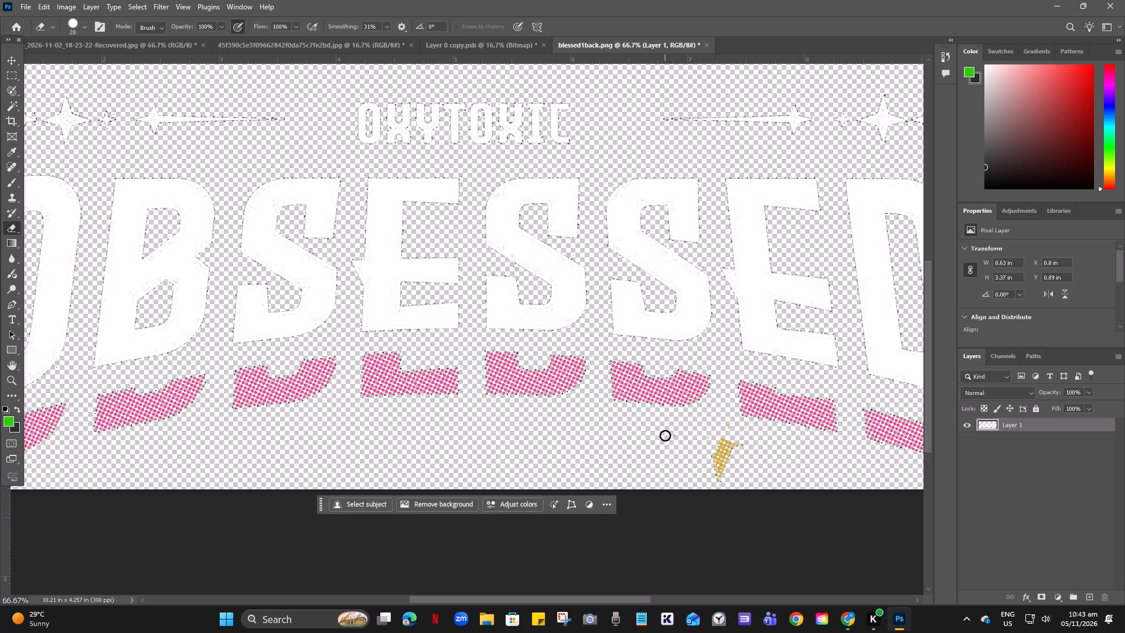
{"action": "left_click_drag", "start_coordinate": [665, 435], "coordinate": [716, 463]}
{"action": "left_click_drag", "start_coordinate": [716, 463], "coordinate": [720, 490]}
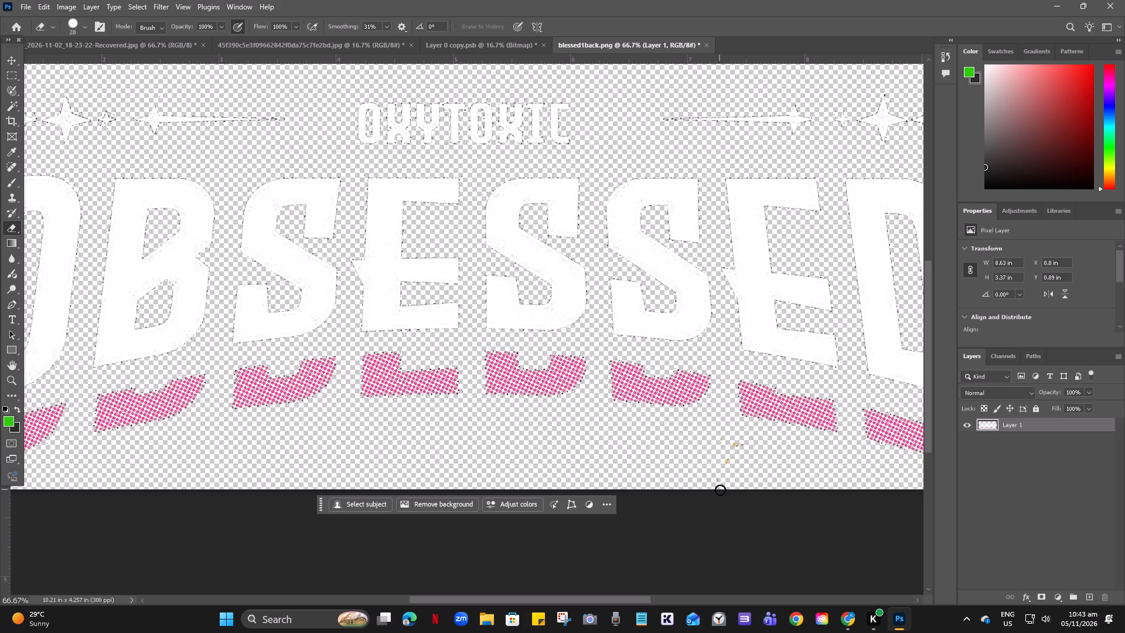
{"action": "left_click_drag", "start_coordinate": [720, 490], "coordinate": [715, 439]}
{"action": "left_click_drag", "start_coordinate": [715, 439], "coordinate": [556, 474]}
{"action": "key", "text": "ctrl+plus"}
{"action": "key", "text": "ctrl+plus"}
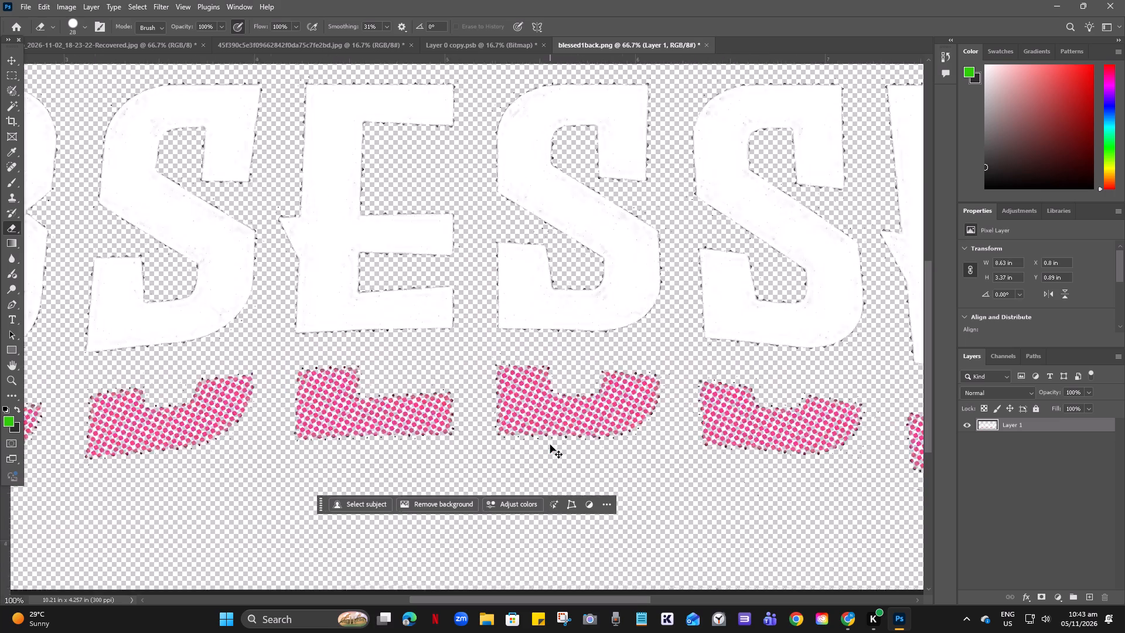
Quick-export the cleaned OBSESSED title graphic as a PNG named blessed1front in the Telegram Desktop folder.
{"action": "key", "text": "ctrl+minus"}
{"action": "key", "text": "ctrl+minus"}
{"action": "key", "text": "ctrl+minus"}
{"action": "key", "text": "ctrl+minus"}
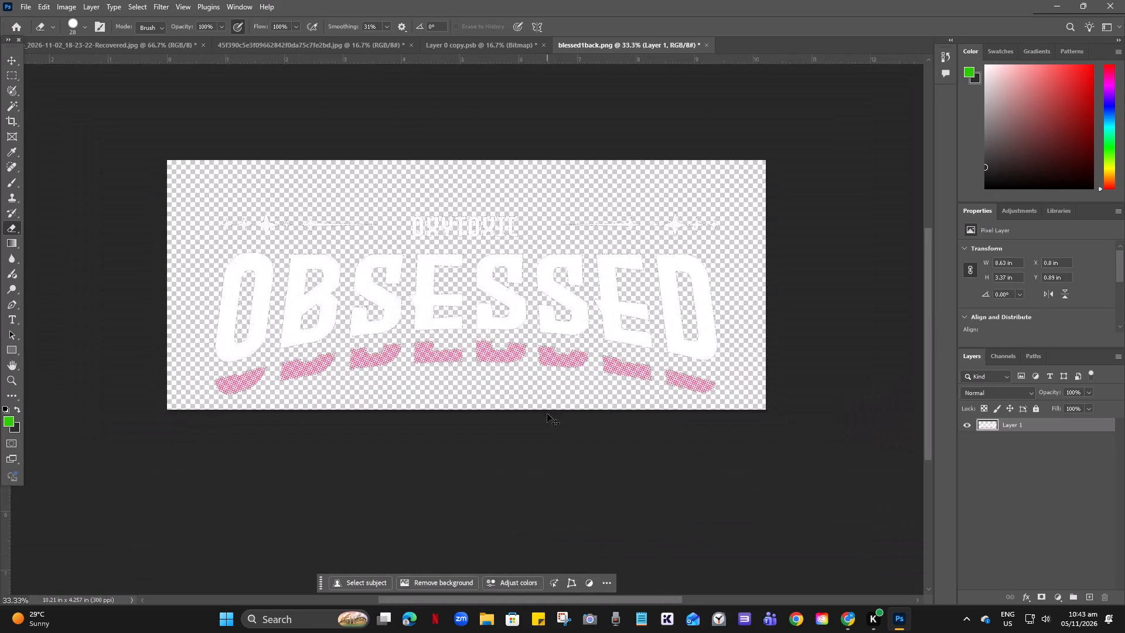
{"action": "left_click", "coordinate": [5, 62]}
{"action": "left_click", "coordinate": [23, 11]}
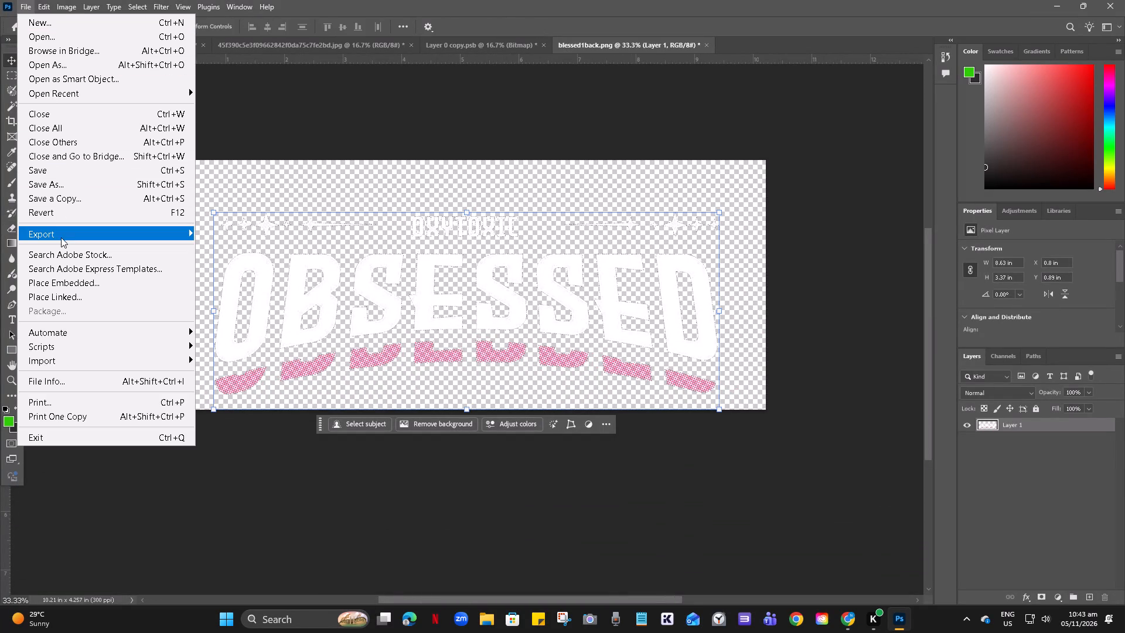
{"action": "left_click", "coordinate": [226, 239]}
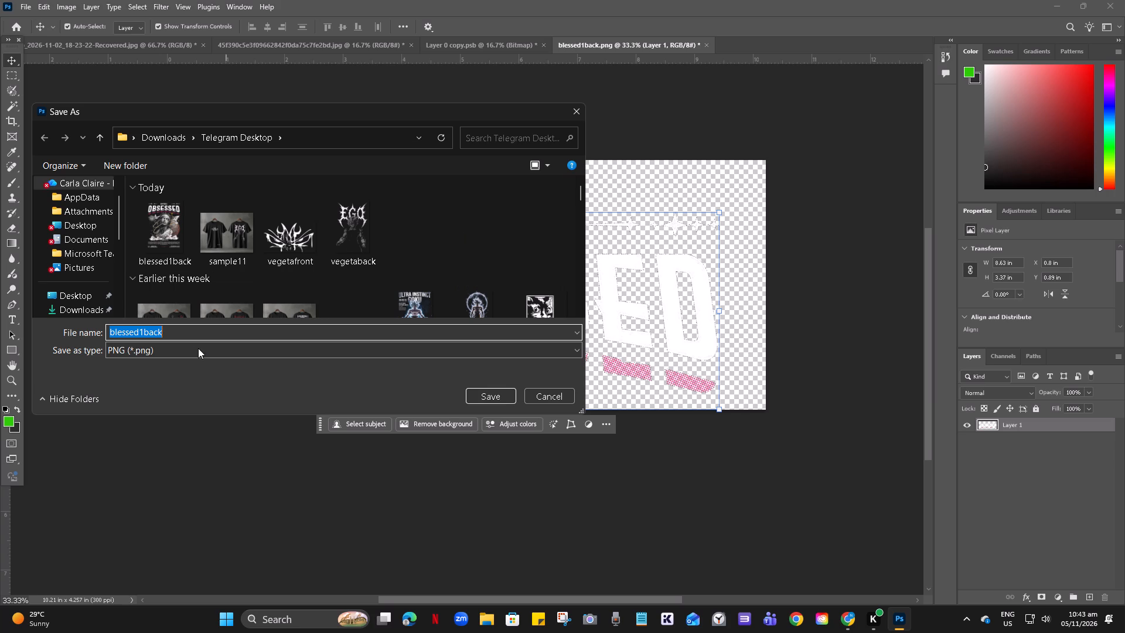
{"action": "left_click", "coordinate": [175, 332]}
{"action": "key", "text": "BackSpace"}
{"action": "key", "text": "BackSpace"}
{"action": "key", "text": "BackSpace"}
{"action": "key", "text": "BackSpace"}
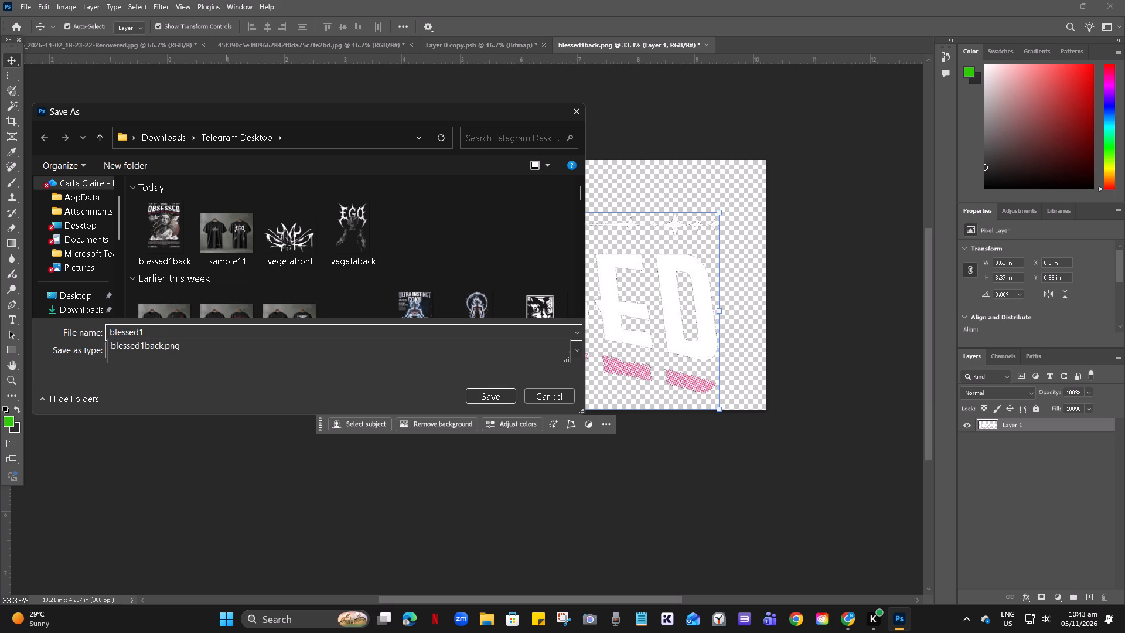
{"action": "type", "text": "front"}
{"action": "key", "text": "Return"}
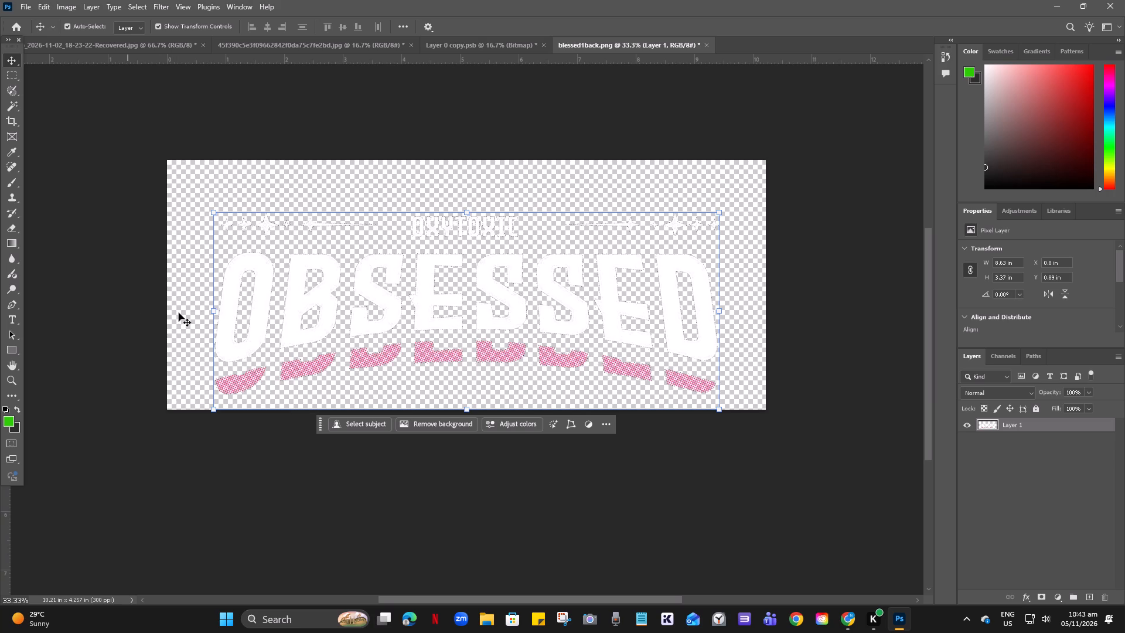
Switch to the T-shirt mockup document and select the vegetafront artwork on the front shirt's chest.
{"action": "left_click", "coordinate": [267, 42]}
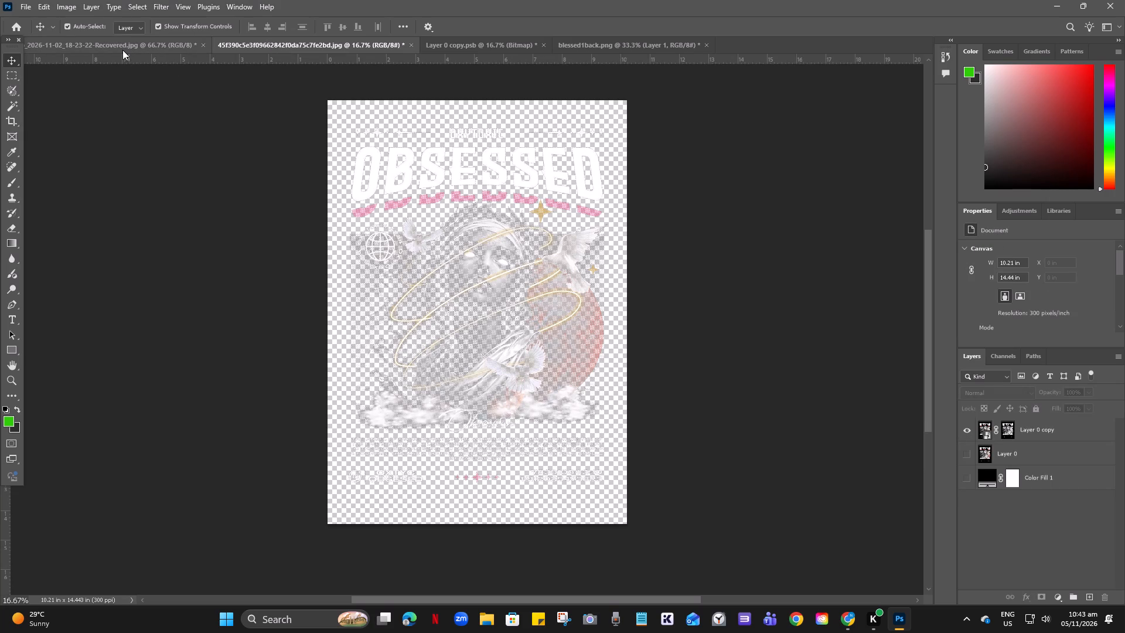
{"action": "left_click", "coordinate": [121, 47]}
{"action": "left_click", "coordinate": [354, 315]}
{"action": "left_click", "coordinate": [355, 301]}
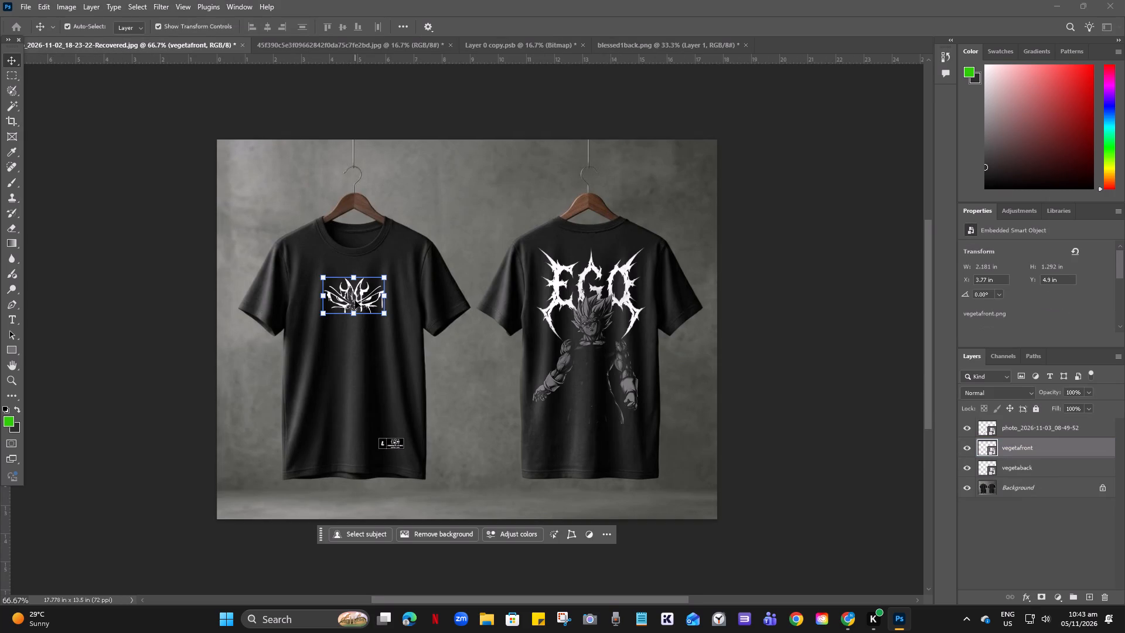
Delete the vegetafront and vegetaback layers from the black T-shirt mockup document, keeping the small label layer.
{"action": "left_click", "coordinate": [1029, 469], "text": "ctrl"}
{"action": "right_click", "coordinate": [1029, 454]}
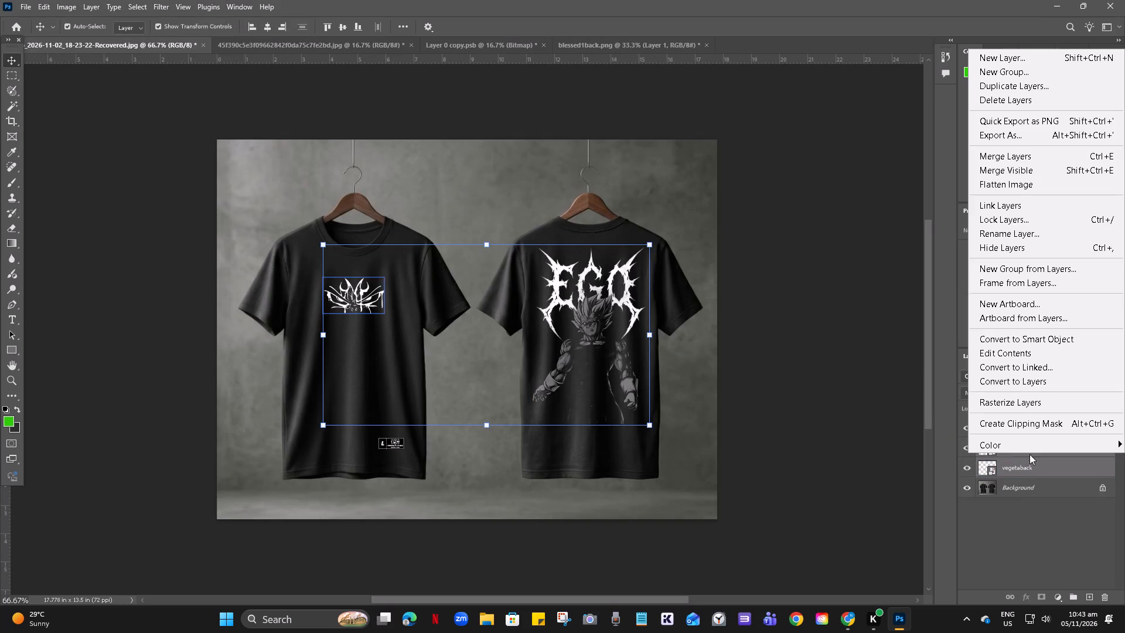
{"action": "left_click", "coordinate": [1001, 103]}
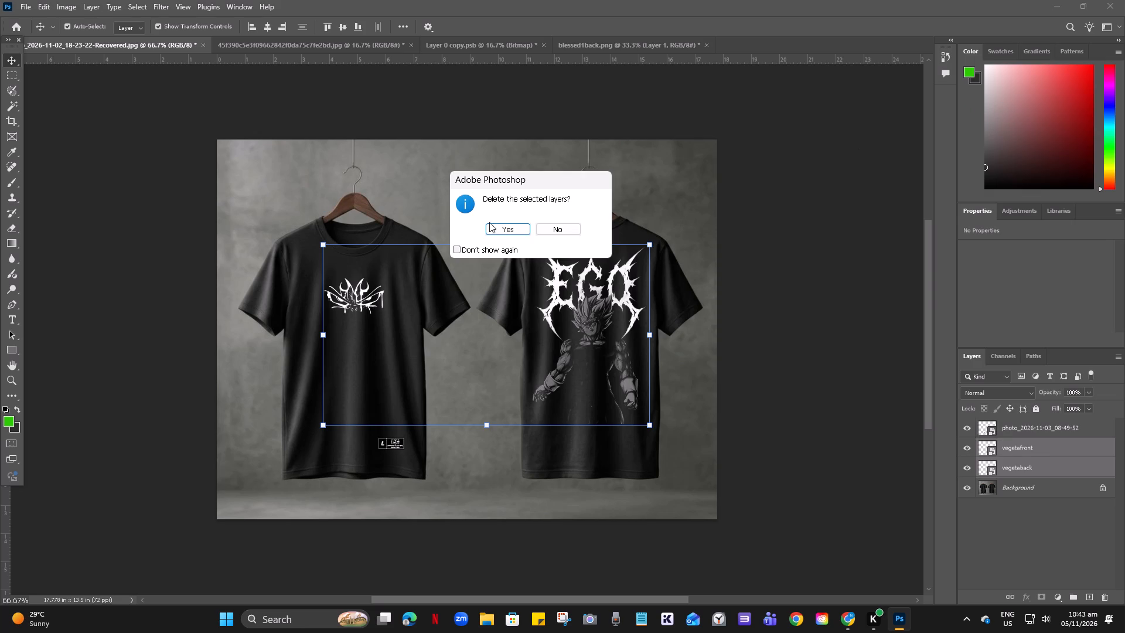
{"action": "left_click", "coordinate": [502, 236]}
{"action": "left_click", "coordinate": [503, 230]}
{"action": "left_click", "coordinate": [191, 223]}
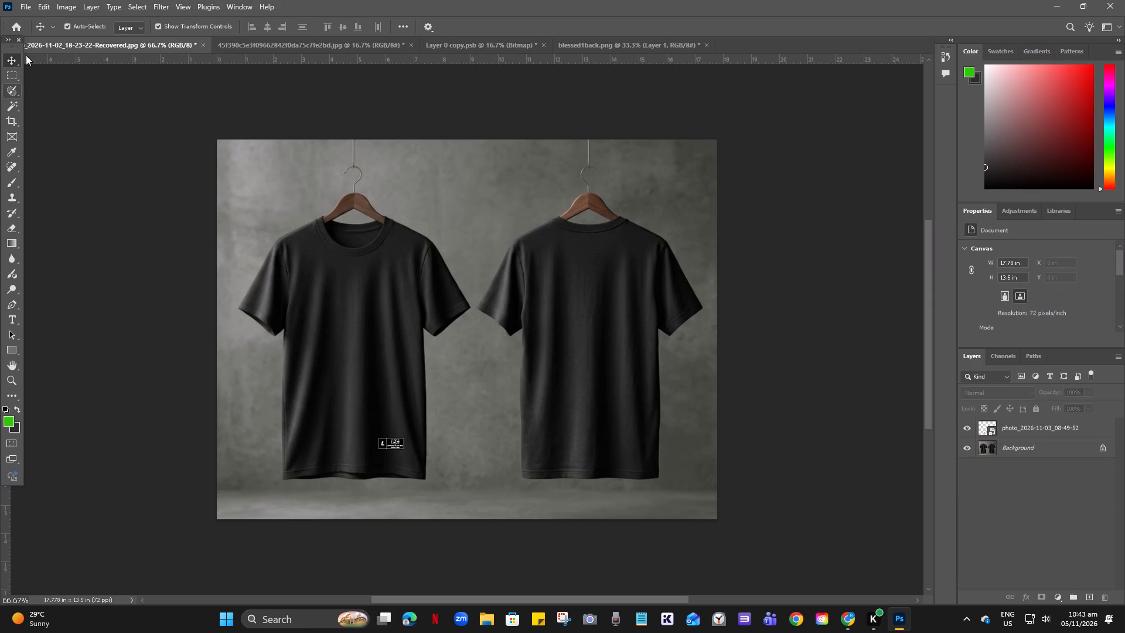
Place blessed1front as an embedded image, scaled to about 32%, on the chest of the front-view T-shirt.
{"action": "left_click", "coordinate": [24, 9]}
{"action": "left_click", "coordinate": [81, 283]}
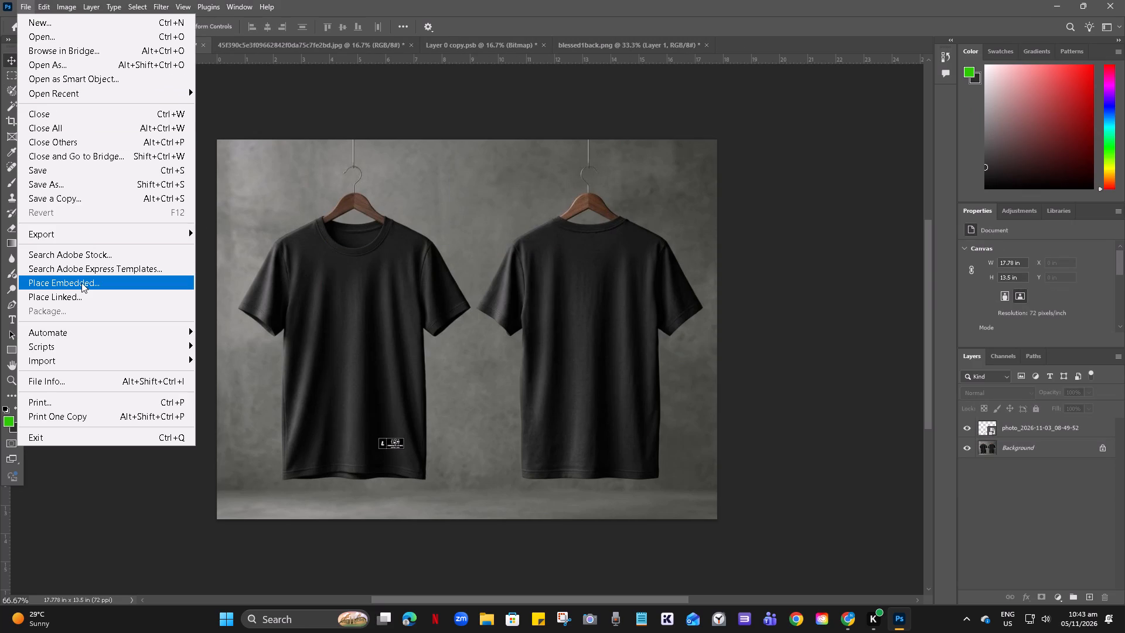
{"action": "left_click", "coordinate": [233, 243], "text": "ctrl"}
{"action": "left_click", "coordinate": [168, 254], "text": "ctrl"}
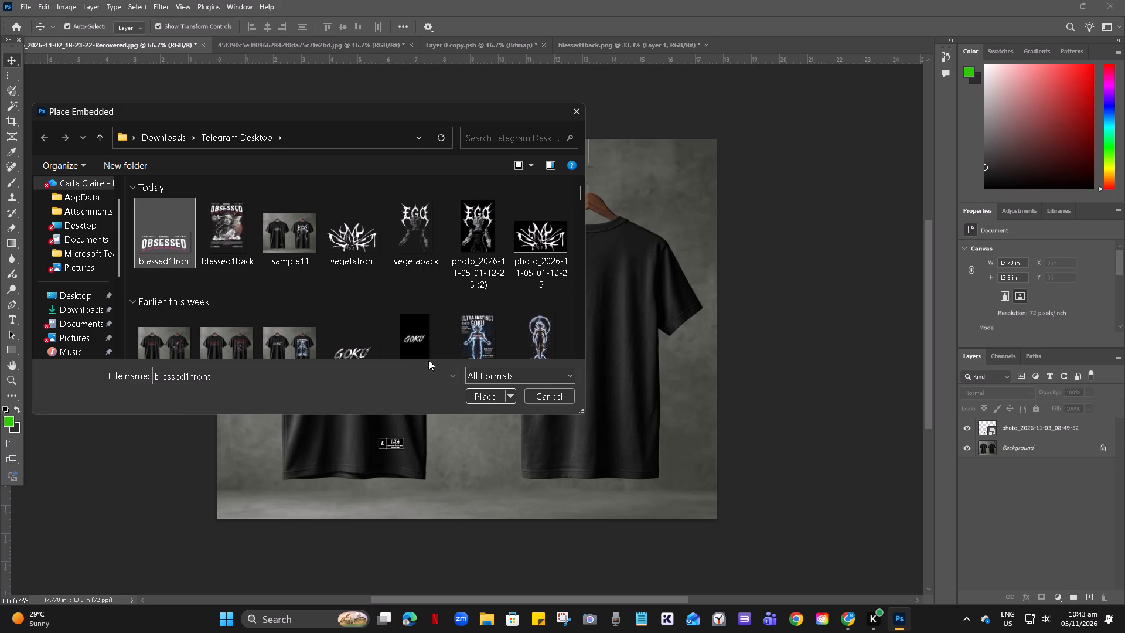
{"action": "left_click", "coordinate": [480, 396]}
{"action": "left_click_drag", "start_coordinate": [521, 366], "coordinate": [426, 343]}
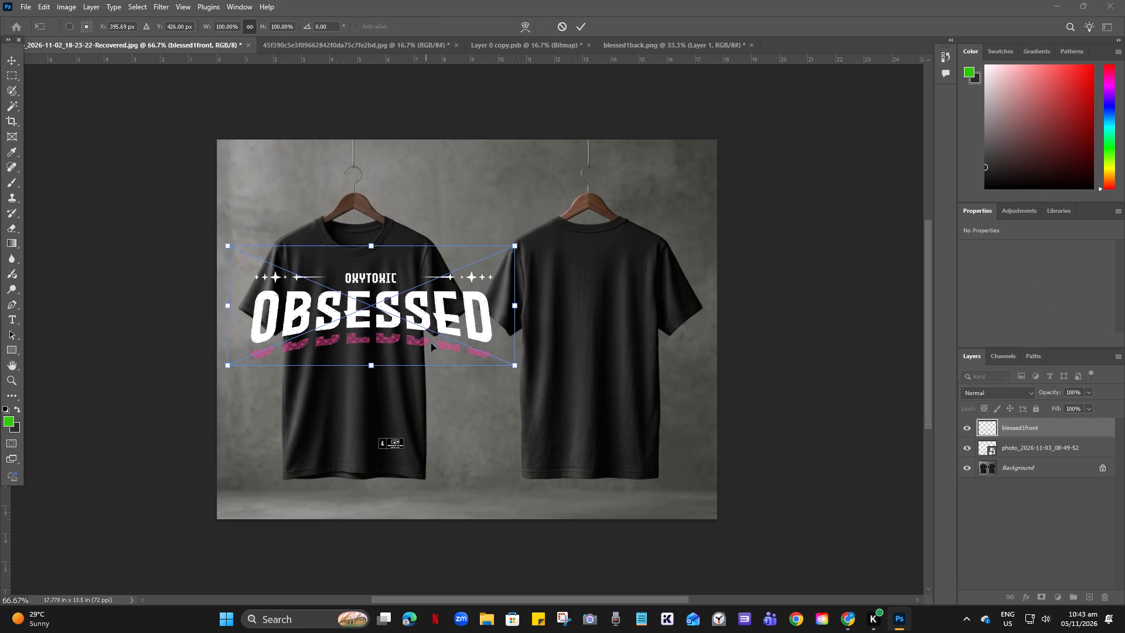
{"action": "left_click_drag", "start_coordinate": [515, 367], "coordinate": [273, 320]}
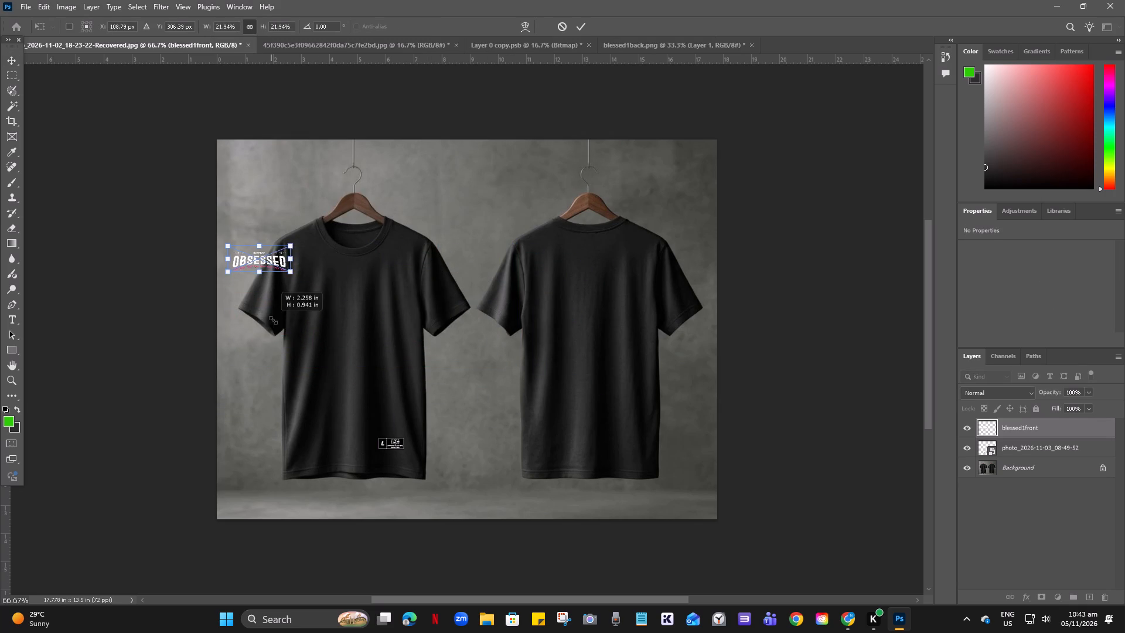
{"action": "left_click_drag", "start_coordinate": [273, 320], "coordinate": [294, 323]}
{"action": "left_click_drag", "start_coordinate": [277, 262], "coordinate": [353, 285]}
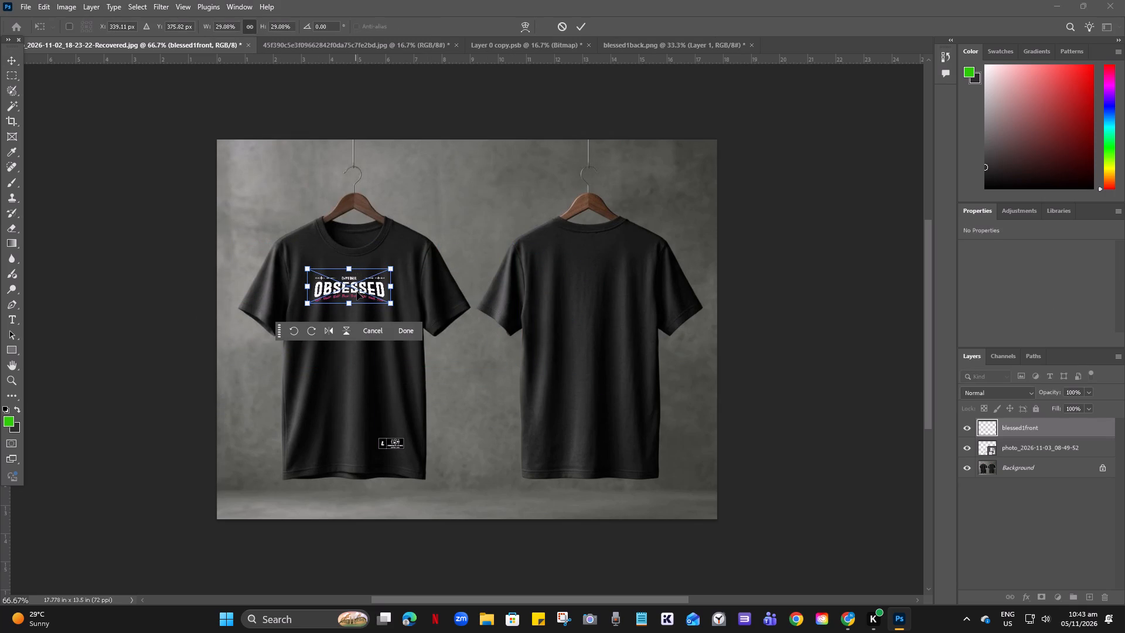
{"action": "left_click_drag", "start_coordinate": [391, 305], "coordinate": [400, 311]}
{"action": "left_click_drag", "start_coordinate": [367, 291], "coordinate": [367, 300]}
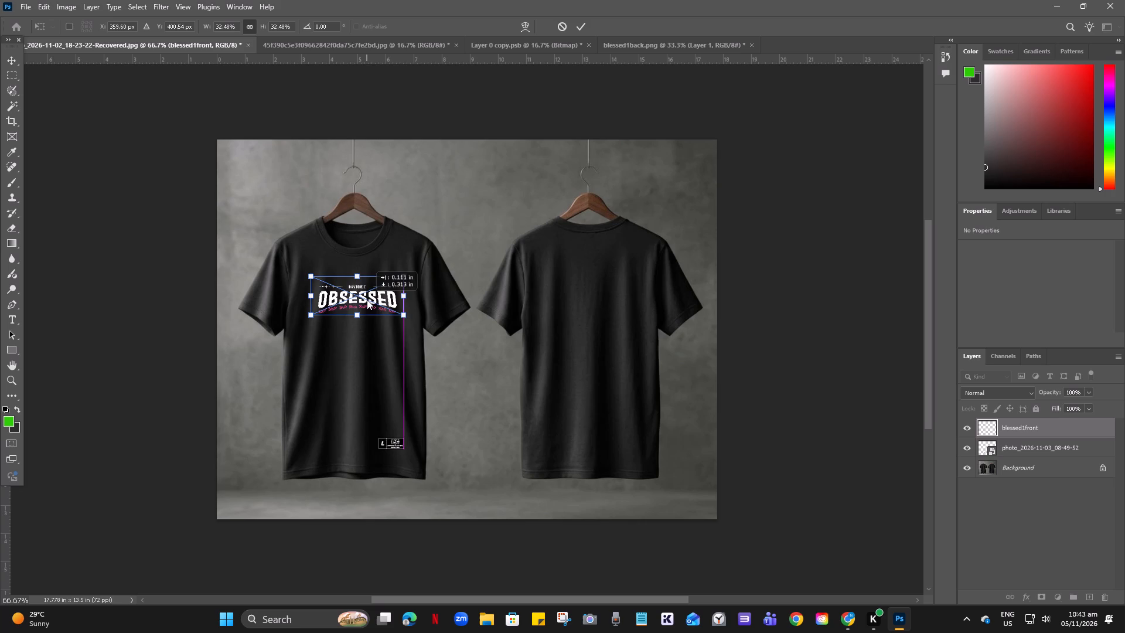
{"action": "left_click_drag", "start_coordinate": [367, 300], "coordinate": [366, 294]}
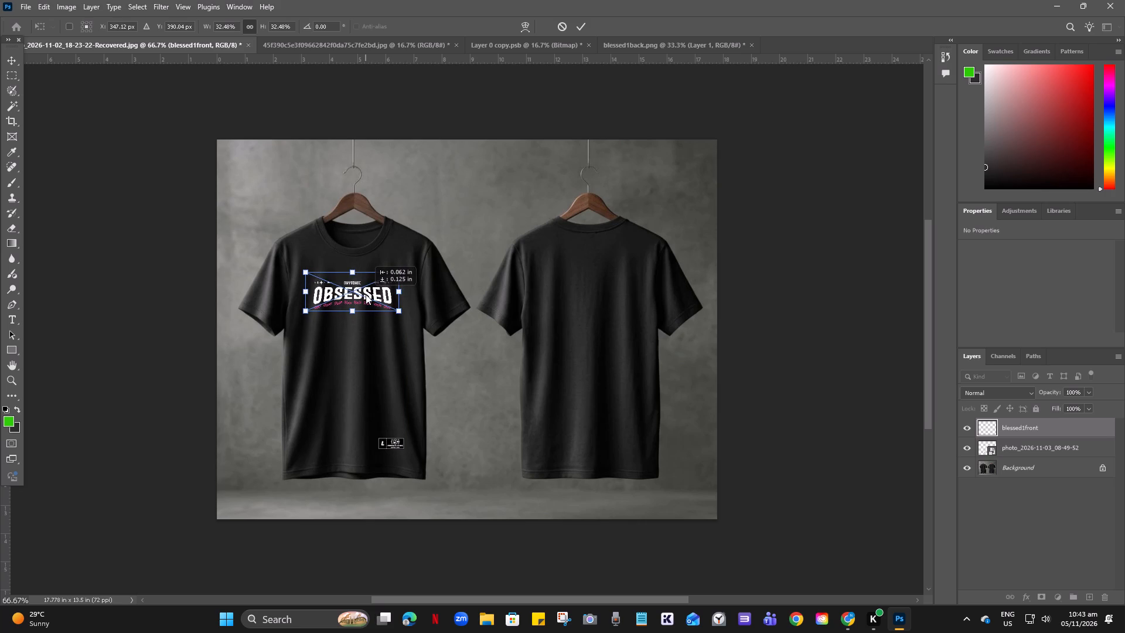
{"action": "left_click_drag", "start_coordinate": [366, 294], "coordinate": [366, 296]}
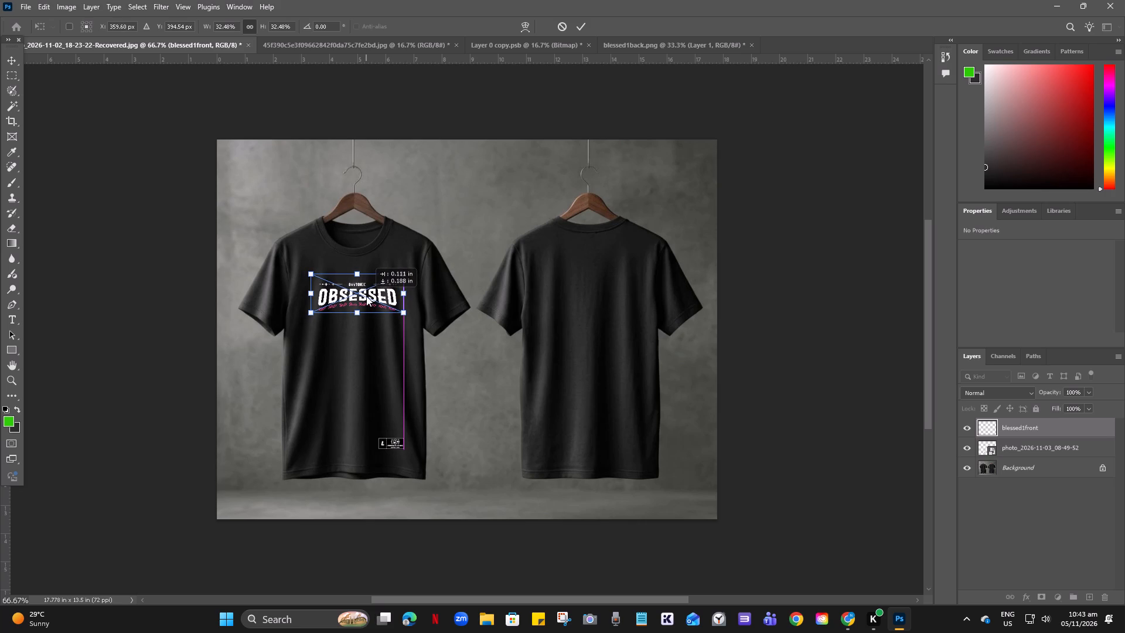
{"action": "left_click_drag", "start_coordinate": [366, 296], "coordinate": [366, 300]}
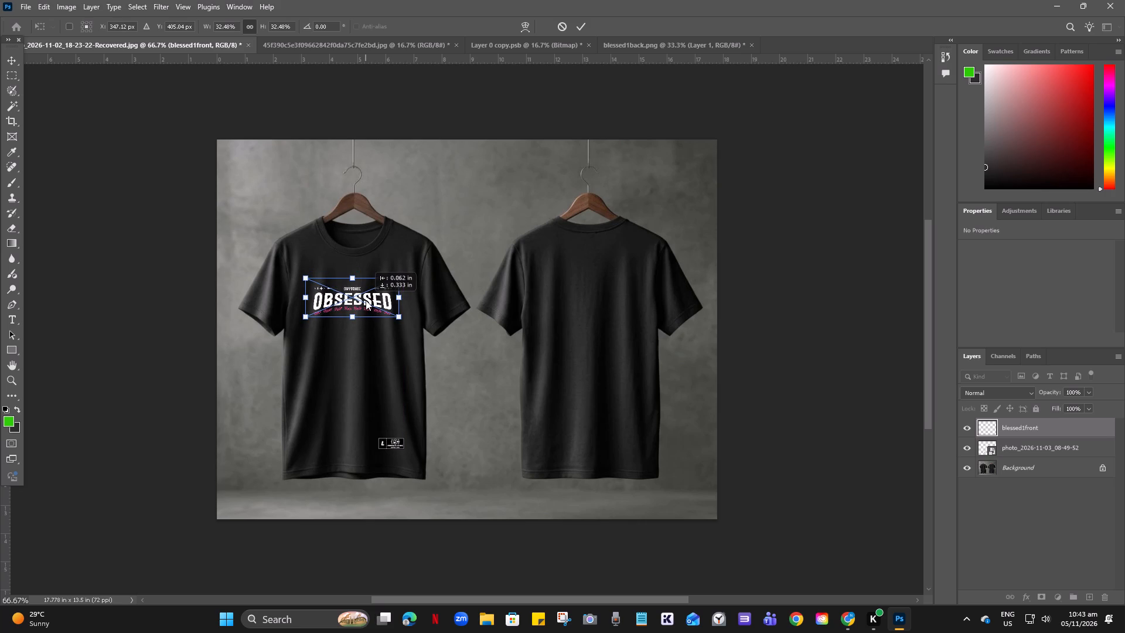
Move the Obsessed title to the upper back of the back-view T-shirt and commit the placement.
{"action": "left_click_drag", "start_coordinate": [366, 300], "coordinate": [604, 256]}
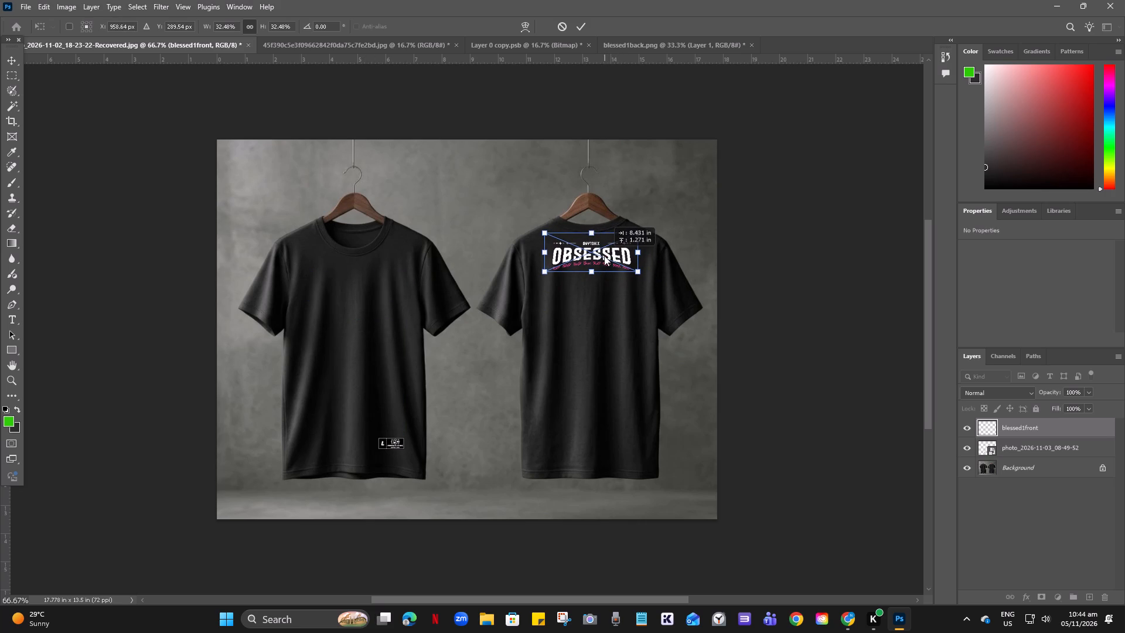
{"action": "left_click_drag", "start_coordinate": [604, 256], "coordinate": [605, 257]}
{"action": "left_click", "coordinate": [653, 305]}
{"action": "left_click", "coordinate": [778, 291]}
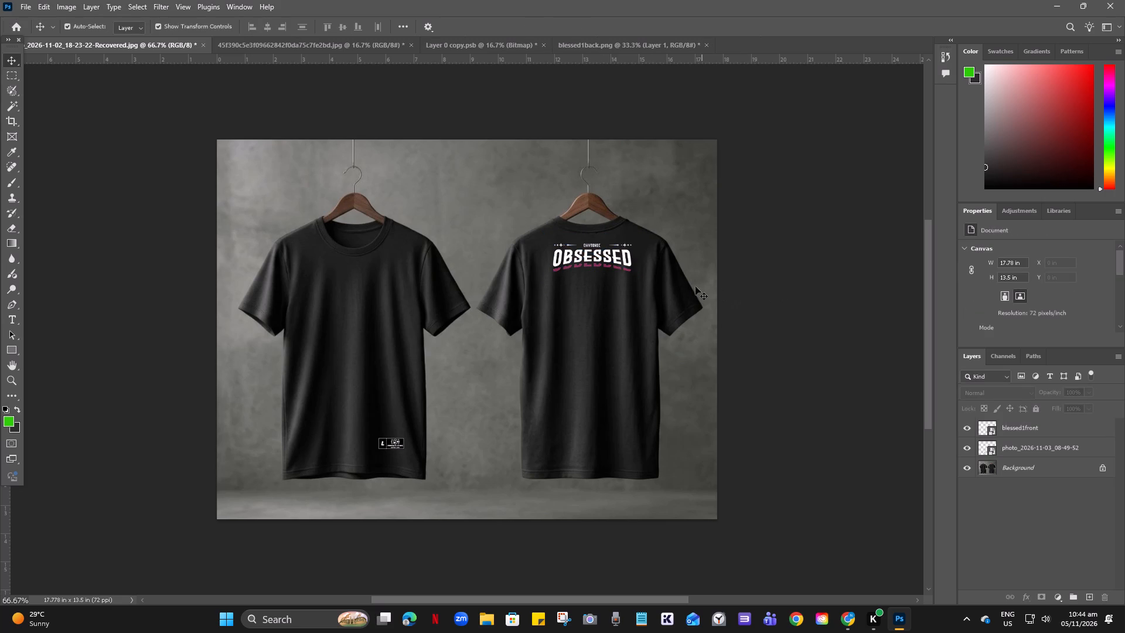
Move the Obsessed title onto the front-view T-shirt's chest at about X 3.58 in, Y 5.19 in.
{"action": "left_click", "coordinate": [586, 251]}
{"action": "left_click_drag", "start_coordinate": [598, 257], "coordinate": [426, 305]}
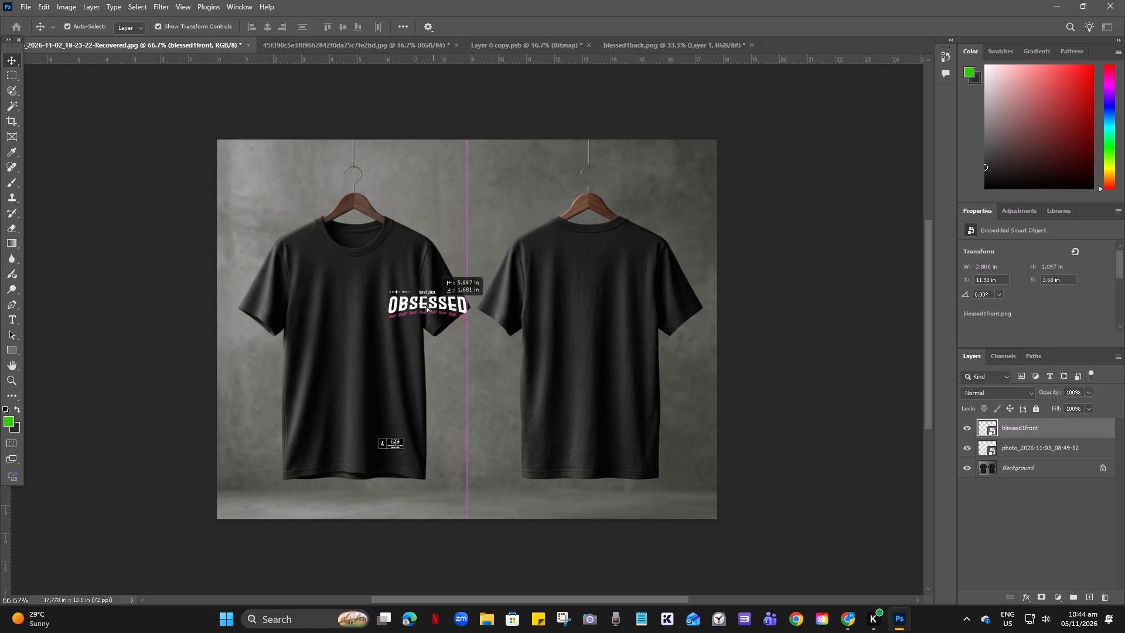
{"action": "left_click_drag", "start_coordinate": [426, 305], "coordinate": [363, 298]}
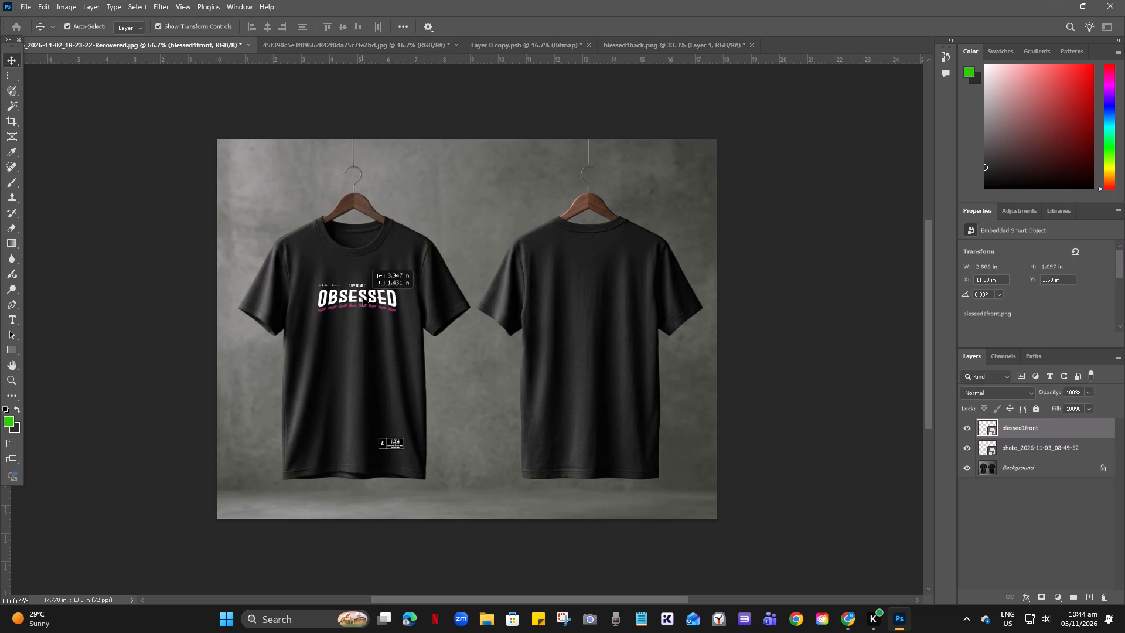
{"action": "left_click_drag", "start_coordinate": [363, 298], "coordinate": [363, 300]}
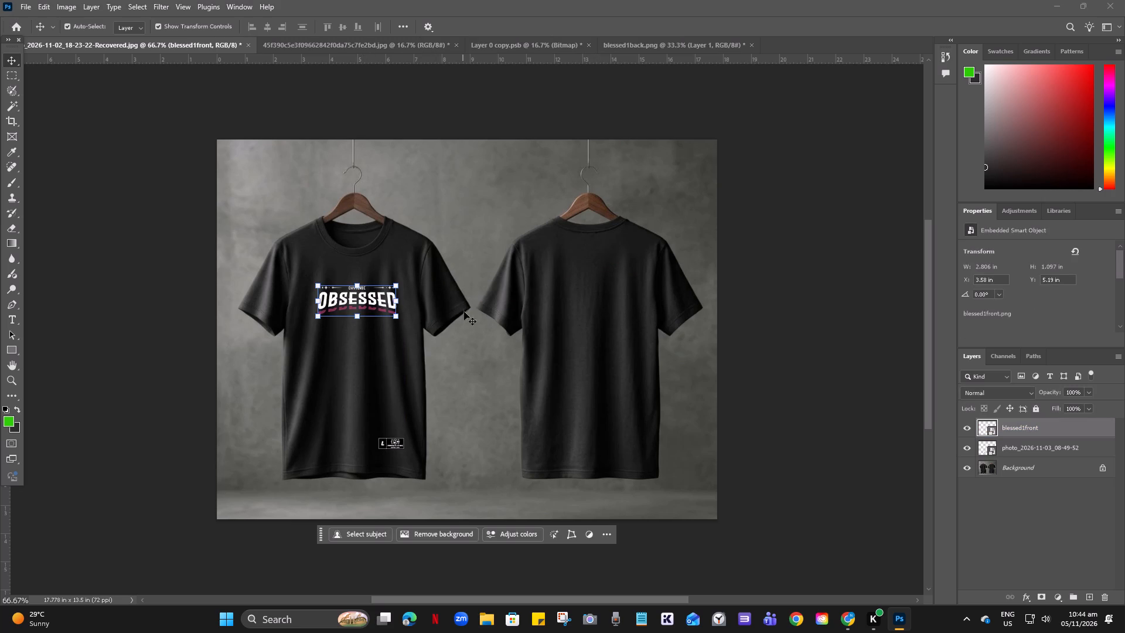
{"action": "left_click", "coordinate": [469, 331]}
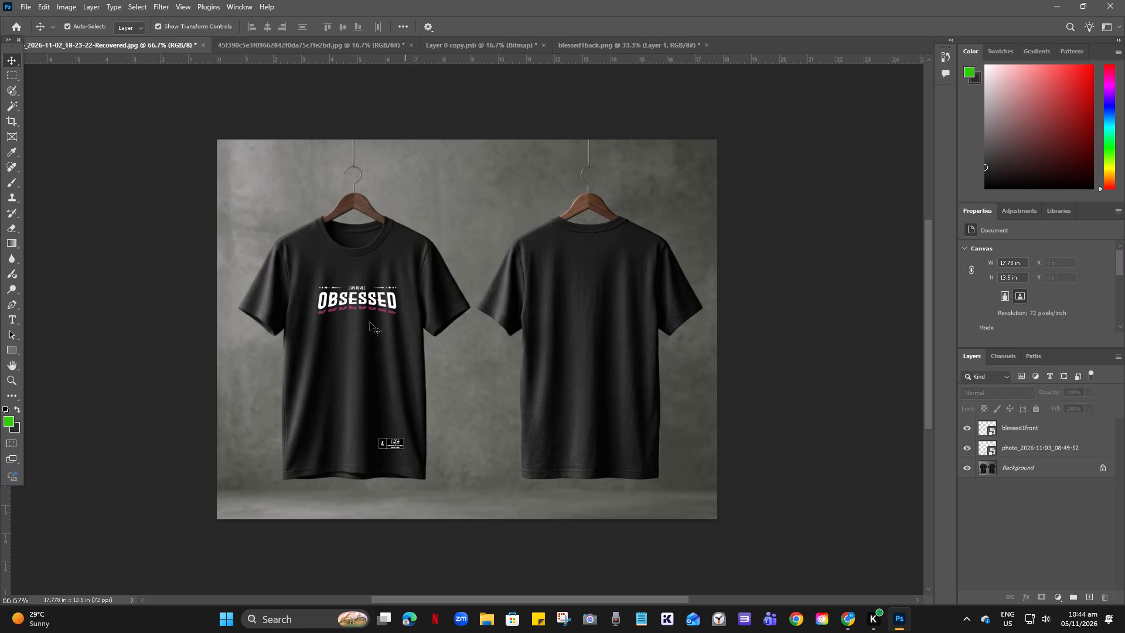
Nudge the chest title to about X 3.54 in, Y 5.11 in to centre it below the collar.
{"action": "left_click_drag", "start_coordinate": [363, 305], "coordinate": [358, 305]}
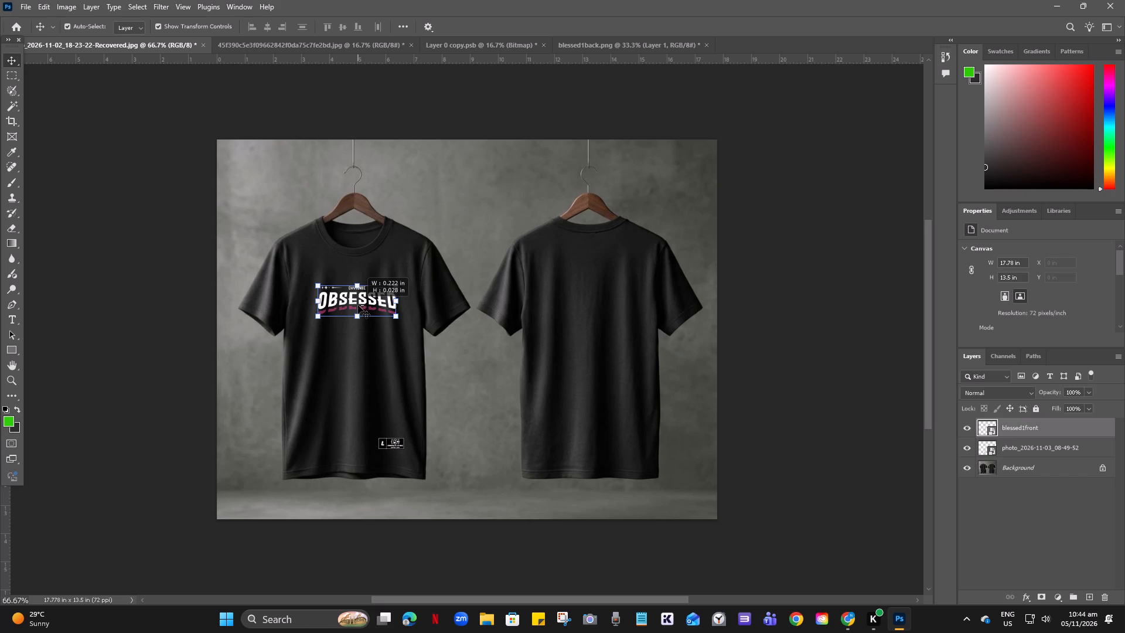
{"action": "left_click_drag", "start_coordinate": [358, 305], "coordinate": [357, 307]}
{"action": "key", "text": "Left"}
{"action": "key", "text": "Left"}
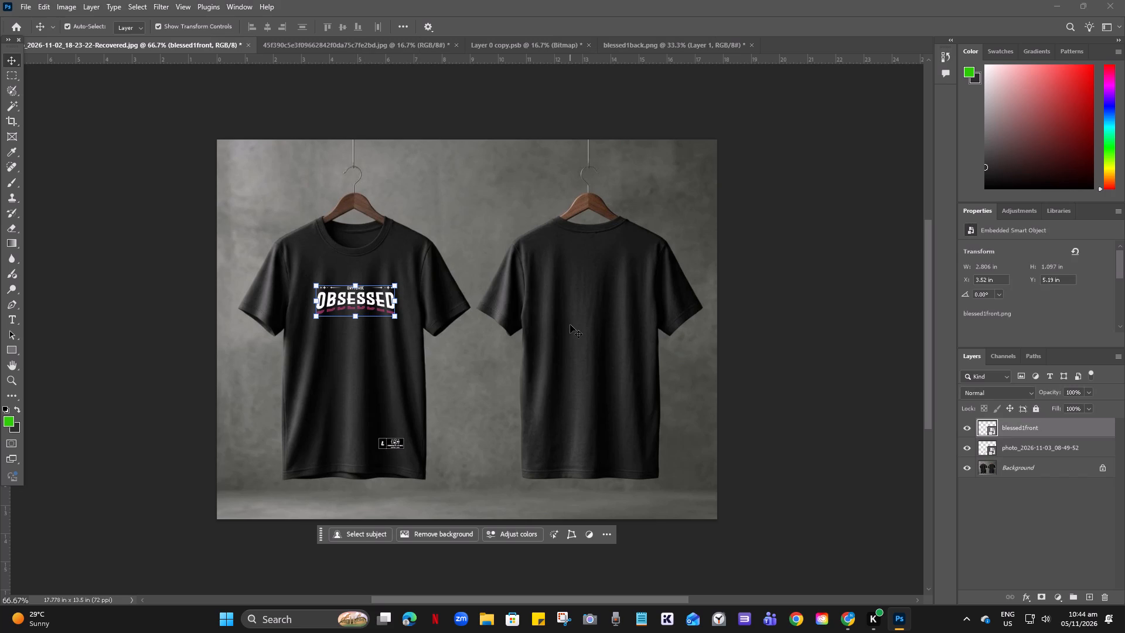
{"action": "key", "text": "Right"}
{"action": "key", "text": "Up"}
{"action": "key", "text": "Up"}
{"action": "key", "text": "Up"}
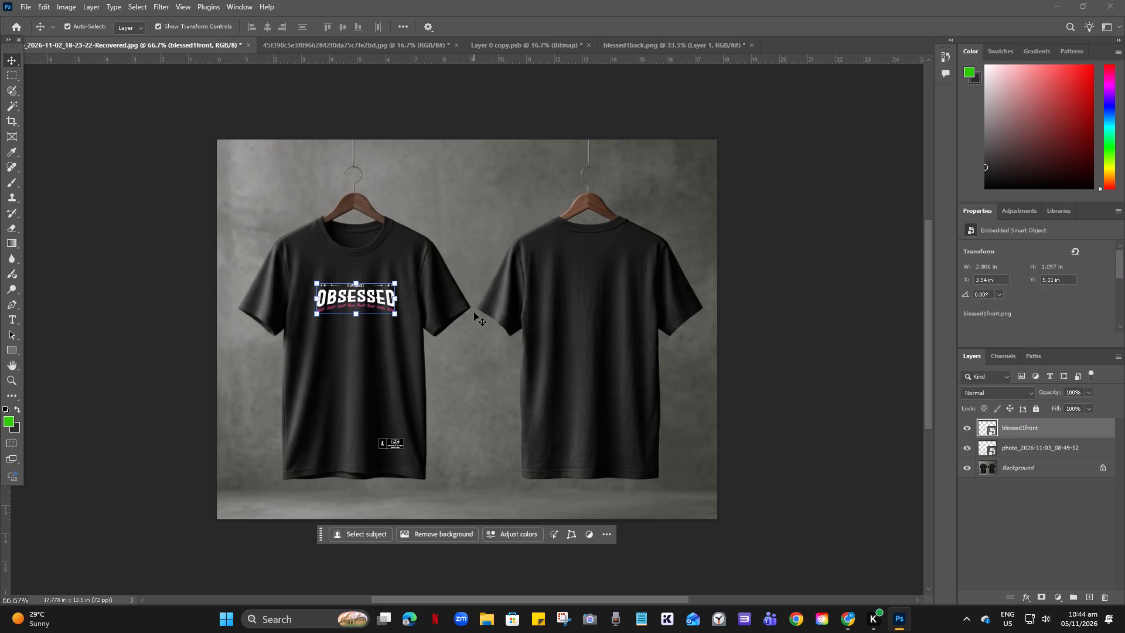
{"action": "key", "text": "Down"}
{"action": "key", "text": "Up"}
{"action": "left_click", "coordinate": [472, 345]}
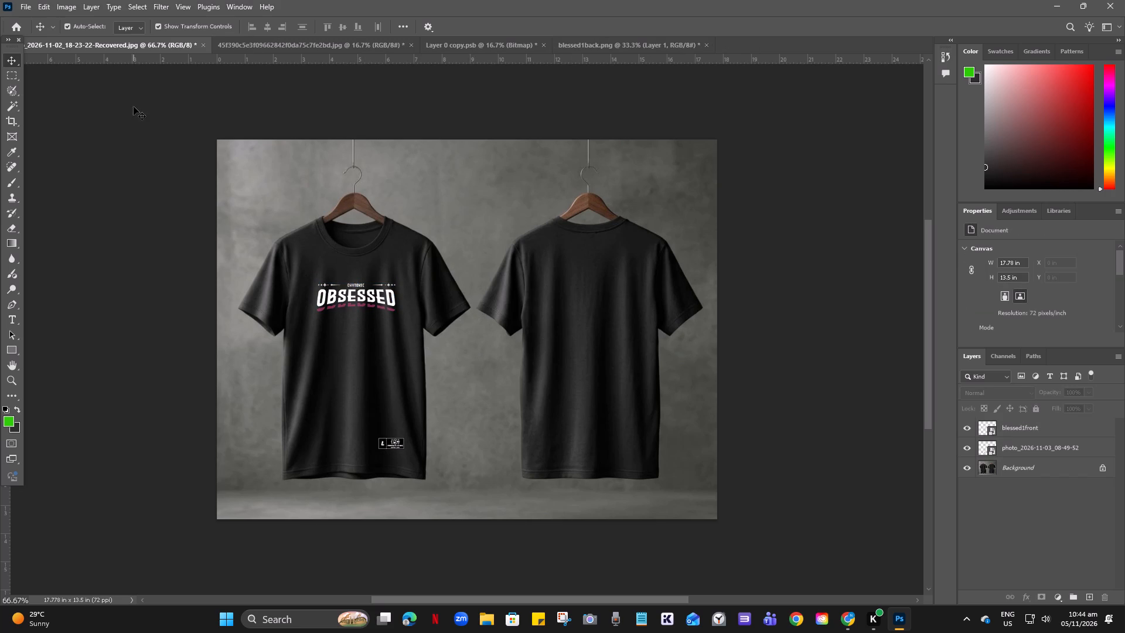
Place blessed1back as an embedded image, scaled to about 42%, on the back-view T-shirt.
{"action": "left_click", "coordinate": [26, 6]}
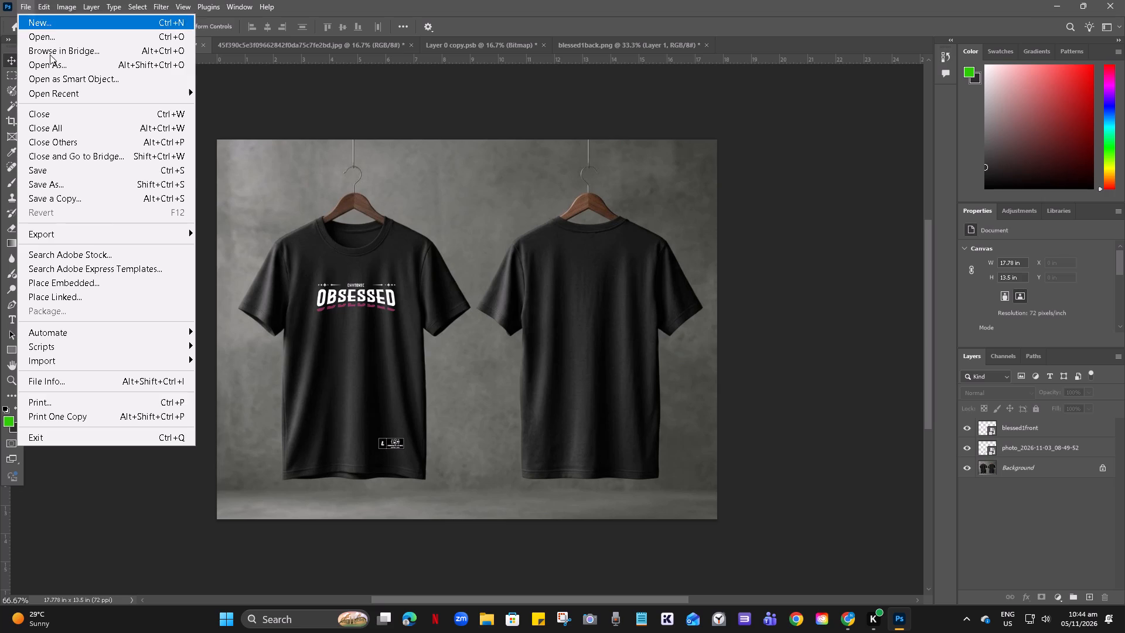
{"action": "left_click", "coordinate": [85, 285]}
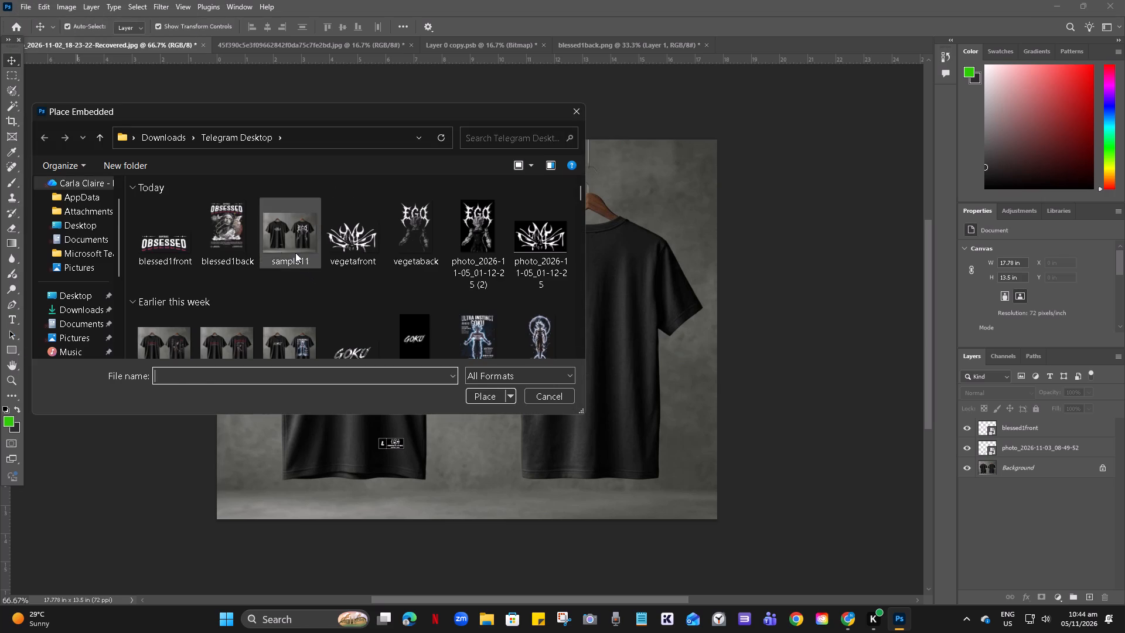
{"action": "left_click", "coordinate": [230, 230]}
{"action": "left_click", "coordinate": [486, 400]}
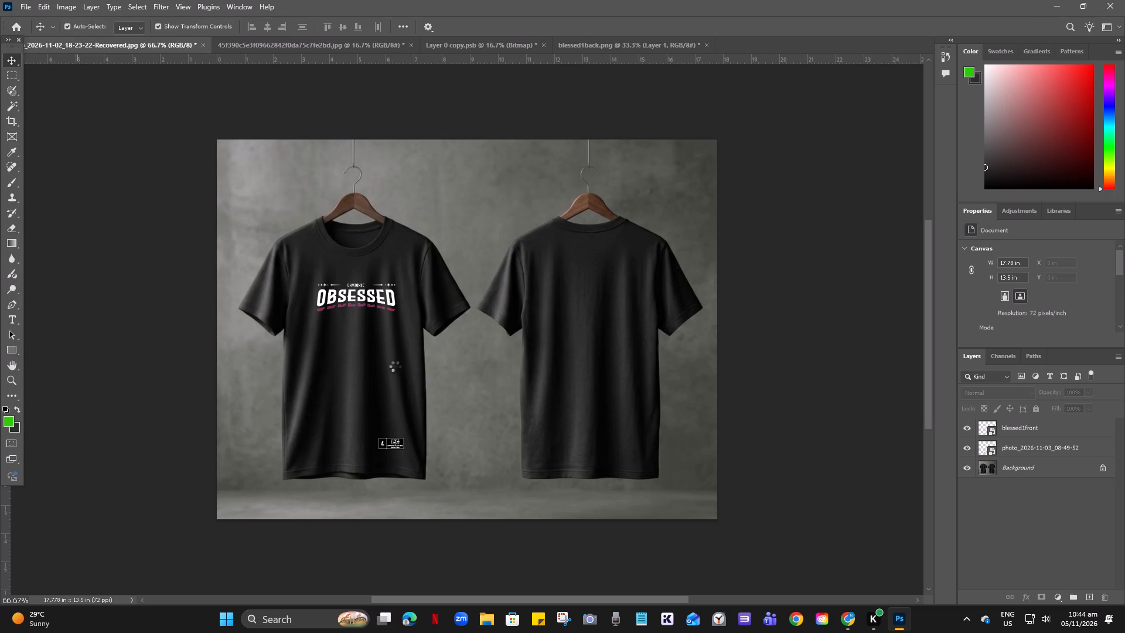
{"action": "left_click_drag", "start_coordinate": [602, 140], "coordinate": [470, 284]}
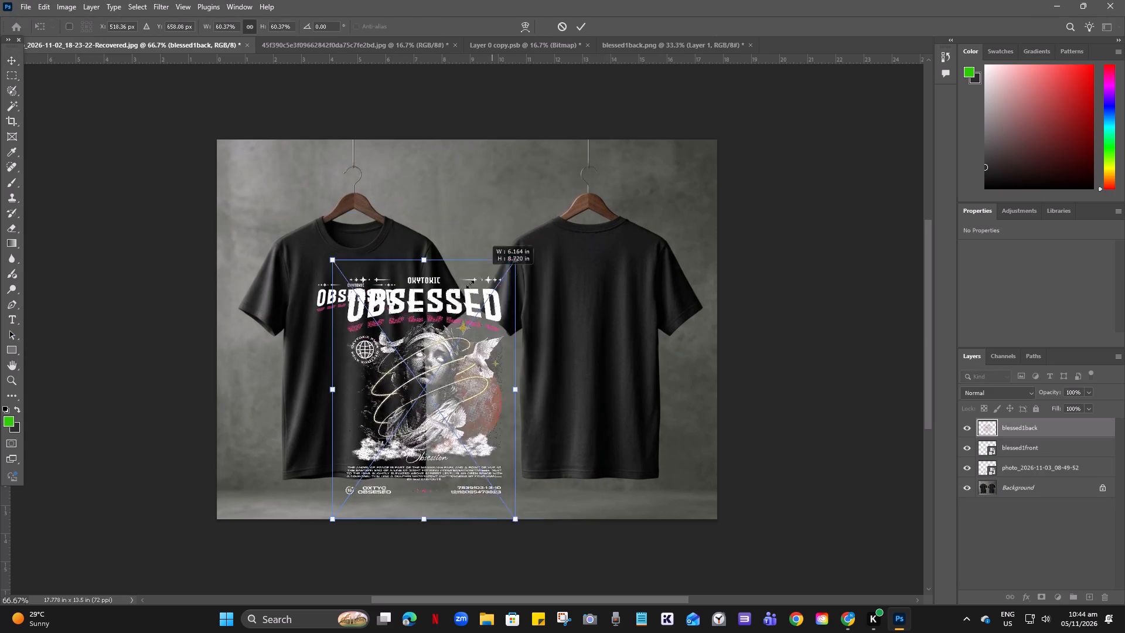
{"action": "left_click_drag", "start_coordinate": [470, 284], "coordinate": [427, 328]}
{"action": "left_click_drag", "start_coordinate": [357, 430], "coordinate": [557, 323]}
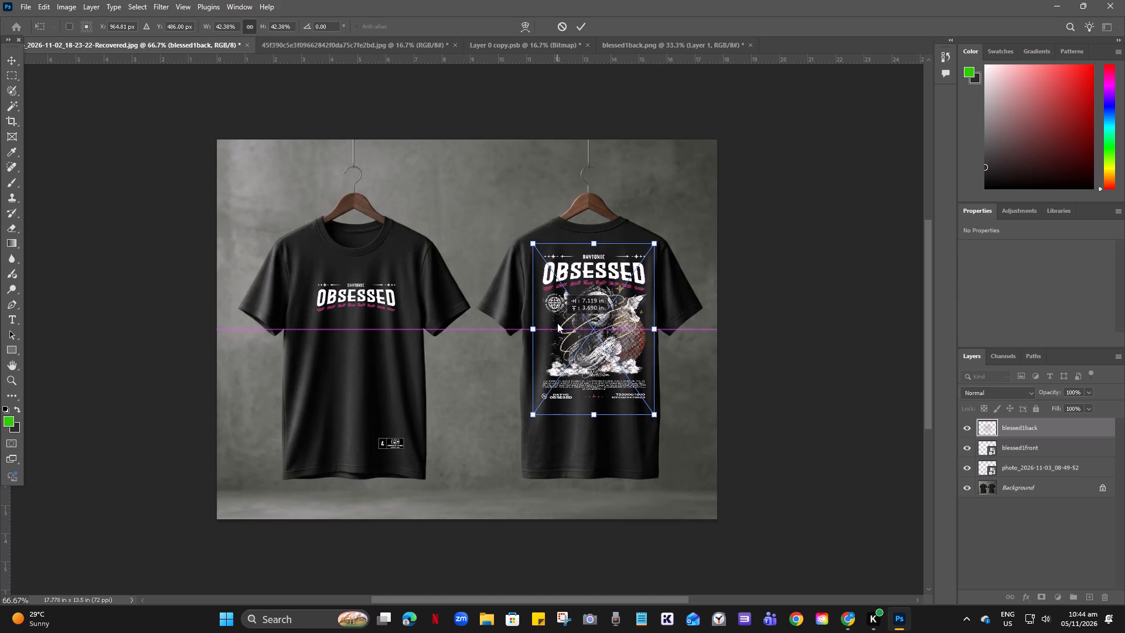
{"action": "left_click_drag", "start_coordinate": [557, 323], "coordinate": [556, 322]}
Reduce the back artwork to about 37.6%, centre it on the T-shirt's upper back and commit the placement.
{"action": "left_click_drag", "start_coordinate": [654, 419], "coordinate": [643, 407]}
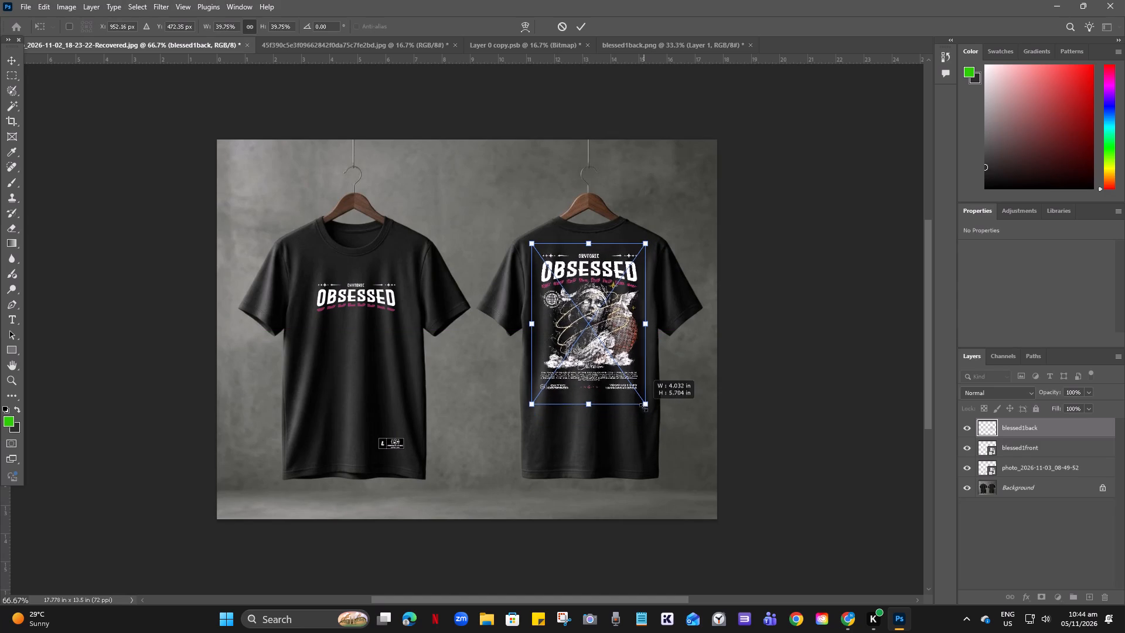
{"action": "left_click_drag", "start_coordinate": [643, 407], "coordinate": [642, 406]}
{"action": "left_click", "coordinate": [599, 367]}
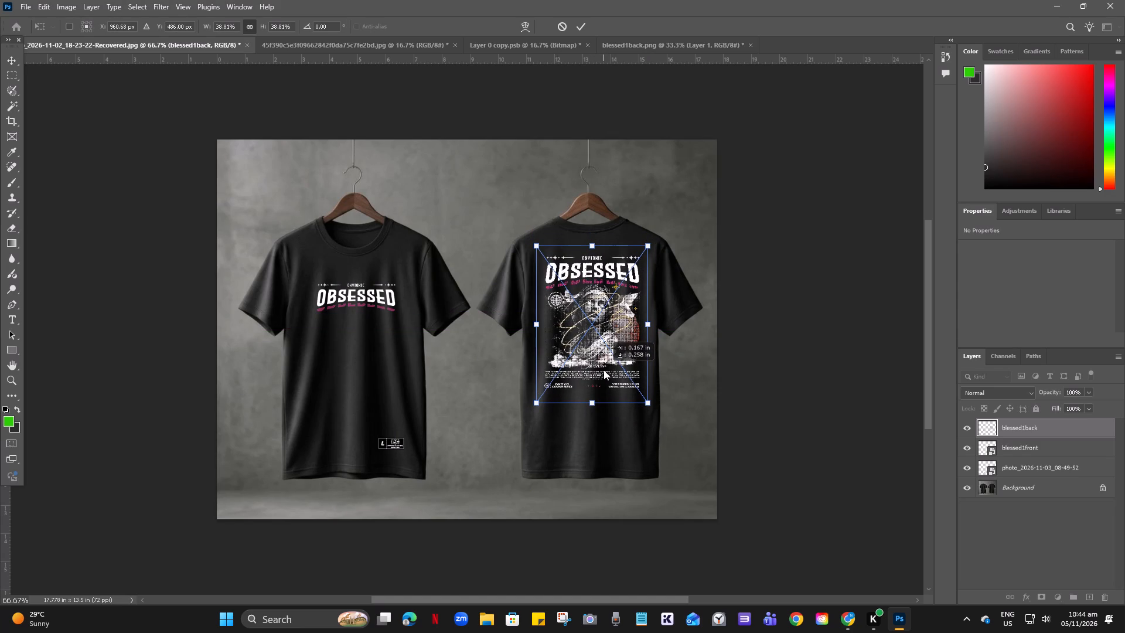
{"action": "left_click", "coordinate": [647, 410]}
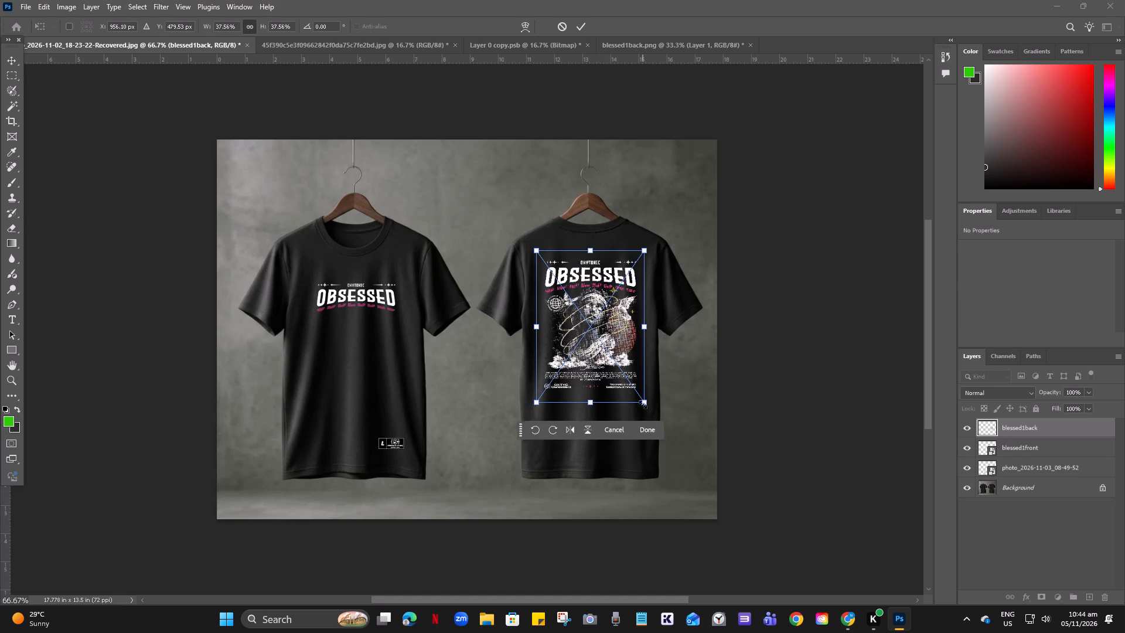
{"action": "left_click", "coordinate": [600, 362]}
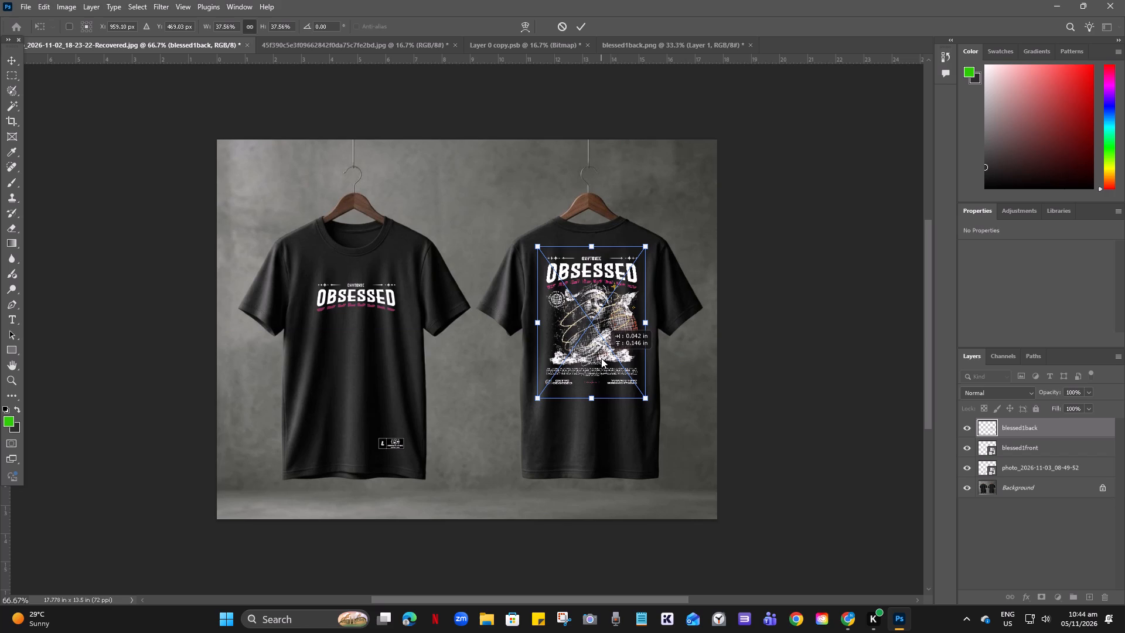
{"action": "left_click", "coordinate": [646, 426]}
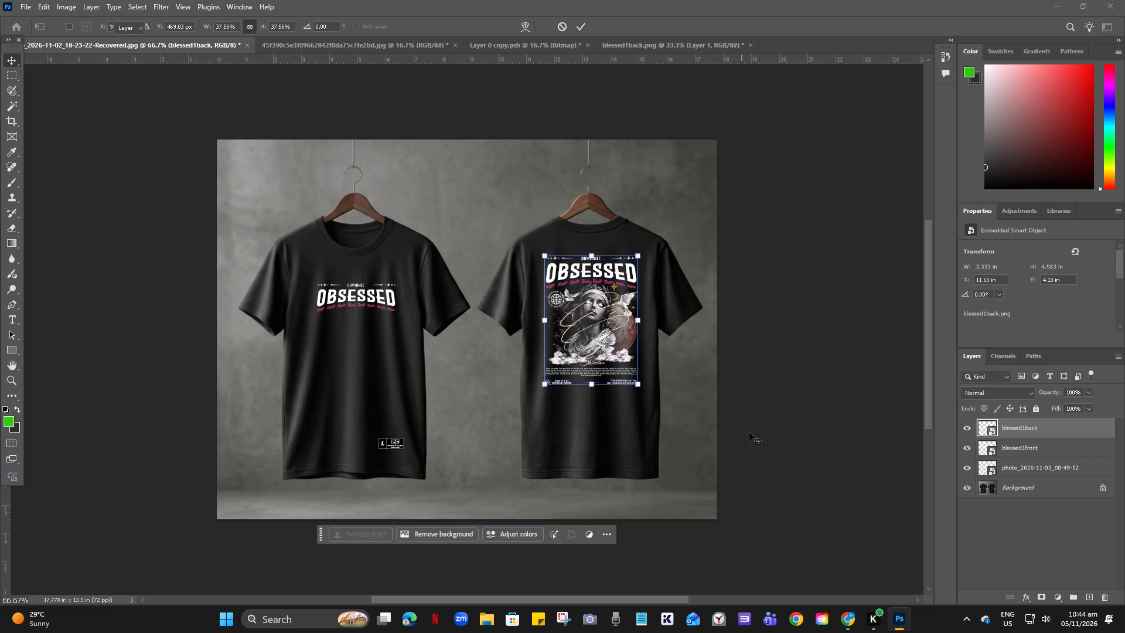
{"action": "left_click", "coordinate": [849, 438]}
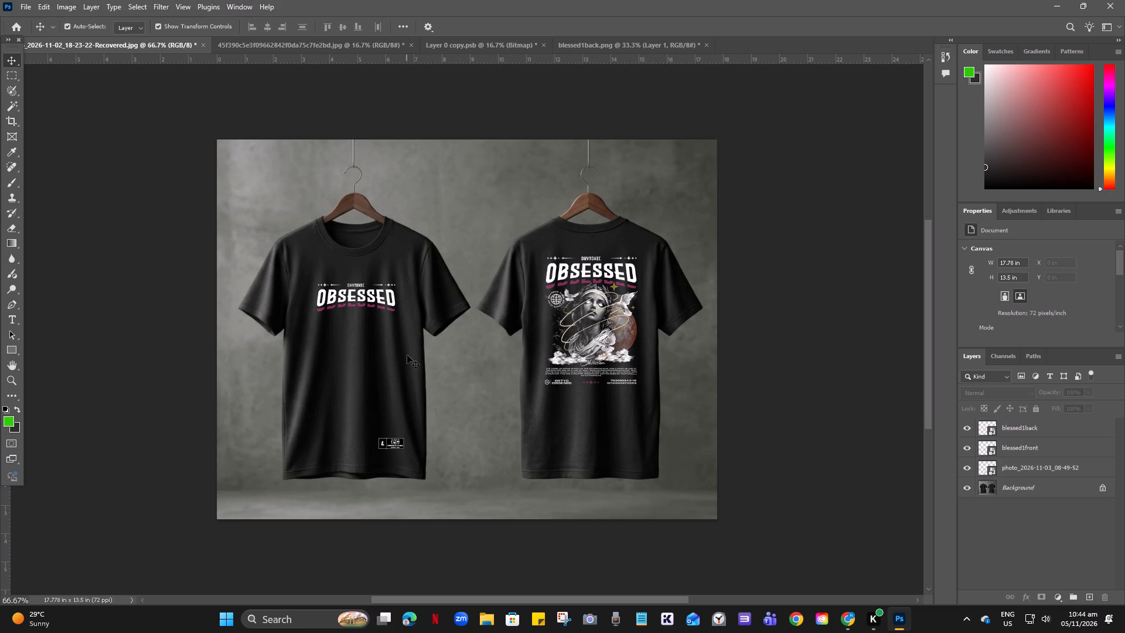
Shrink the front Obsessed title to about 21.7% and centre it on the chest at about X 3.94 in, Y 5.25 in.
{"action": "left_click", "coordinate": [380, 305]}
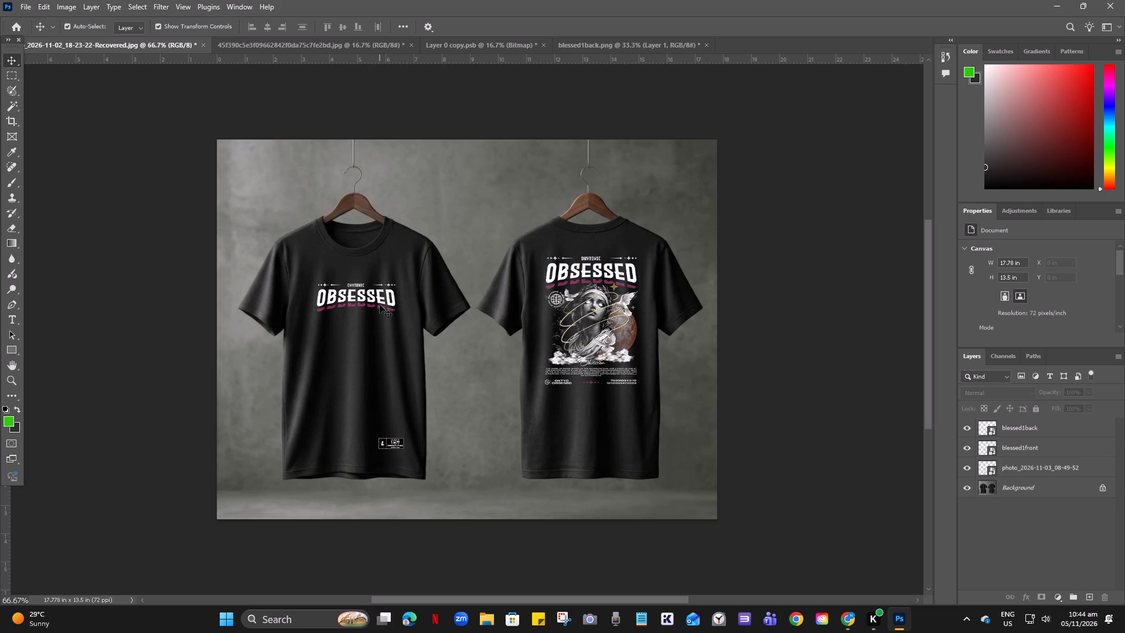
{"action": "left_click", "coordinate": [374, 297]}
{"action": "left_click_drag", "start_coordinate": [394, 314], "coordinate": [359, 301]}
{"action": "left_click_drag", "start_coordinate": [359, 292], "coordinate": [356, 295]}
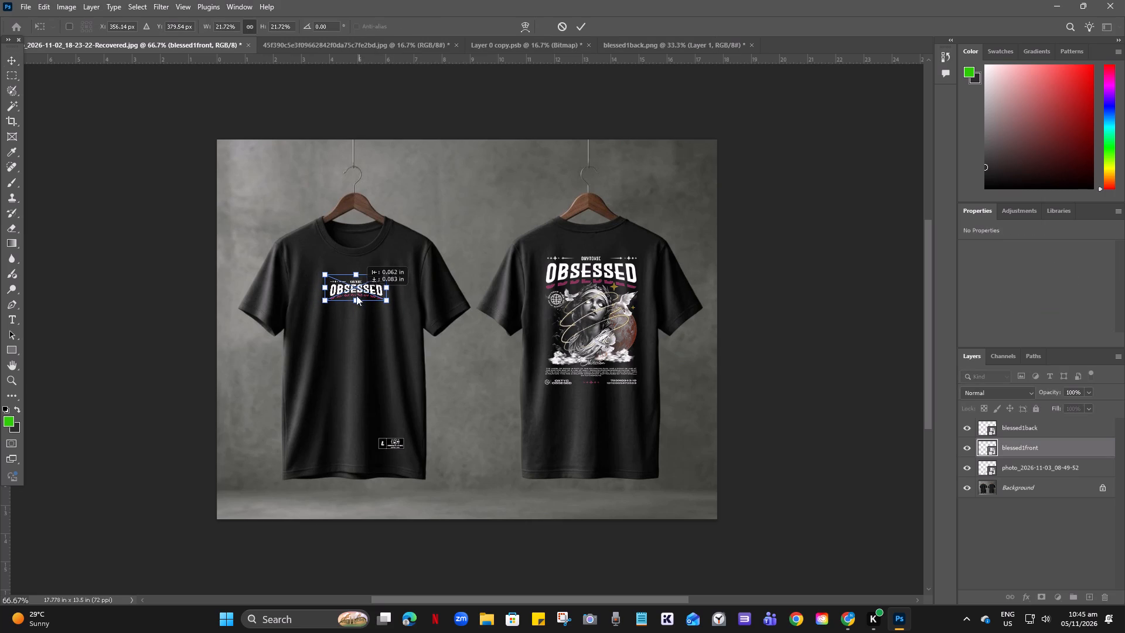
{"action": "left_click_drag", "start_coordinate": [356, 295], "coordinate": [357, 299]}
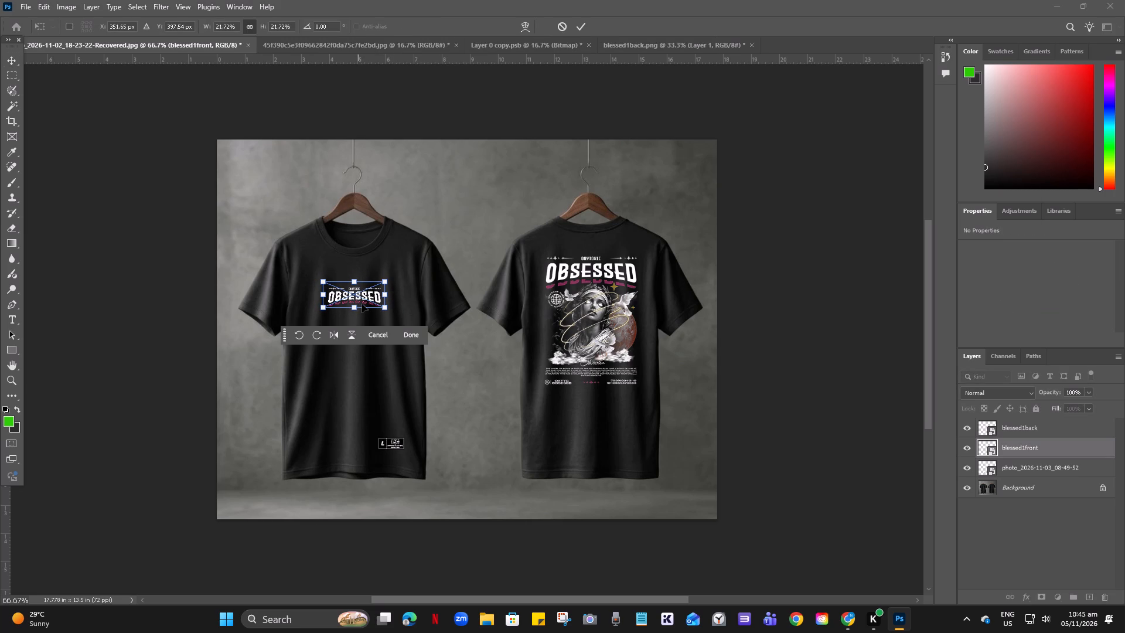
{"action": "left_click", "coordinate": [406, 336]}
{"action": "left_click", "coordinate": [445, 349]}
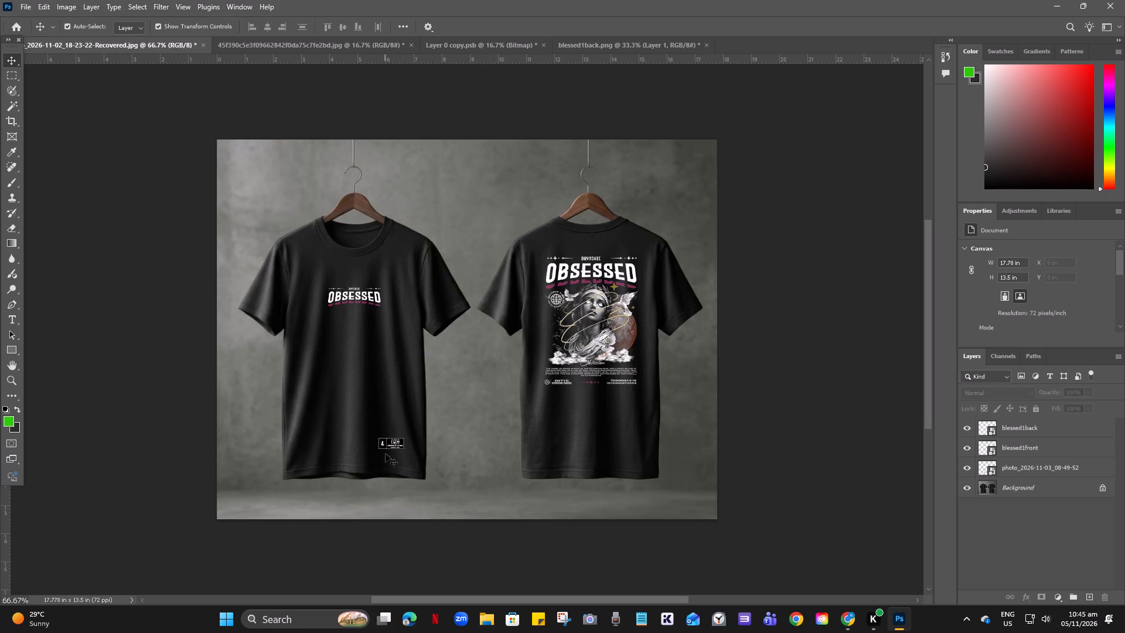
Nudge the front Obsessed title up the chest to about Y 4.91 in.
{"action": "left_click", "coordinate": [357, 298]}
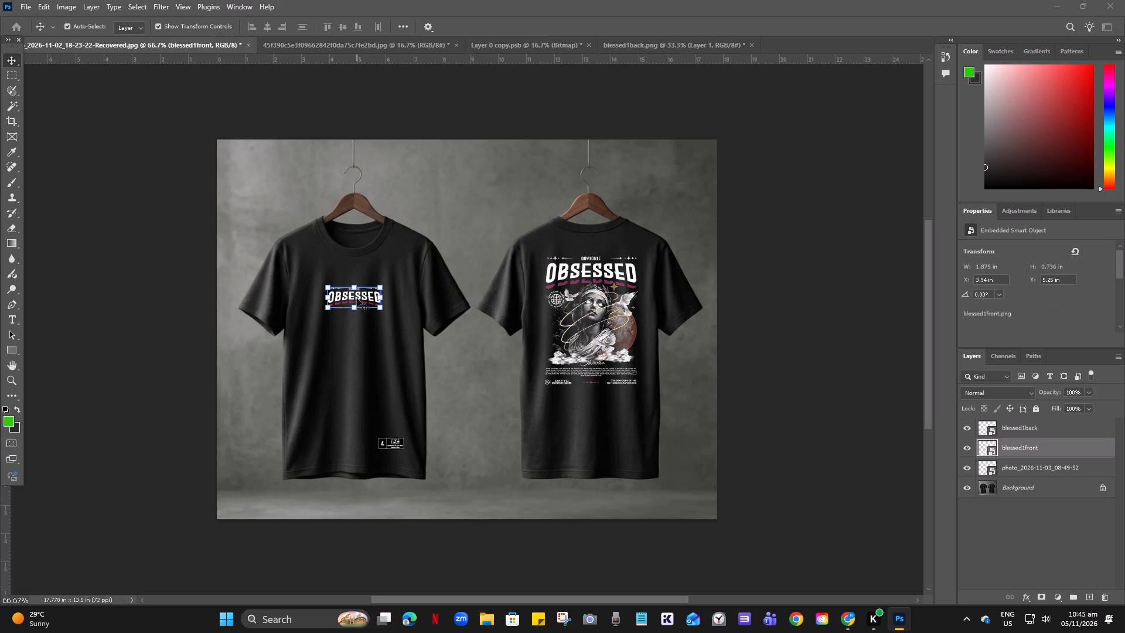
{"action": "key", "text": "Up"}
{"action": "key", "text": "Up"}
{"action": "key", "text": "Up"}
{"action": "key", "text": "Up"}
{"action": "key", "text": "Up"}
{"action": "key", "text": "Up"}
{"action": "key", "text": "Up"}
{"action": "key", "text": "Up"}
{"action": "key", "text": "Up"}
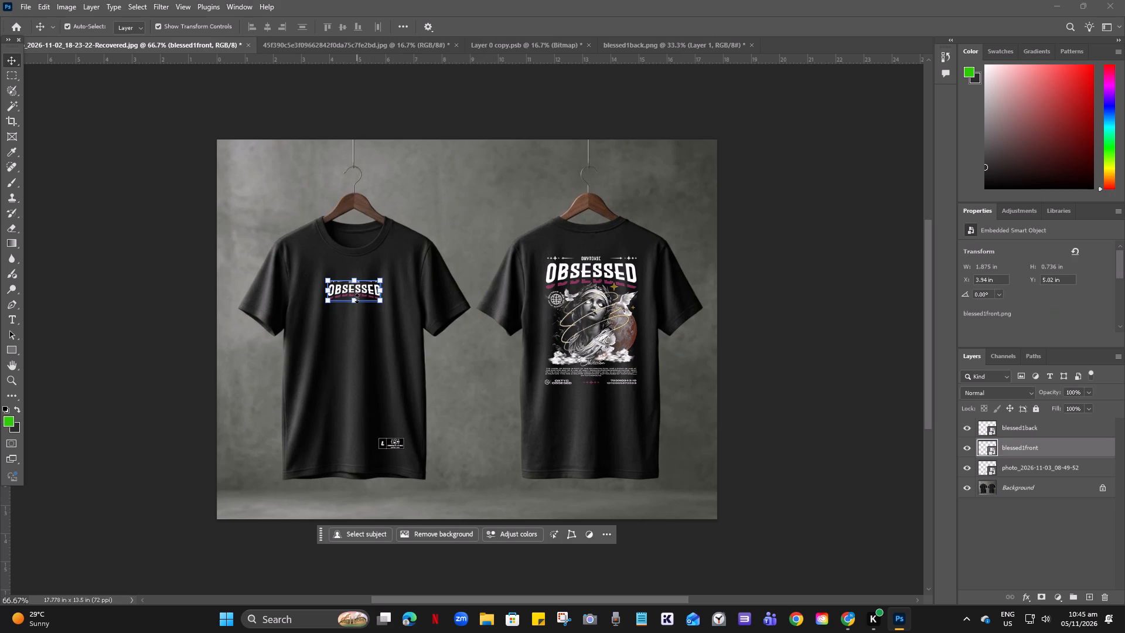
{"action": "key", "text": "Up"}
{"action": "key", "text": "Up"}
{"action": "key", "text": "Up"}
{"action": "key", "text": "Up"}
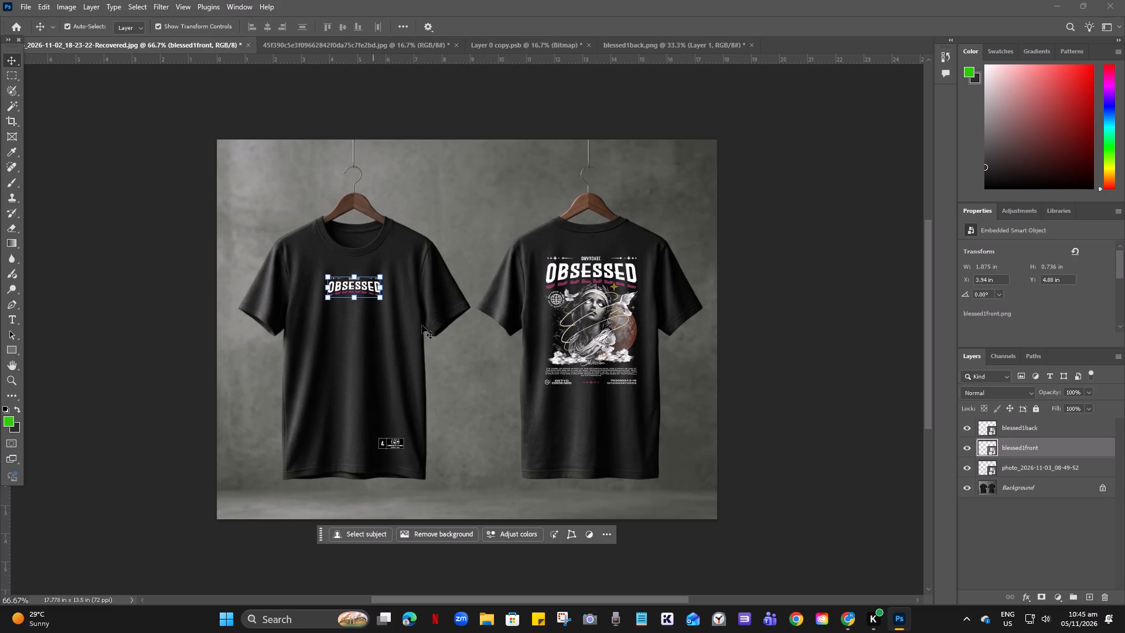
{"action": "left_click", "coordinate": [452, 353]}
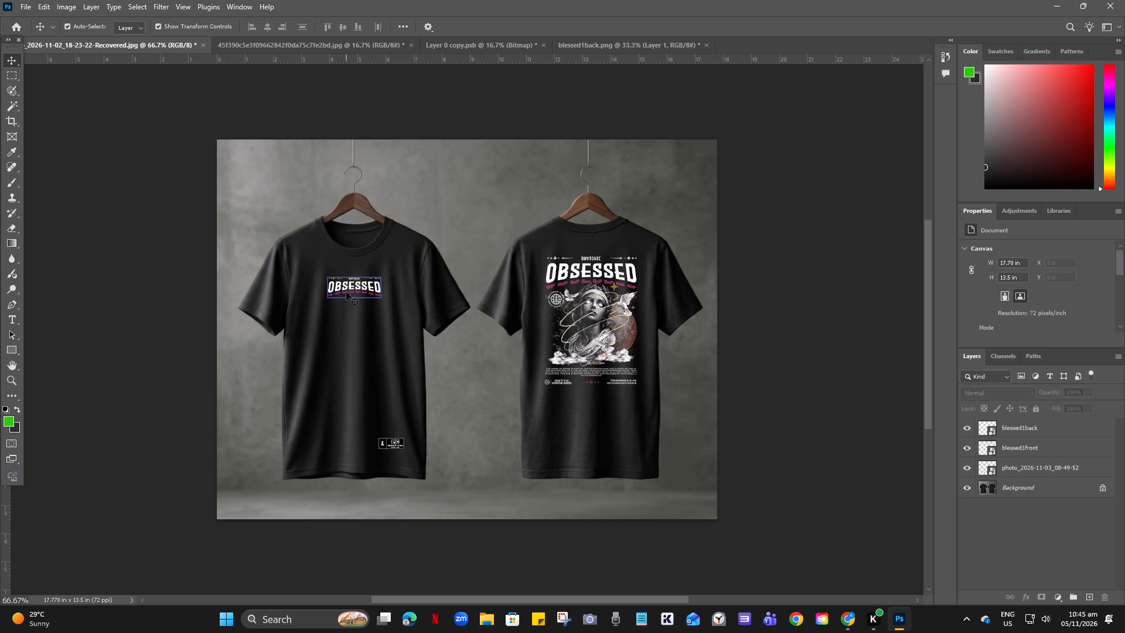
{"action": "left_click", "coordinate": [346, 292]}
{"action": "key", "text": "Down"}
{"action": "key", "text": "Down"}
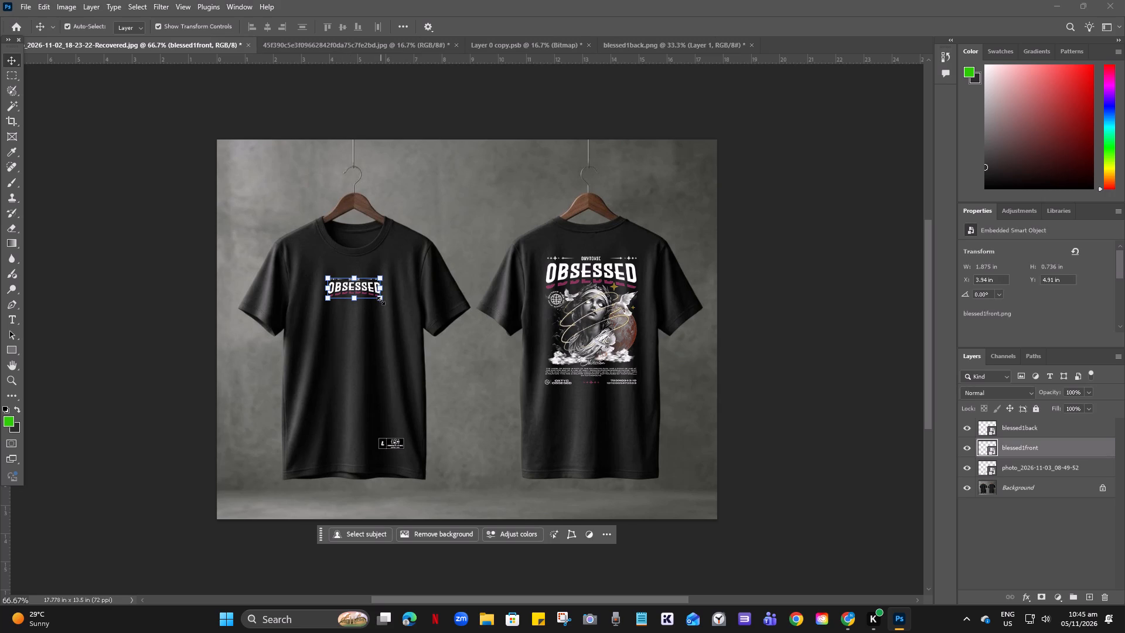
Shrink the front Obsessed title slightly from its lower corner.
{"action": "left_click_drag", "start_coordinate": [381, 301], "coordinate": [371, 296]}
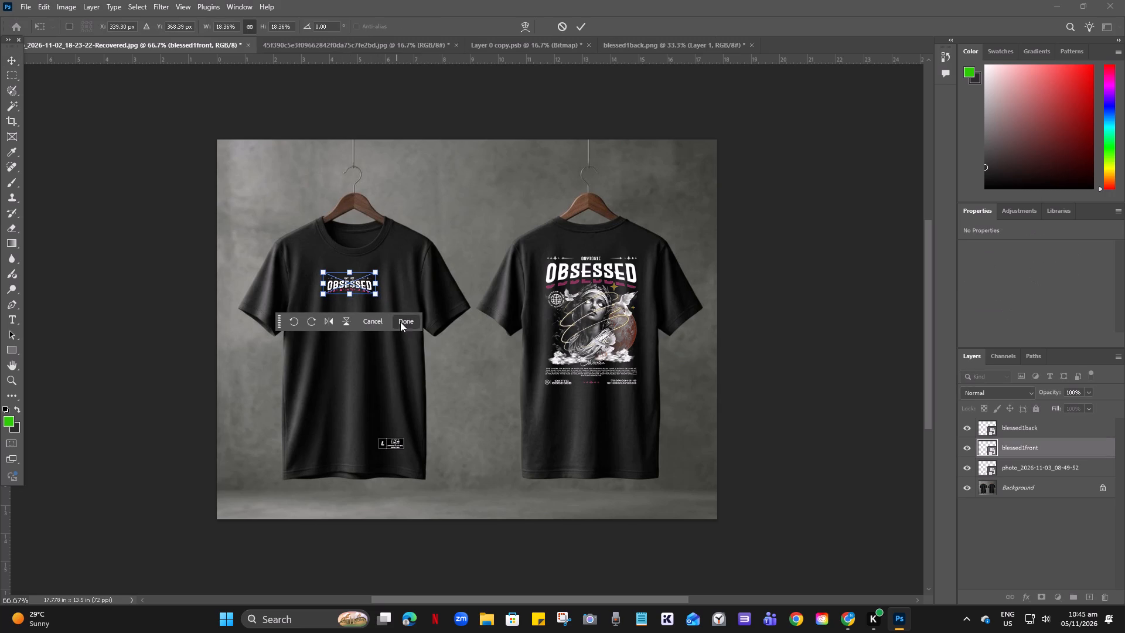
Shrink the front Obsessed title to about 1.58 in wide by 0.63 in high and commit the transform.
{"action": "left_click", "coordinate": [400, 322]}
{"action": "left_click", "coordinate": [349, 288]}
{"action": "left_click", "coordinate": [391, 319]}
{"action": "left_click", "coordinate": [407, 328]}
Nudge the front Obsessed title across and slightly down the chest to about X 4.08 in, Y 4.91 in, and deselect it.
{"action": "key", "text": "Right"}
{"action": "key", "text": "Right"}
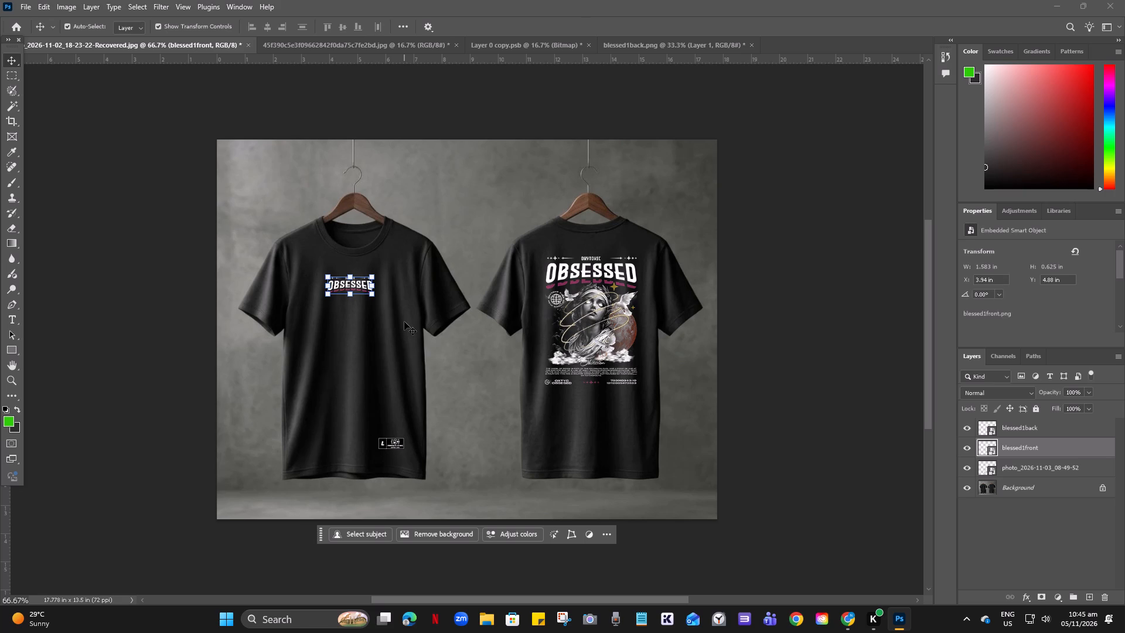
{"action": "key", "text": "Right"}
{"action": "key", "text": "Right"}
{"action": "key", "text": "Right"}
{"action": "key", "text": "Right"}
{"action": "key", "text": "Right"}
{"action": "key", "text": "Right"}
{"action": "key", "text": "Right"}
{"action": "key", "text": "Right"}
{"action": "key", "text": "Right"}
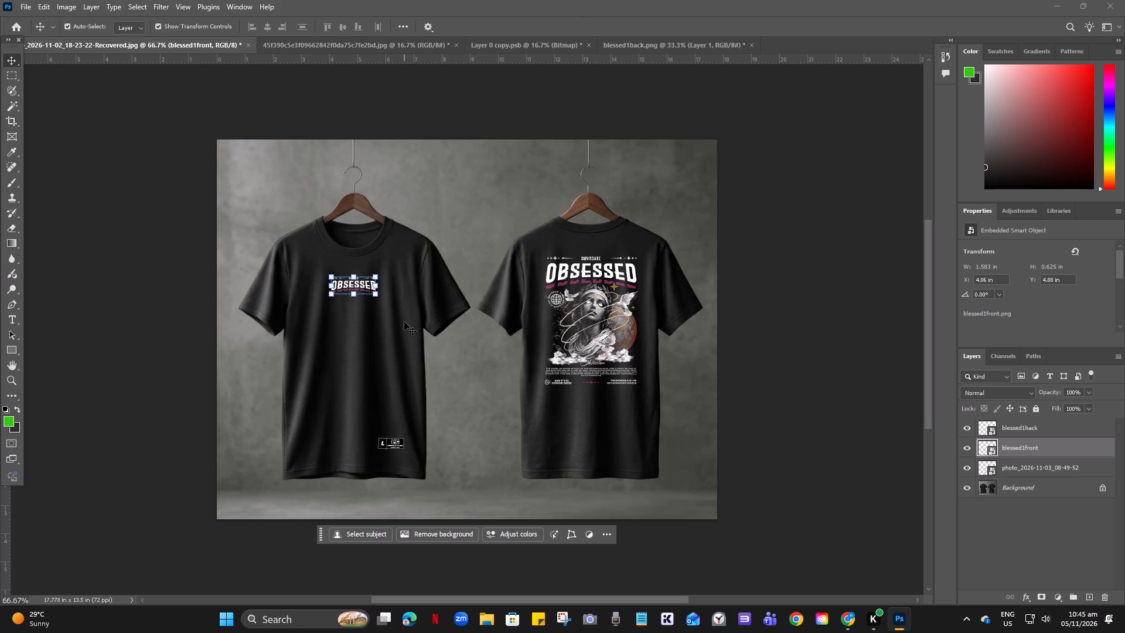
{"action": "key", "text": "Right"}
{"action": "key", "text": "Down"}
{"action": "key", "text": "Down"}
{"action": "key", "text": "Down"}
{"action": "key", "text": "Left"}
{"action": "key", "text": "Down"}
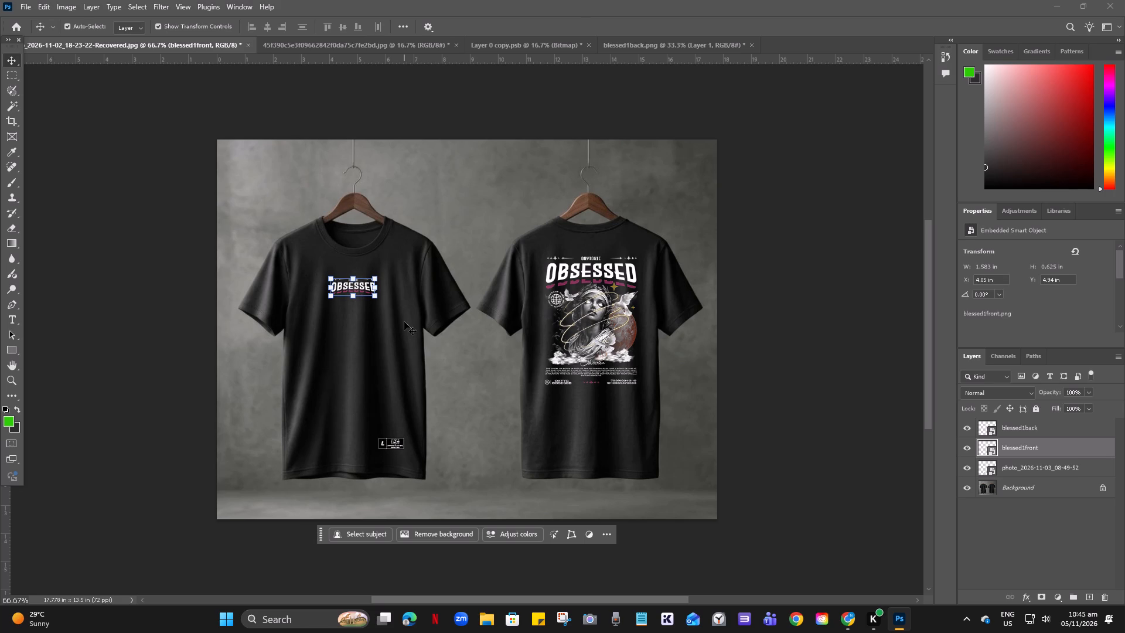
{"action": "key", "text": "Right"}
{"action": "key", "text": "Up"}
{"action": "key", "text": "Right"}
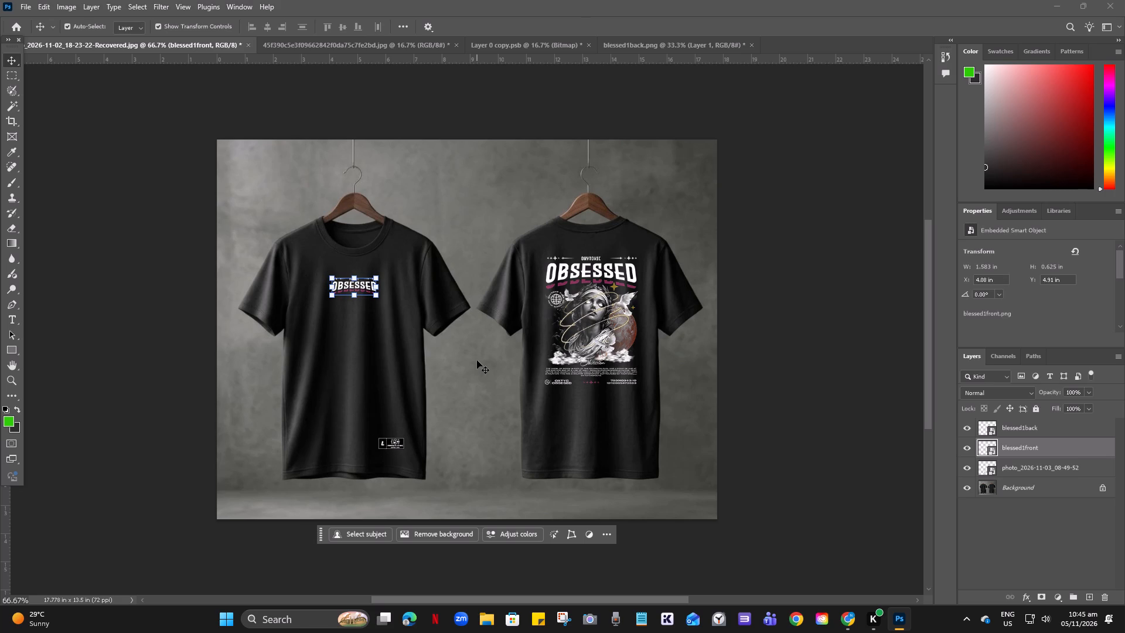
{"action": "left_click", "coordinate": [477, 360]}
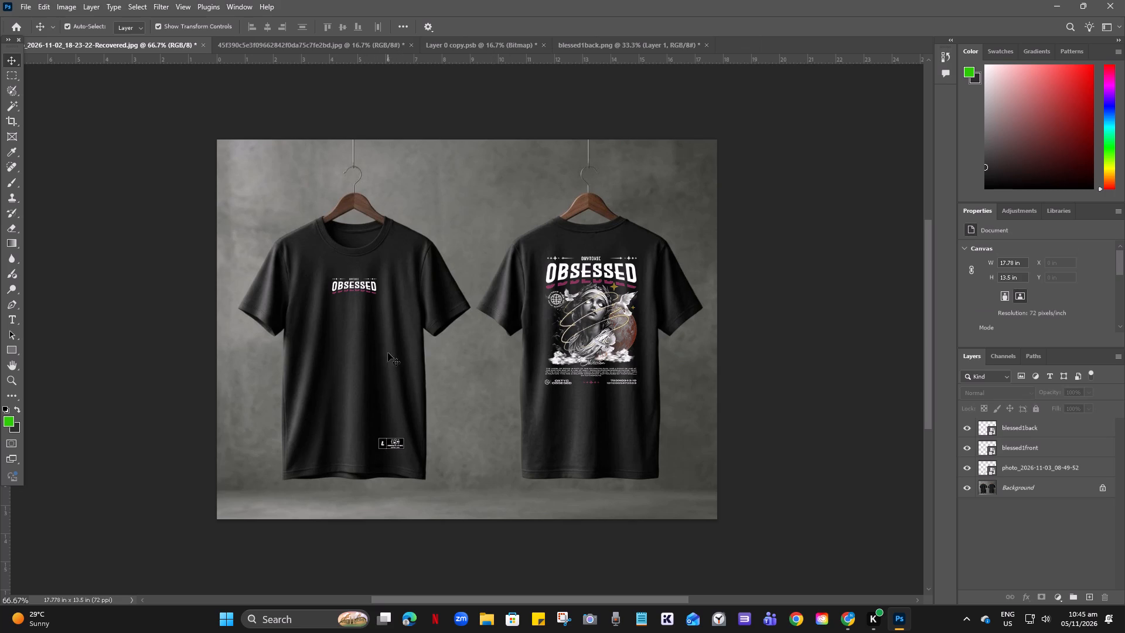
Quick-export the finished T-shirt mockup as a PNG named sample12 in the Telegram Desktop folder.
{"action": "left_click", "coordinate": [22, 5]}
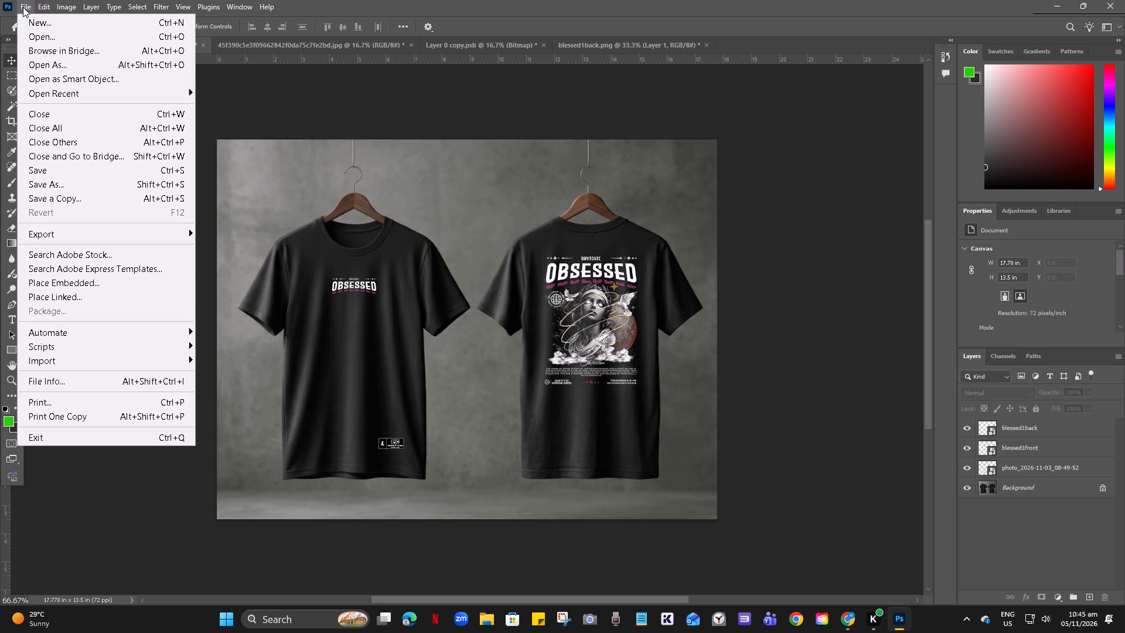
{"action": "left_click", "coordinate": [93, 239]}
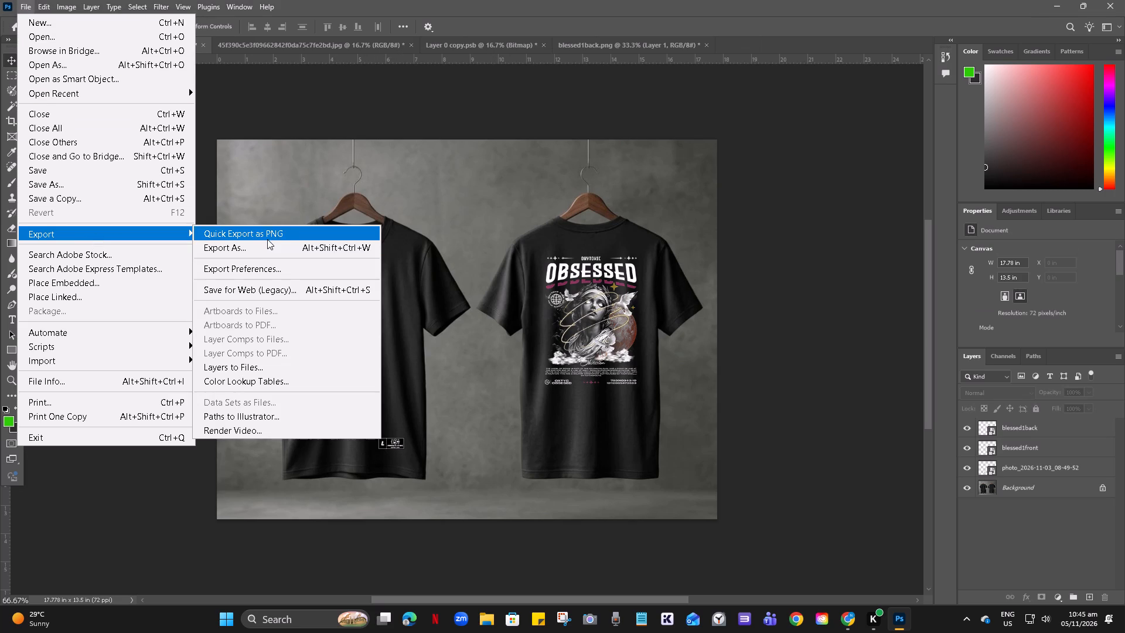
{"action": "left_click", "coordinate": [267, 237]}
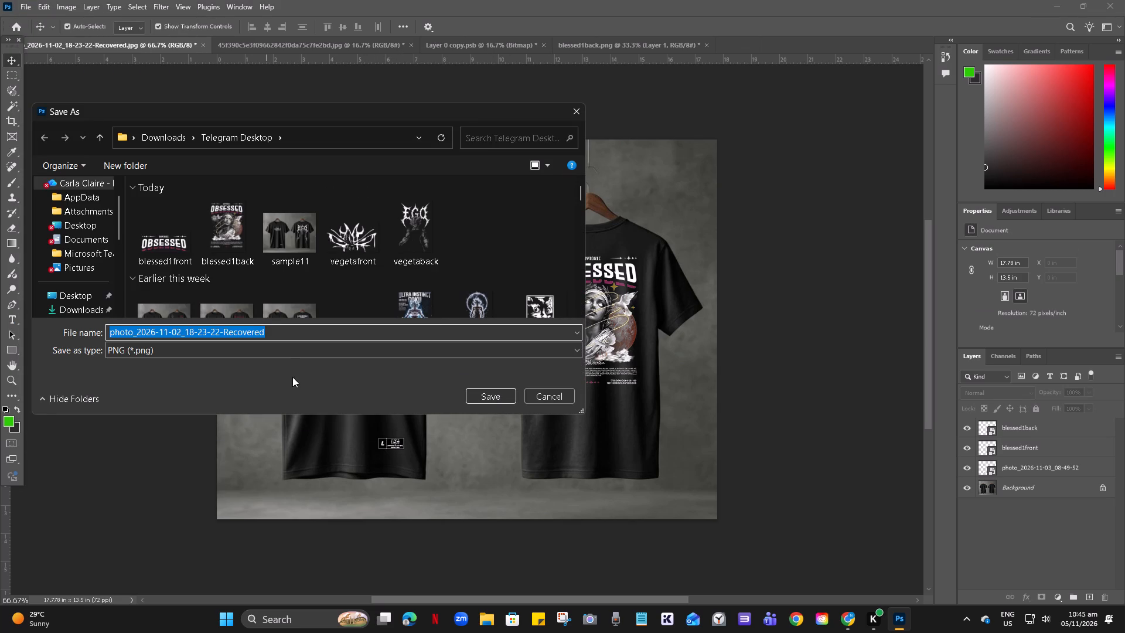
{"action": "key", "text": "BackSpace"}
{"action": "key", "text": "BackSpace"}
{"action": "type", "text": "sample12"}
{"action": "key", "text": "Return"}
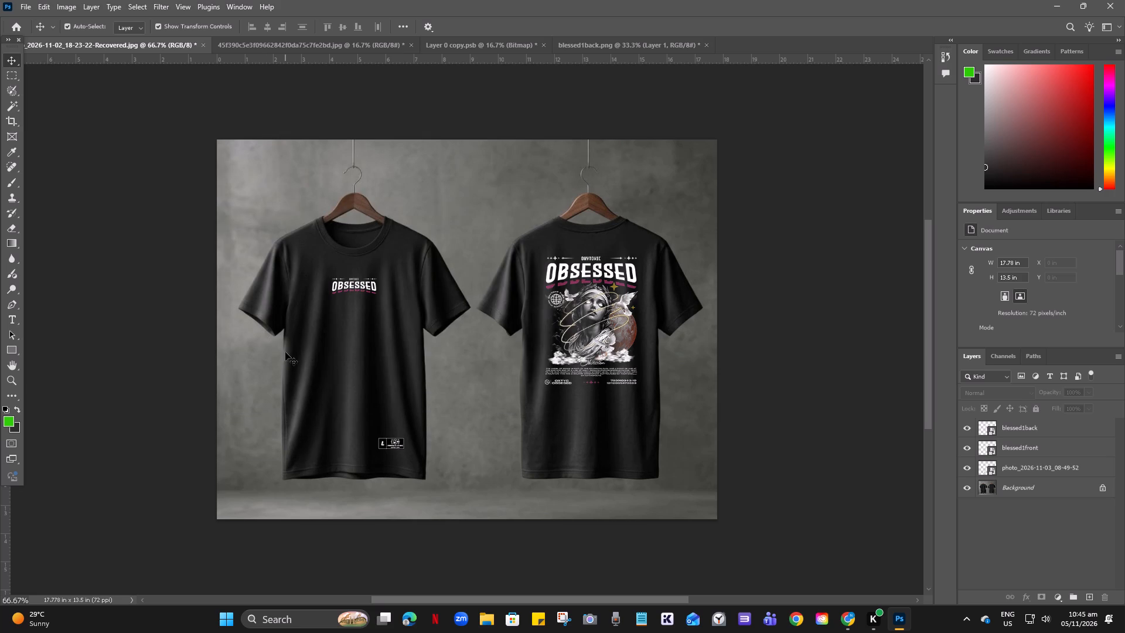
Close the blessed1back.png, Layer 0 copy.psb and OBSESSED poster documents without saving, keeping the T-shirt mockup open.
{"action": "left_click", "coordinate": [798, 363]}
{"action": "left_click", "coordinate": [603, 42]}
{"action": "left_click", "coordinate": [705, 43]}
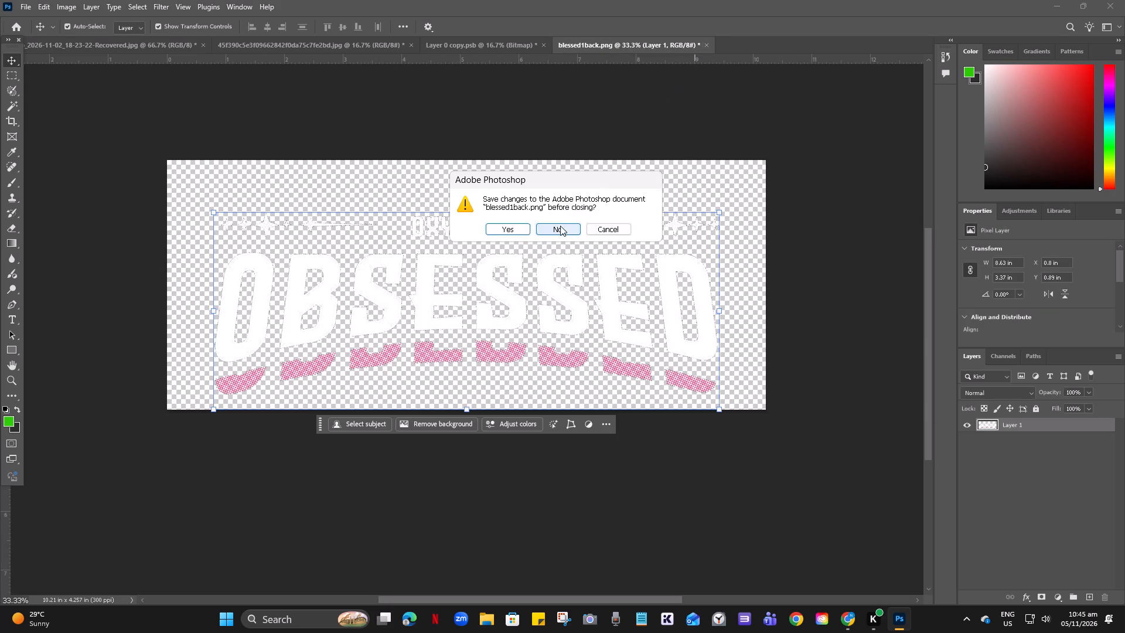
{"action": "left_click", "coordinate": [560, 227]}
{"action": "left_click", "coordinate": [545, 42]}
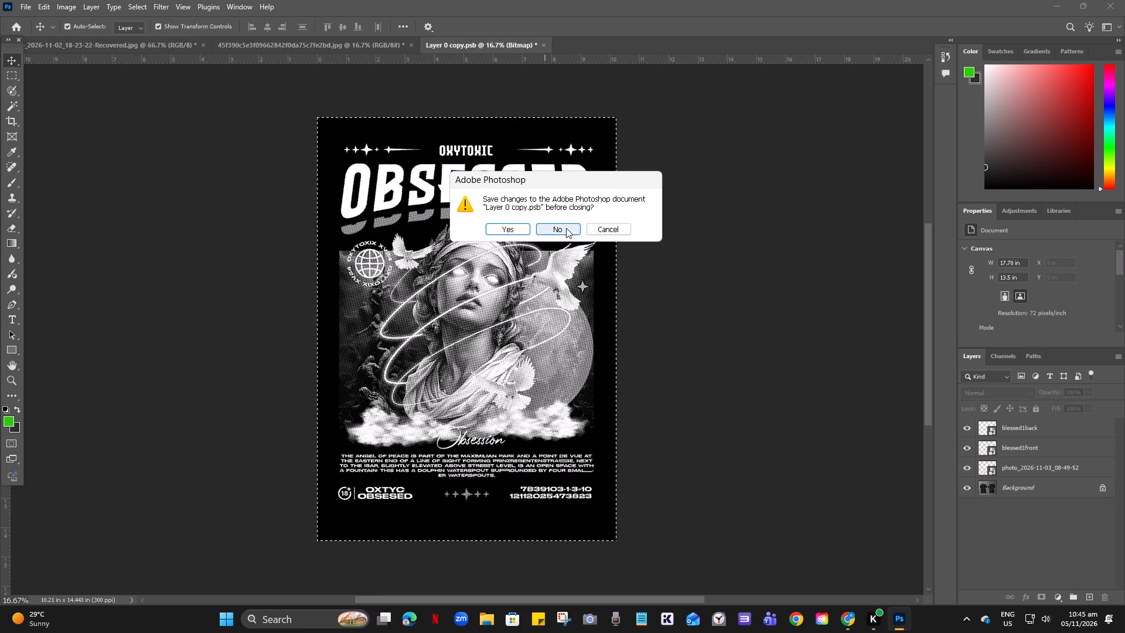
{"action": "left_click", "coordinate": [565, 228]}
{"action": "left_click", "coordinate": [381, 46]}
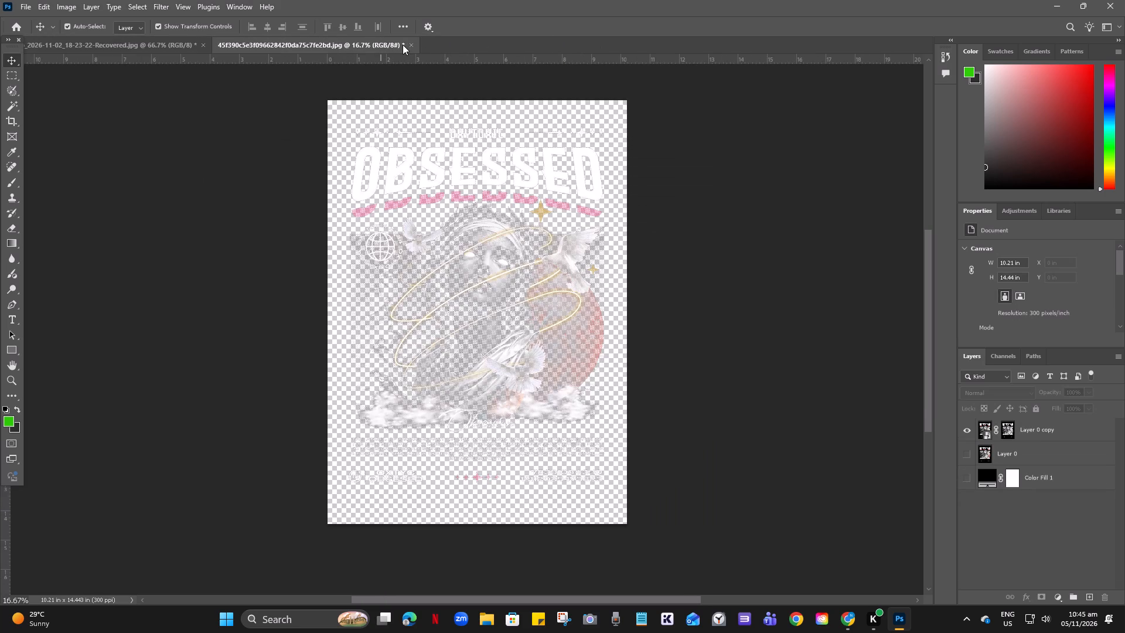
{"action": "left_click", "coordinate": [408, 43]}
{"action": "left_click", "coordinate": [552, 224]}
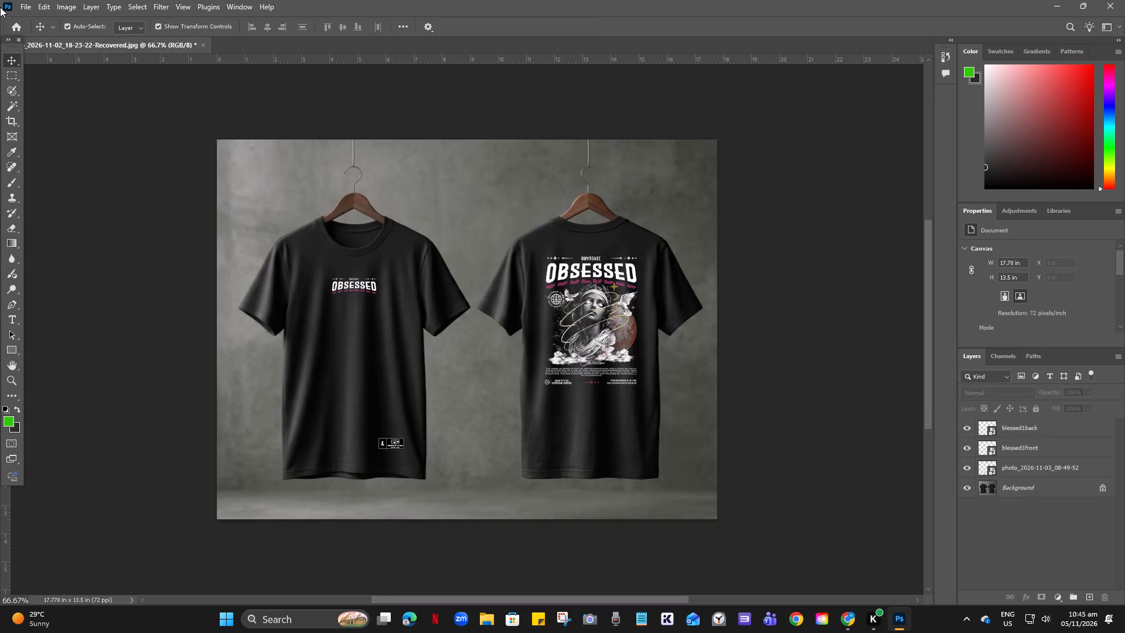
Open the Frontstreet Comrades skeleton poster image from the Downloads folder.
{"action": "left_click", "coordinate": [21, 6]}
{"action": "left_click", "coordinate": [47, 41]}
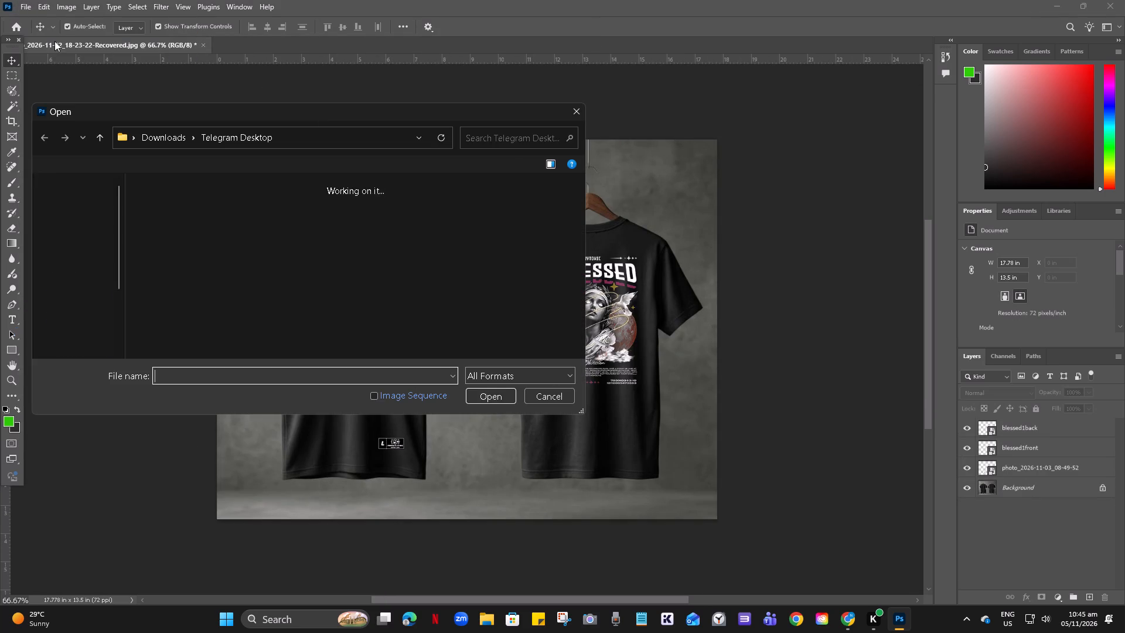
{"action": "scroll", "coordinate": [381, 295], "scroll_direction": "down", "scroll_amount": 2}
{"action": "scroll", "coordinate": [284, 298], "scroll_direction": "down", "scroll_amount": 3}
{"action": "scroll", "coordinate": [342, 331], "scroll_direction": "down", "scroll_amount": 2}
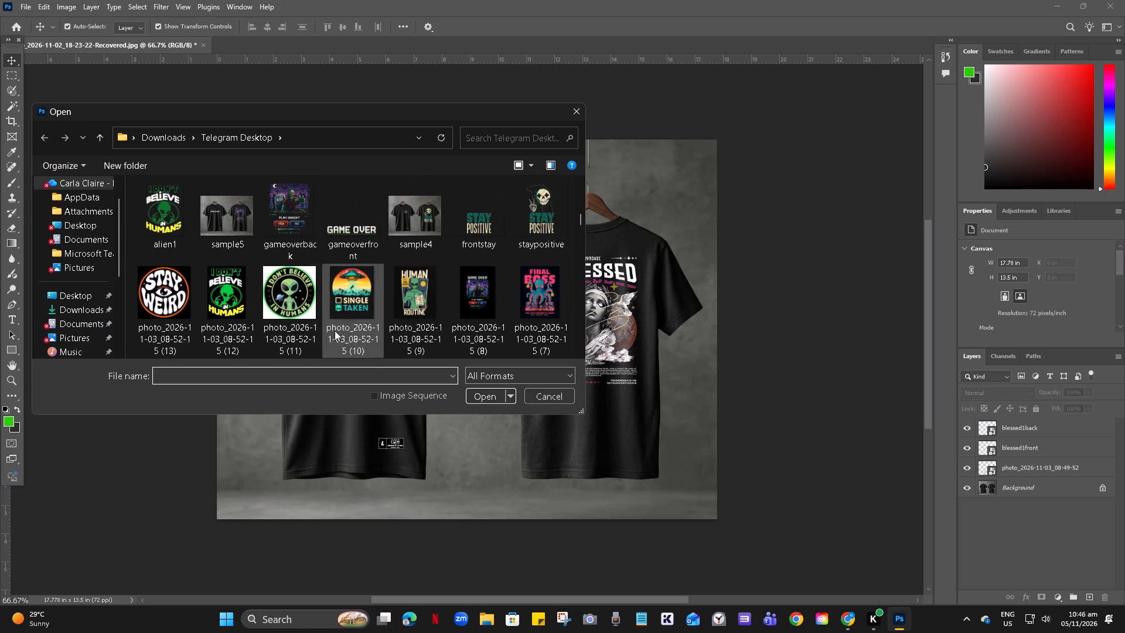
{"action": "left_click", "coordinate": [92, 308]}
{"action": "scroll", "coordinate": [405, 297], "scroll_direction": "down", "scroll_amount": 2}
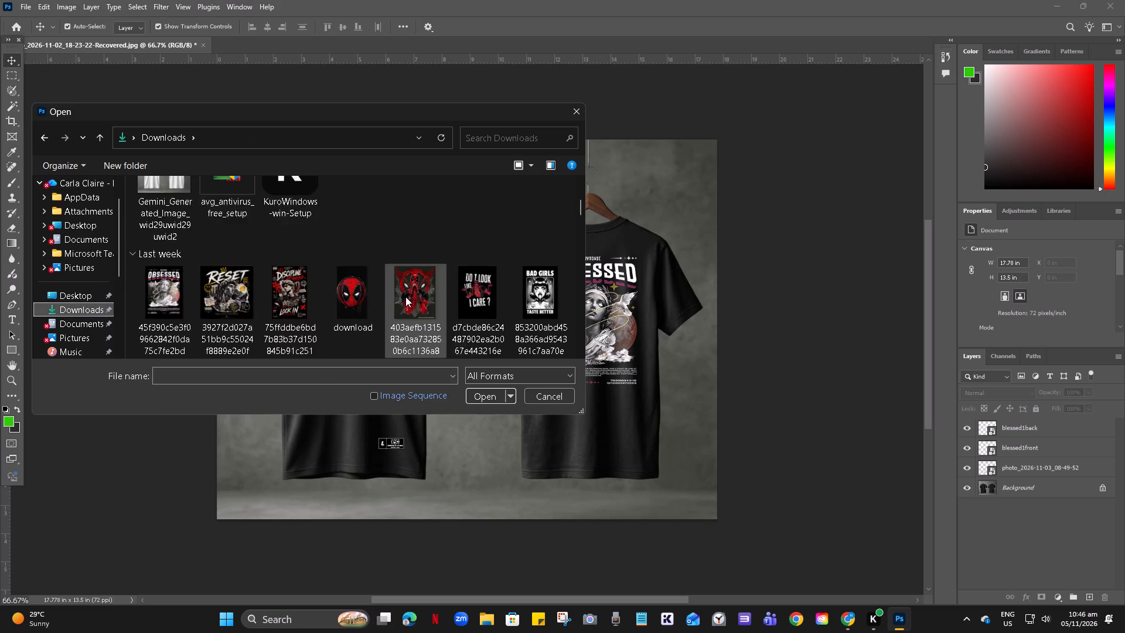
{"action": "scroll", "coordinate": [405, 297], "scroll_direction": "down", "scroll_amount": 2}
{"action": "scroll", "coordinate": [403, 300], "scroll_direction": "up", "scroll_amount": 7}
{"action": "scroll", "coordinate": [400, 300], "scroll_direction": "down", "scroll_amount": 5}
{"action": "scroll", "coordinate": [397, 302], "scroll_direction": "up", "scroll_amount": 1}
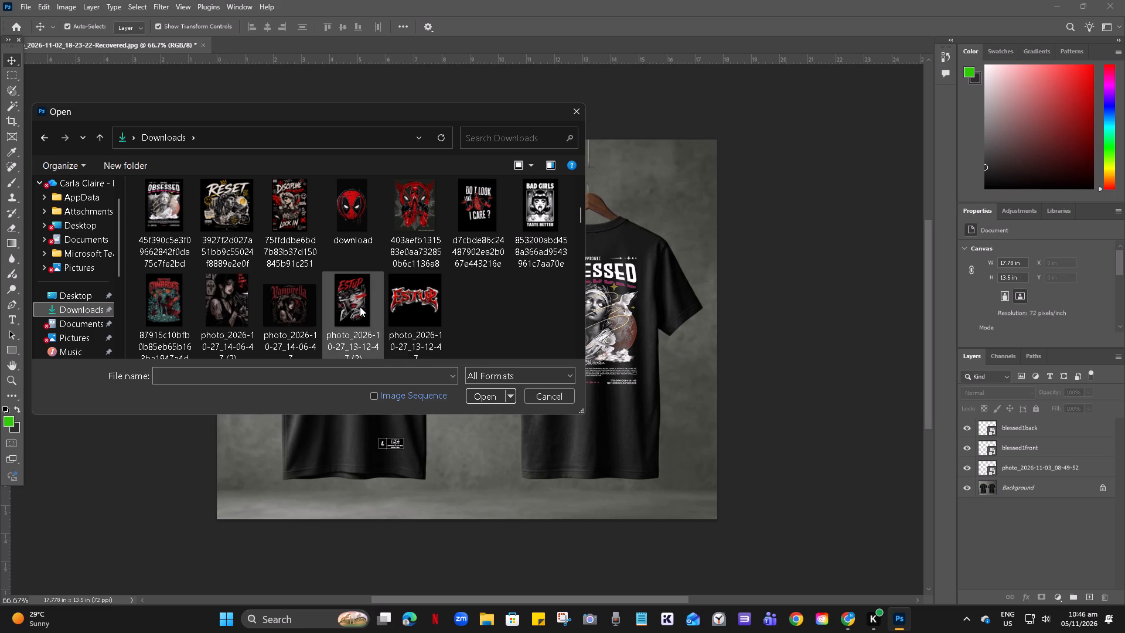
{"action": "left_click", "coordinate": [543, 217]}
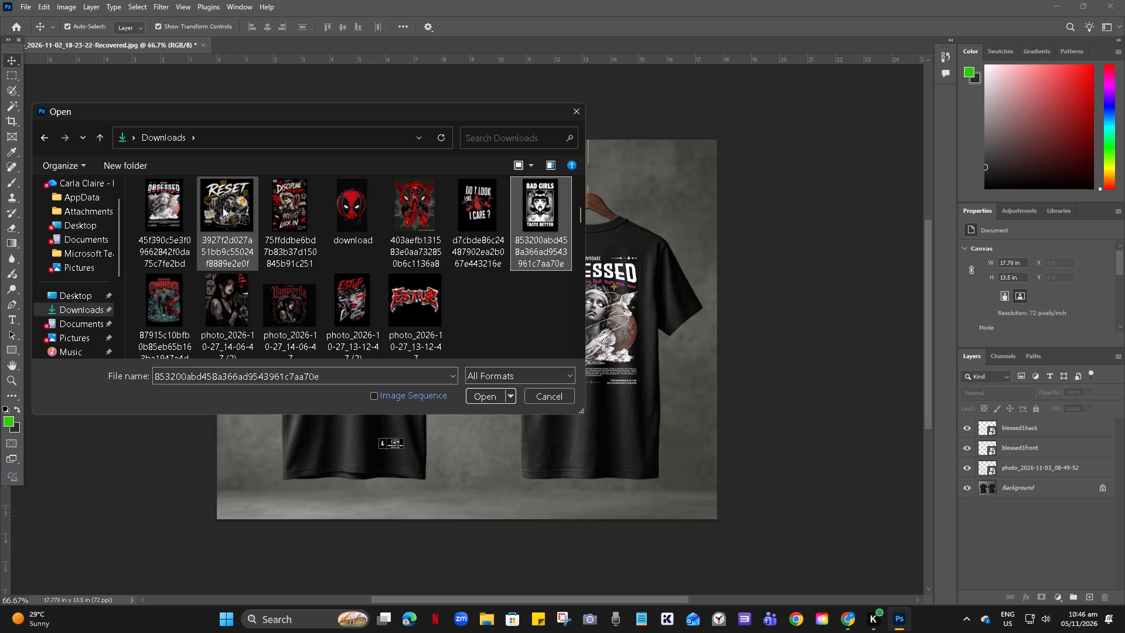
{"action": "left_click", "coordinate": [223, 207]}
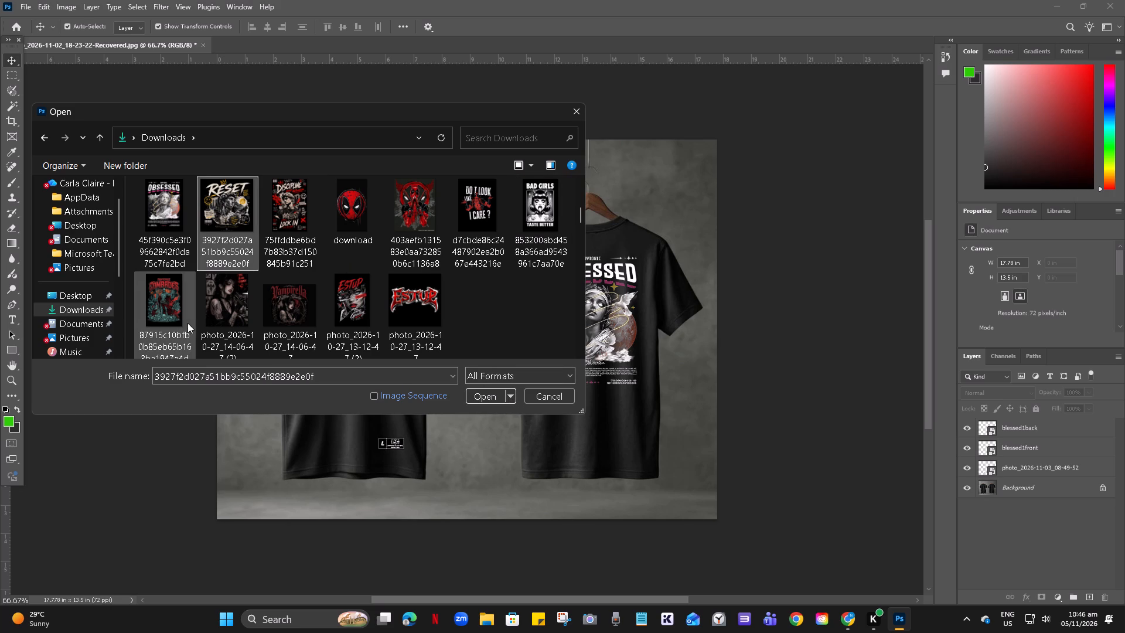
{"action": "left_click", "coordinate": [164, 316]}
{"action": "left_click", "coordinate": [482, 400]}
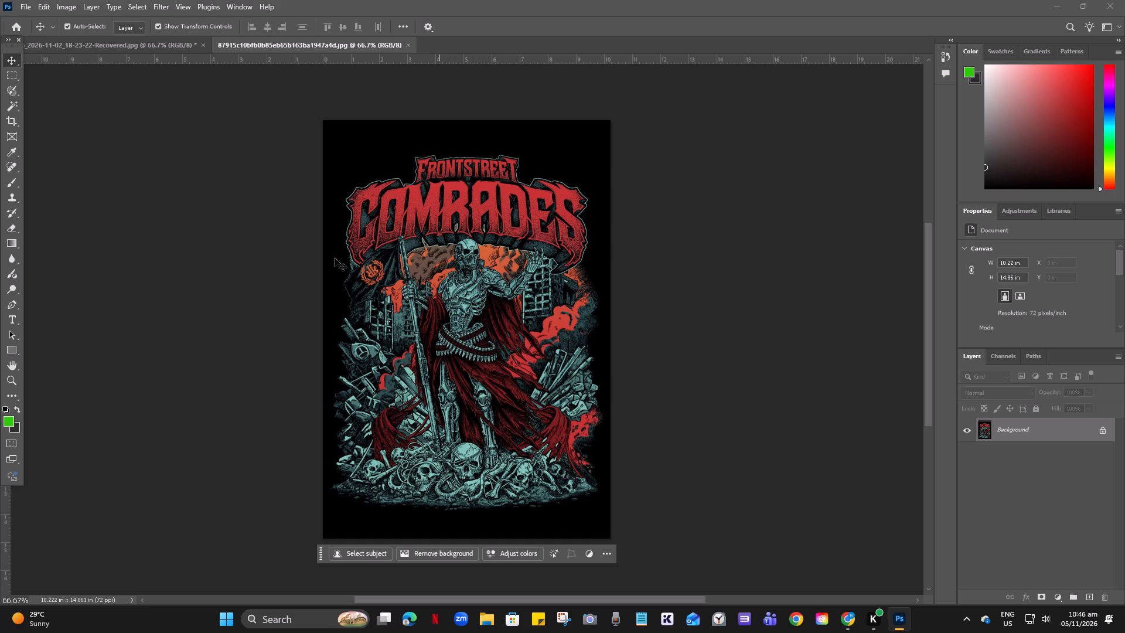
Set the Frontstreet Comrades image's resolution to 300 pixels/inch with resampling on.
{"action": "left_click", "coordinate": [50, 5]}
{"action": "left_click", "coordinate": [49, 128]}
{"action": "left_click", "coordinate": [57, 6]}
{"action": "left_click", "coordinate": [79, 114]}
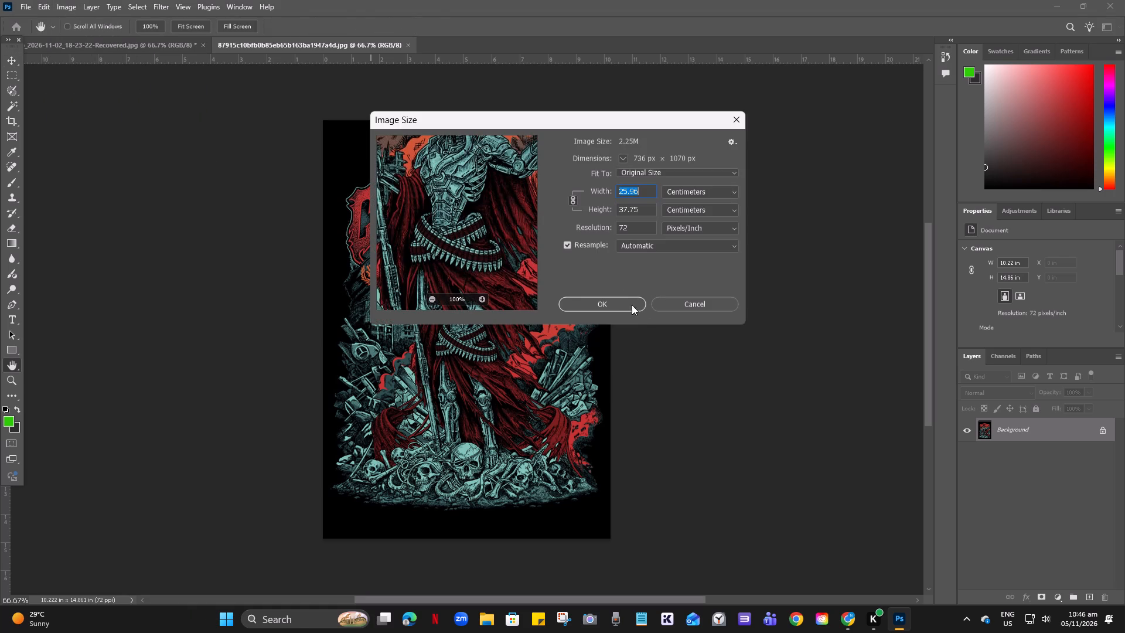
{"action": "left_click", "coordinate": [640, 229]}
{"action": "left_click_drag", "start_coordinate": [640, 229], "coordinate": [523, 229]}
{"action": "key", "text": "BackSpace"}
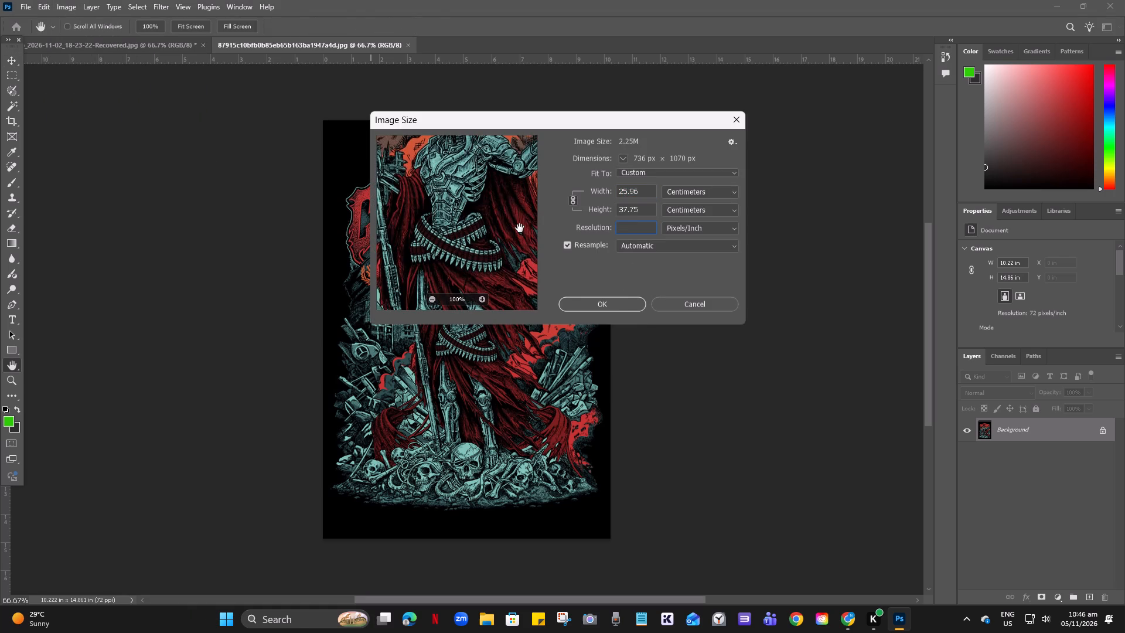
{"action": "type", "text": "300"}
{"action": "key", "text": "Return"}
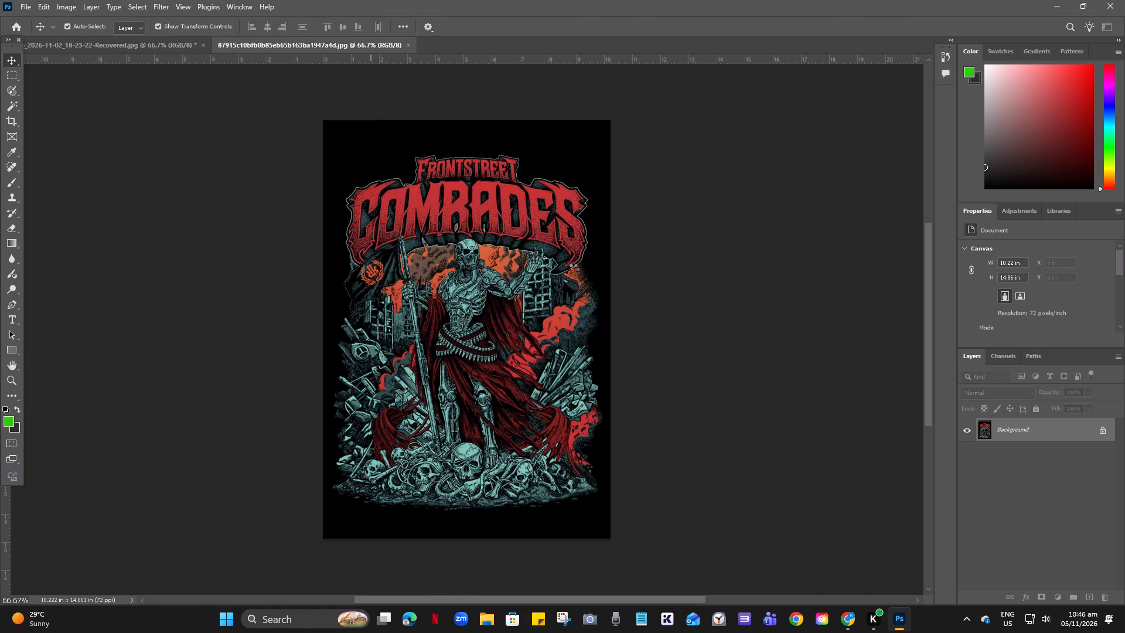
Duplicate the Background layer of the Frontstreet Comrades artwork.
{"action": "key", "text": "ctrl+plus"}
{"action": "key", "text": "ctrl+plus"}
{"action": "key", "text": "ctrl+minus"}
{"action": "key", "text": "ctrl+minus"}
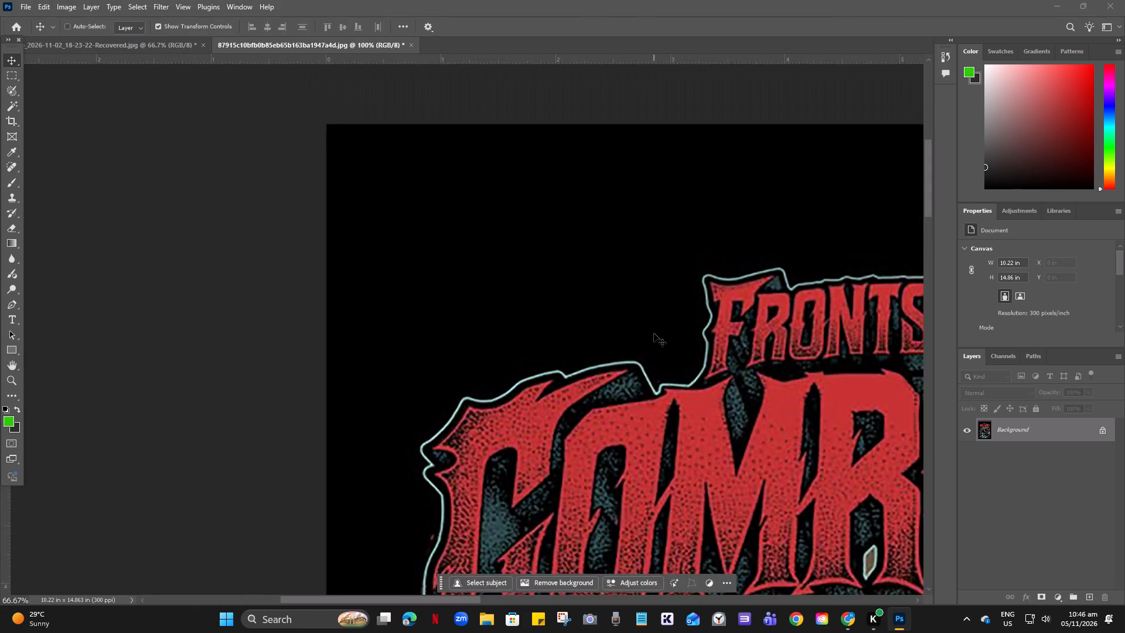
{"action": "key", "text": "ctrl+minus"}
{"action": "key", "text": "ctrl+minus"}
{"action": "key", "text": "ctrl+minus"}
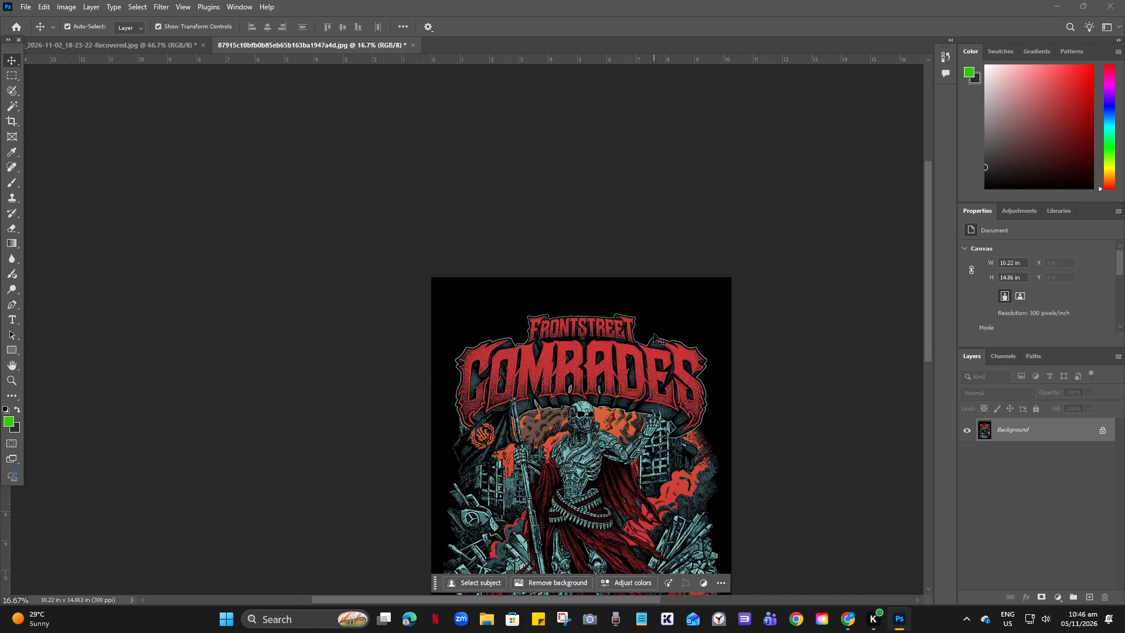
{"action": "scroll", "coordinate": [966, 479], "scroll_direction": "down", "scroll_amount": 5}
{"action": "scroll", "coordinate": [793, 452], "scroll_direction": "down", "scroll_amount": 15}
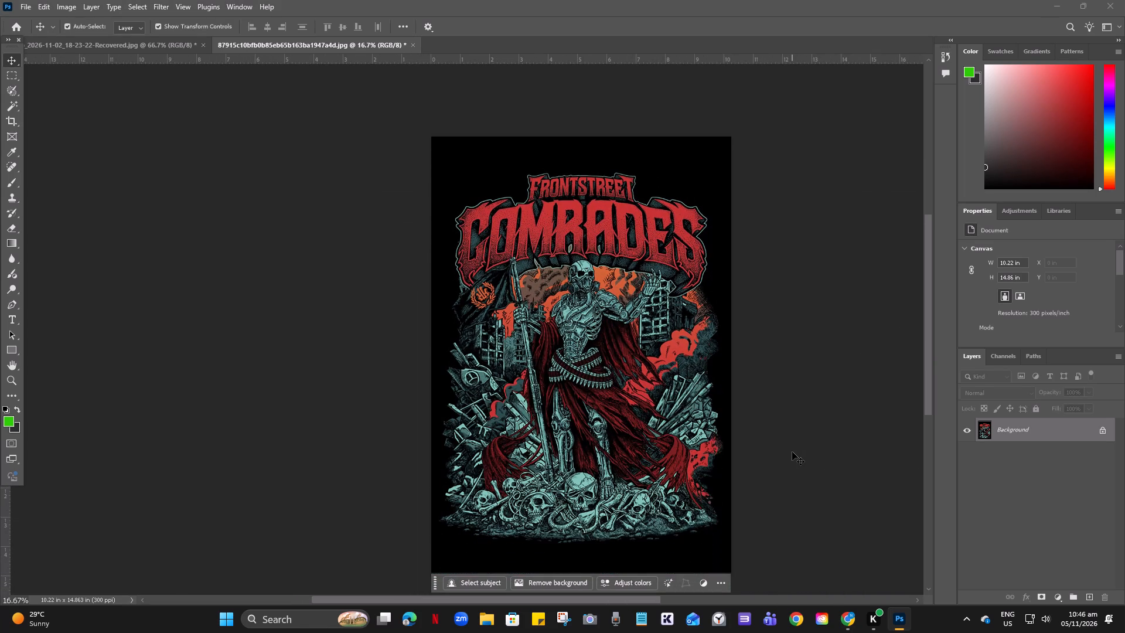
{"action": "left_click", "coordinate": [793, 448]}
{"action": "left_click", "coordinate": [71, 3]}
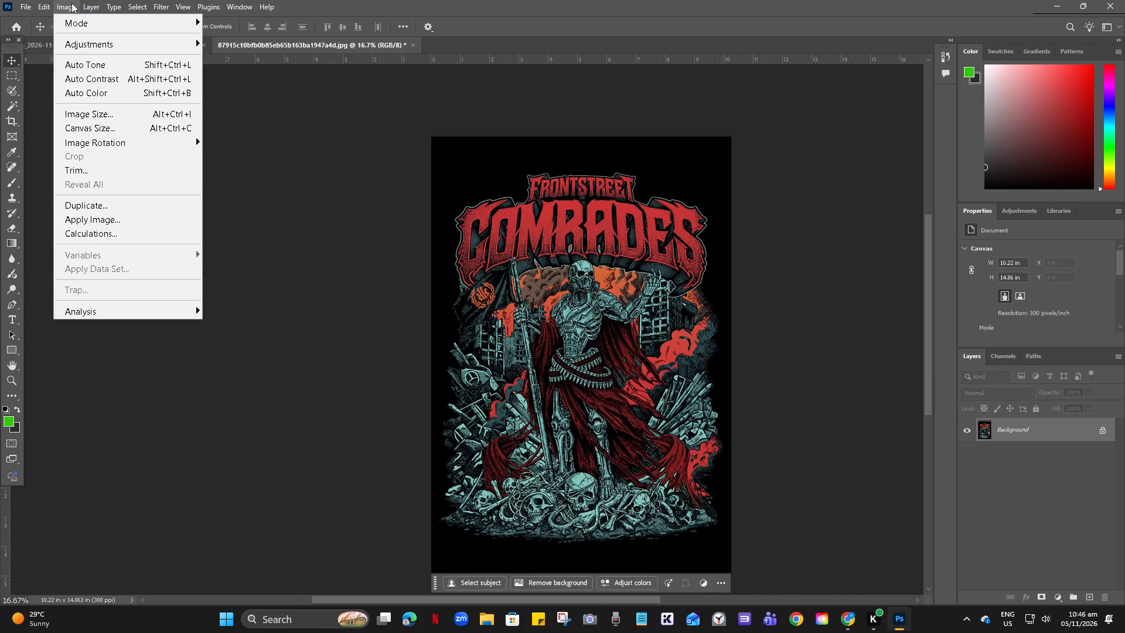
{"action": "left_click", "coordinate": [928, 453]}
{"action": "right_click", "coordinate": [1008, 431]}
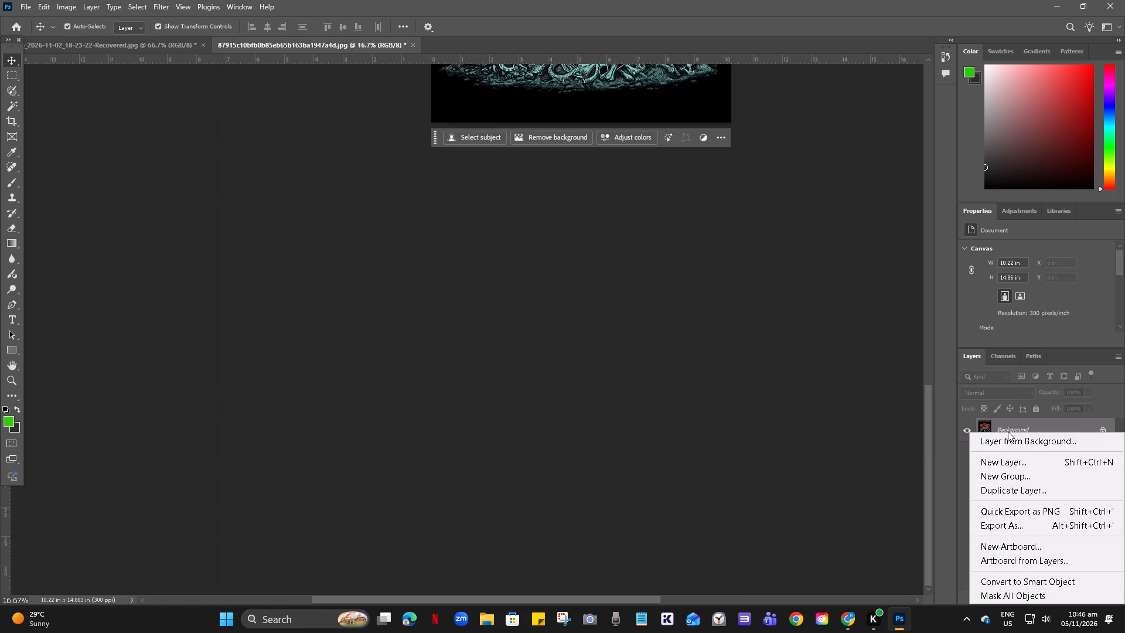
{"action": "left_click", "coordinate": [771, 362]}
{"action": "left_click", "coordinate": [1053, 435]}
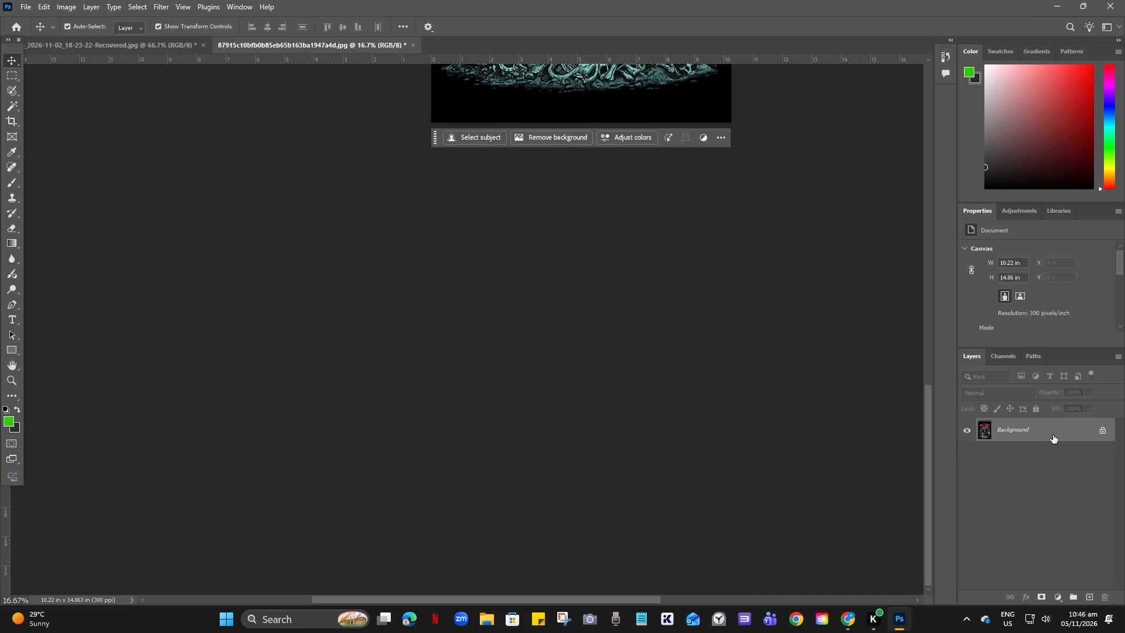
{"action": "key", "text": "ctrl+j"}
Convert the duplicated Frontstreet Comrades layer to a smart object and open its contents for editing.
{"action": "scroll", "coordinate": [814, 411], "scroll_direction": "up", "scroll_amount": 7}
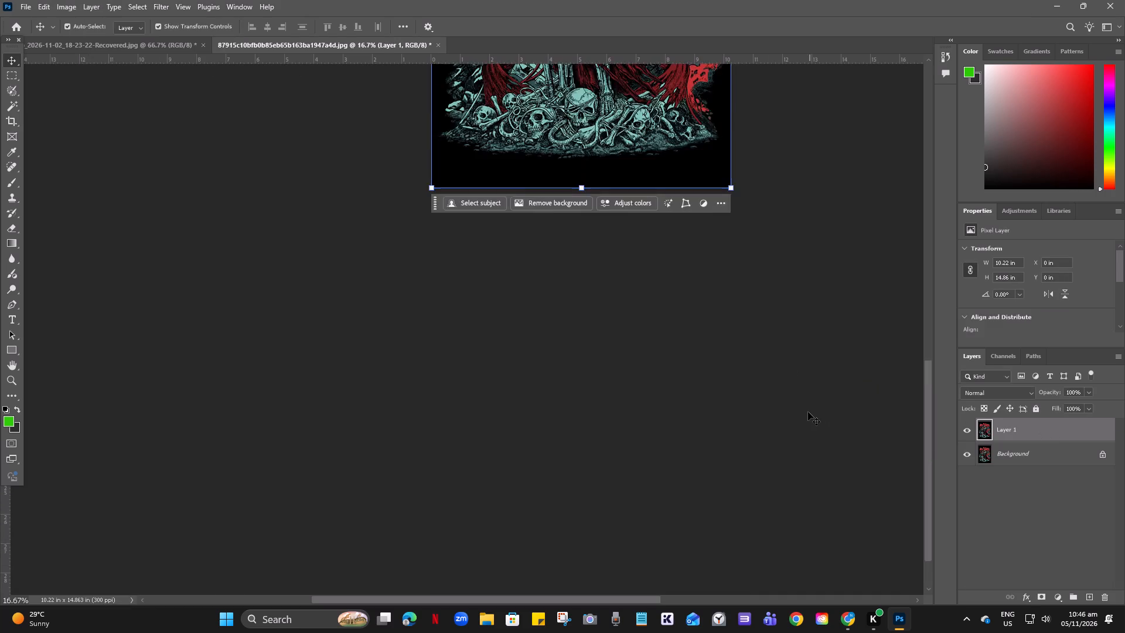
{"action": "scroll", "coordinate": [808, 412], "scroll_direction": "up", "scroll_amount": 20}
{"action": "scroll", "coordinate": [808, 412], "scroll_direction": "up", "scroll_amount": 15}
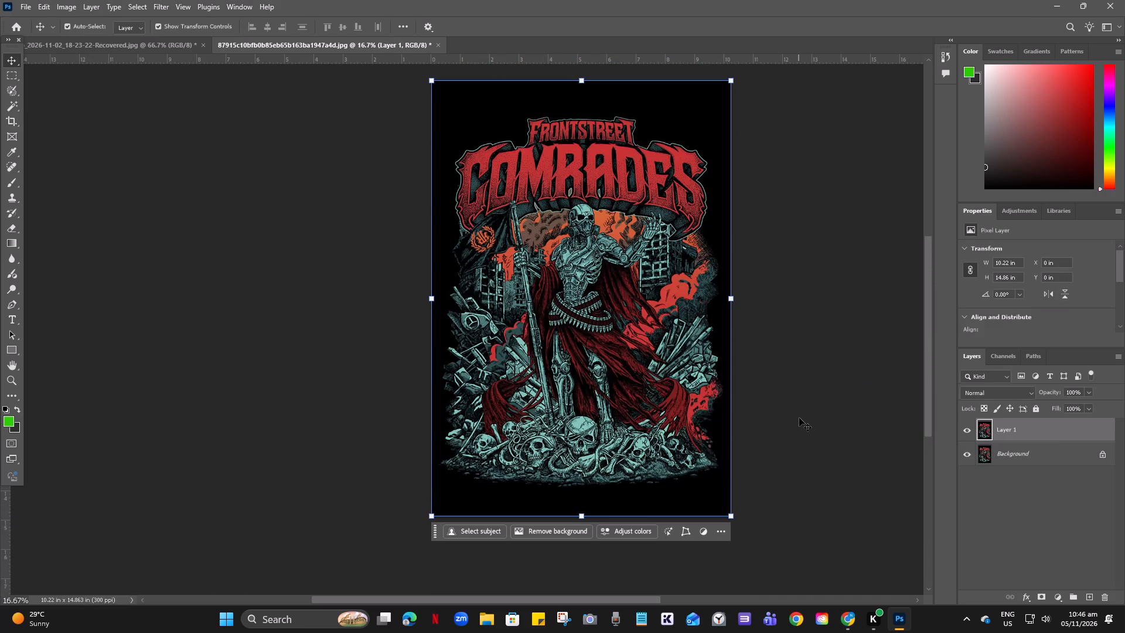
{"action": "right_click", "coordinate": [1043, 433]}
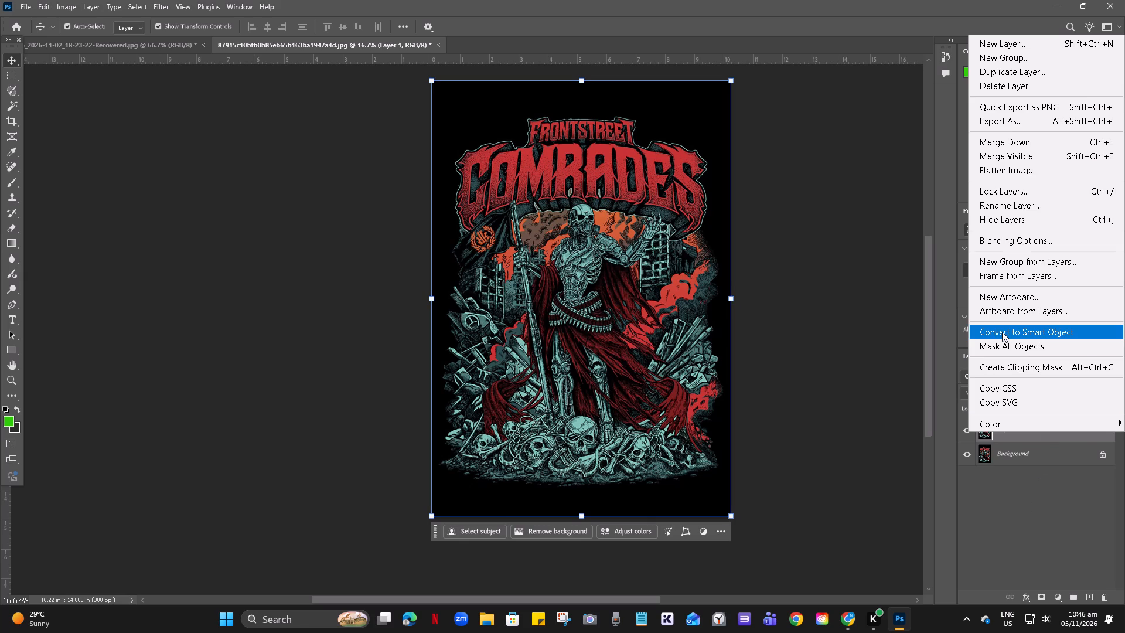
{"action": "left_click", "coordinate": [1002, 332]}
{"action": "double_click", "coordinate": [989, 438]}
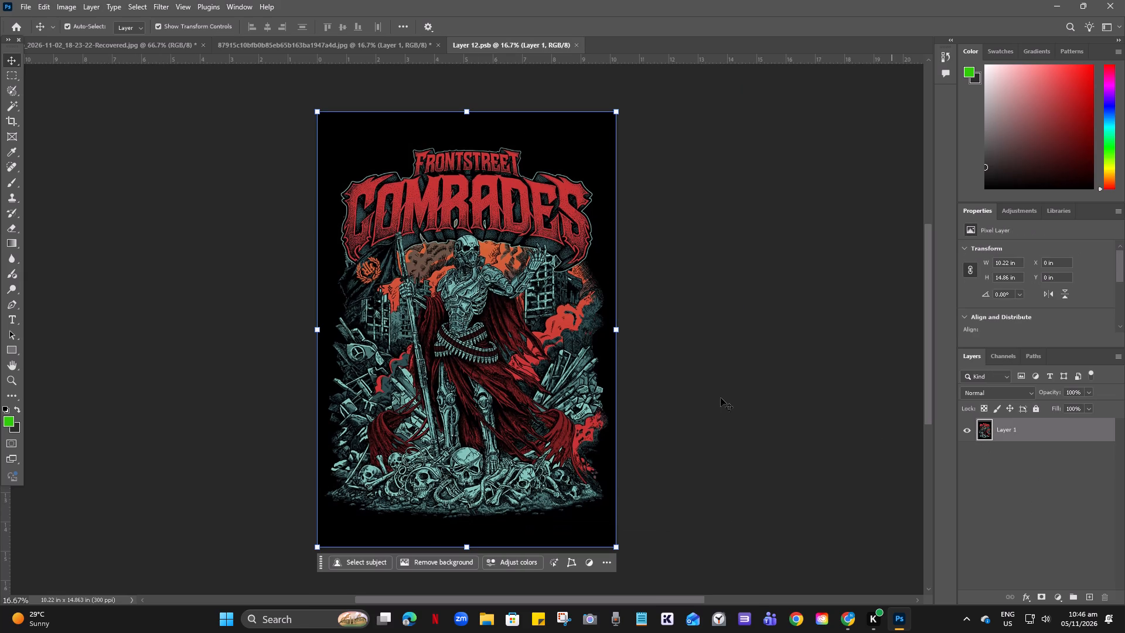
Convert the smart object's Frontstreet Comrades image to Grayscale mode.
{"action": "left_click", "coordinate": [731, 365]}
{"action": "left_click", "coordinate": [497, 280]}
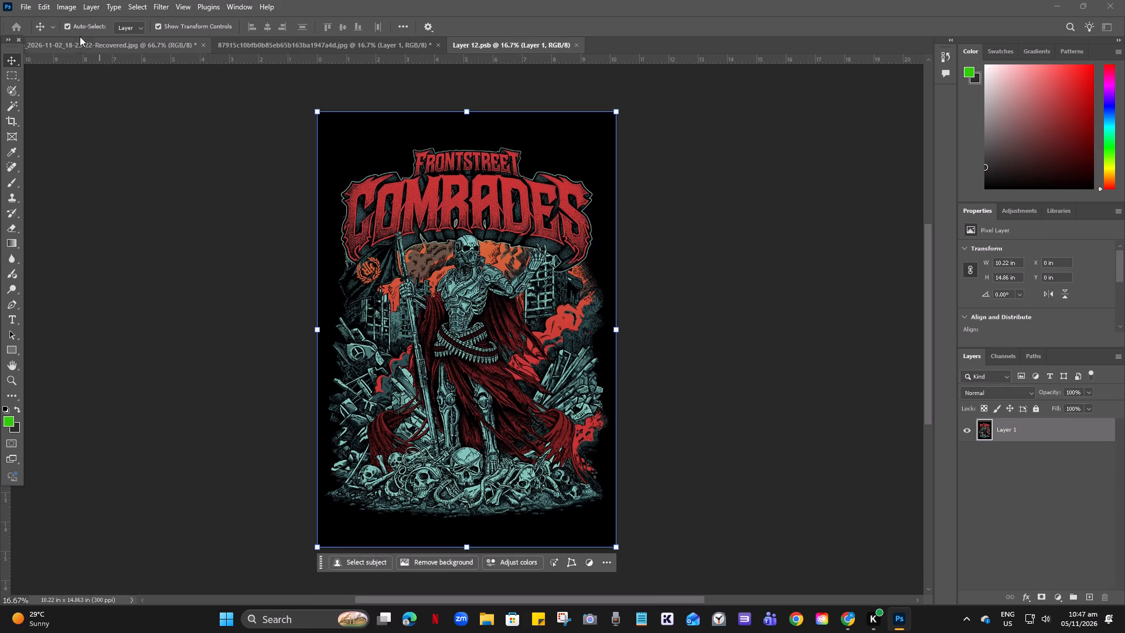
{"action": "left_click", "coordinate": [62, 9]}
{"action": "left_click", "coordinate": [72, 40]}
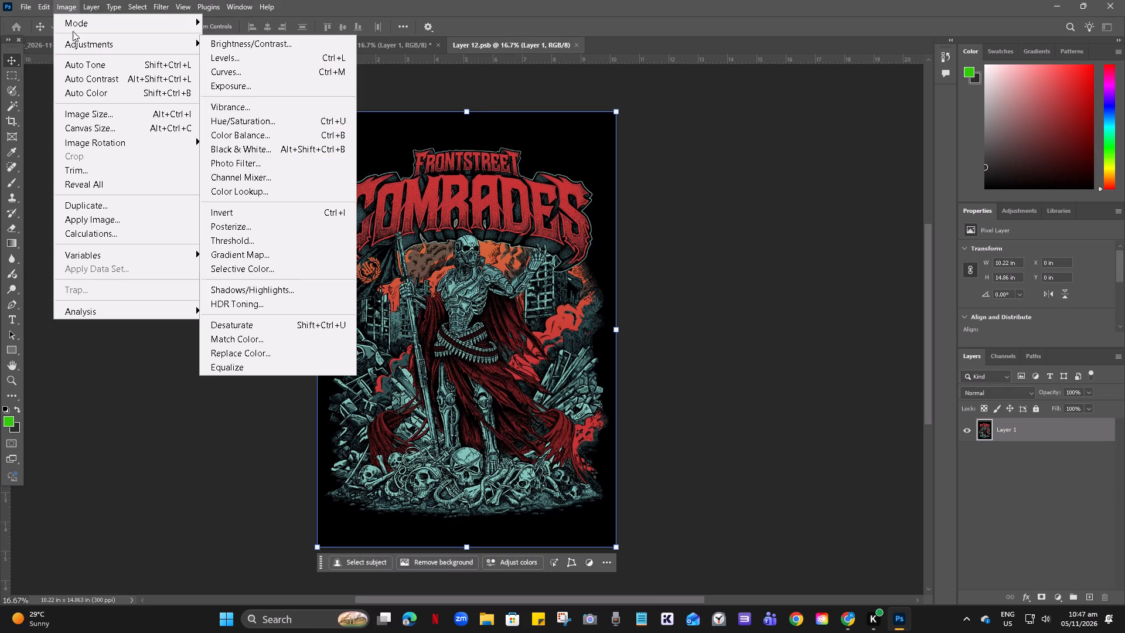
{"action": "left_click", "coordinate": [75, 19]}
{"action": "left_click", "coordinate": [225, 40]}
{"action": "left_click", "coordinate": [503, 252]}
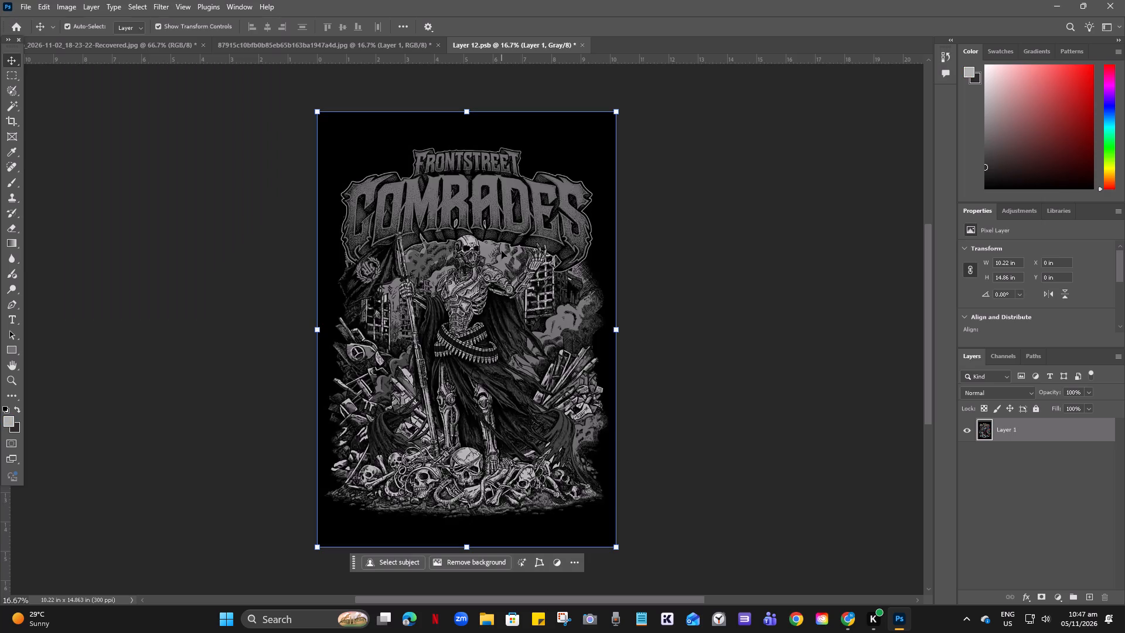
Apply a Levels adjustment to the grayscale Frontstreet Comrades layer with input levels 1, 0.73 and 85 for stronger contrast.
{"action": "left_click", "coordinate": [92, 4]}
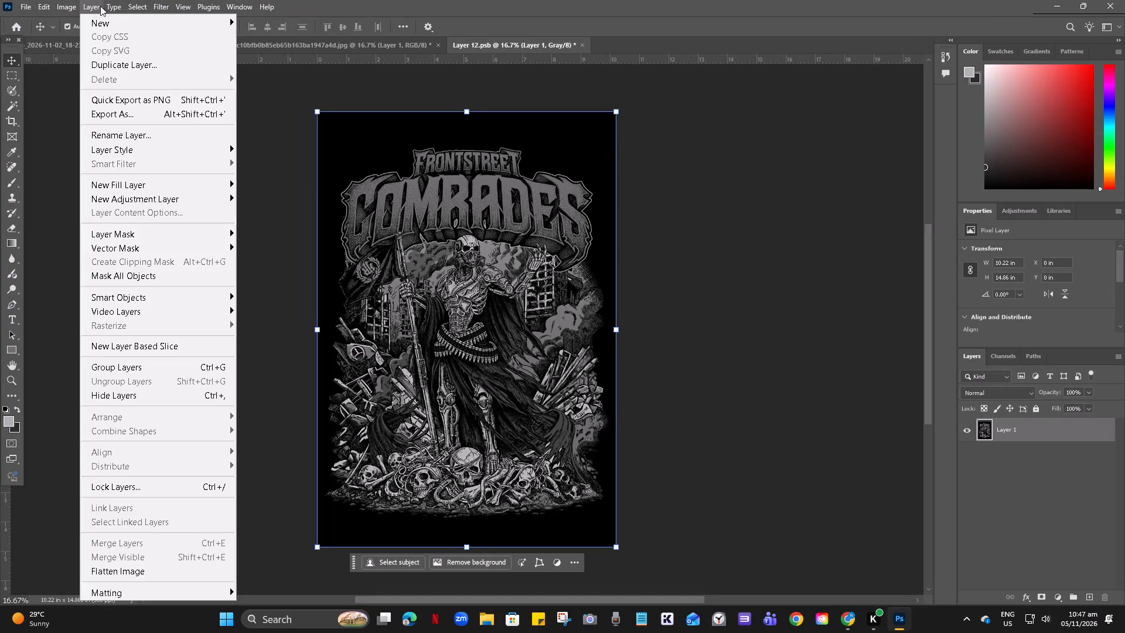
{"action": "left_click", "coordinate": [63, 6]}
{"action": "left_click", "coordinate": [91, 40]}
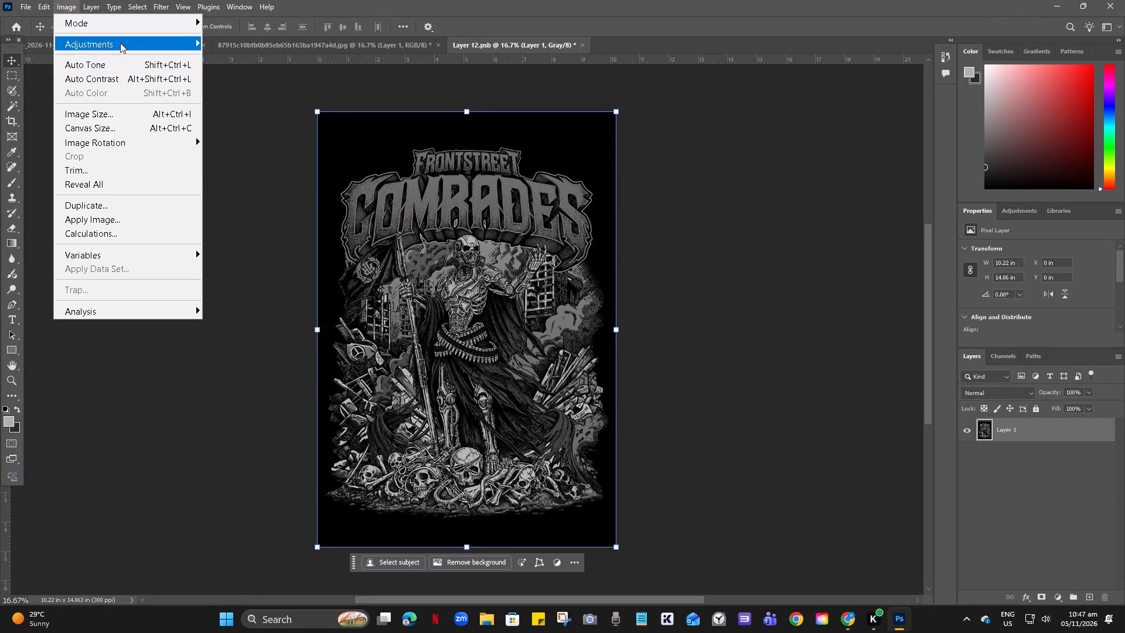
{"action": "left_click", "coordinate": [217, 62]}
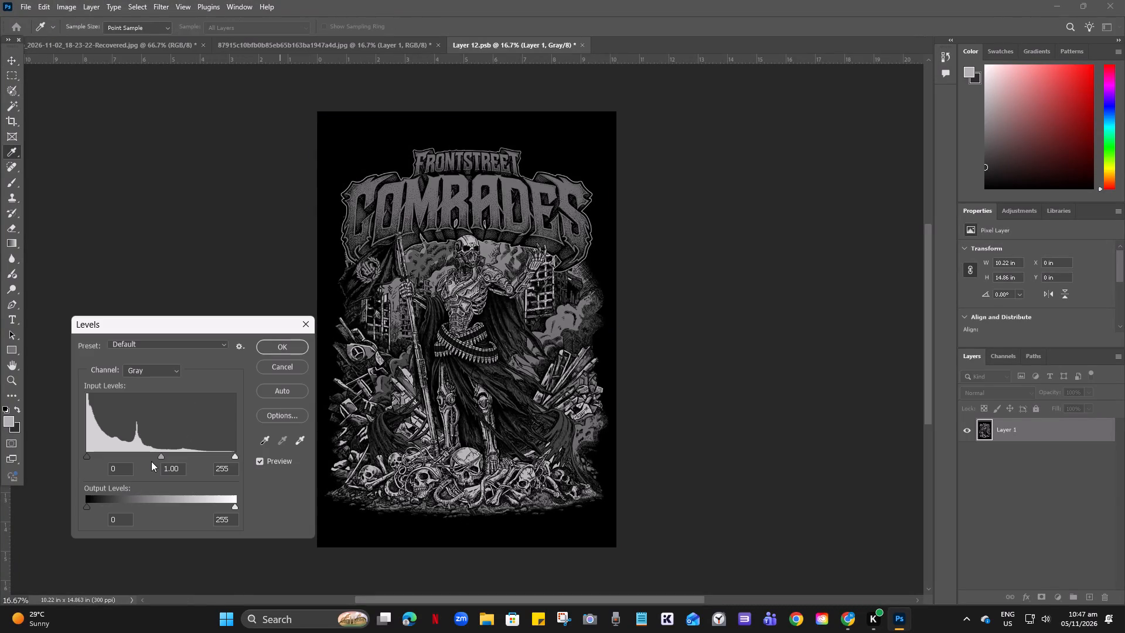
{"action": "left_click_drag", "start_coordinate": [159, 455], "coordinate": [136, 451]}
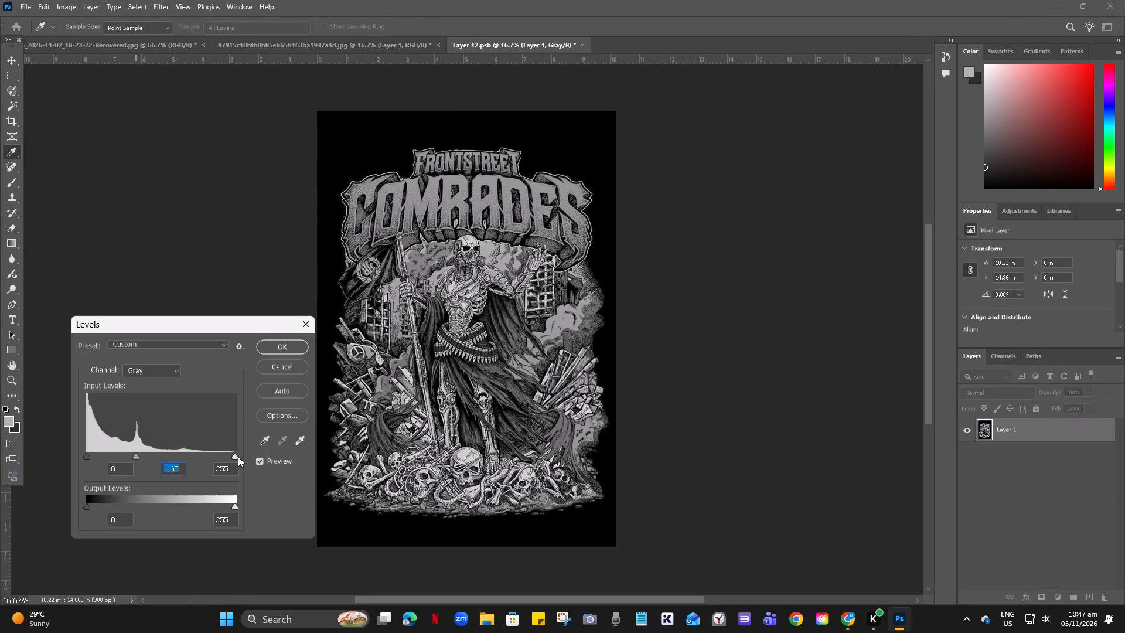
{"action": "left_click_drag", "start_coordinate": [235, 458], "coordinate": [141, 457]}
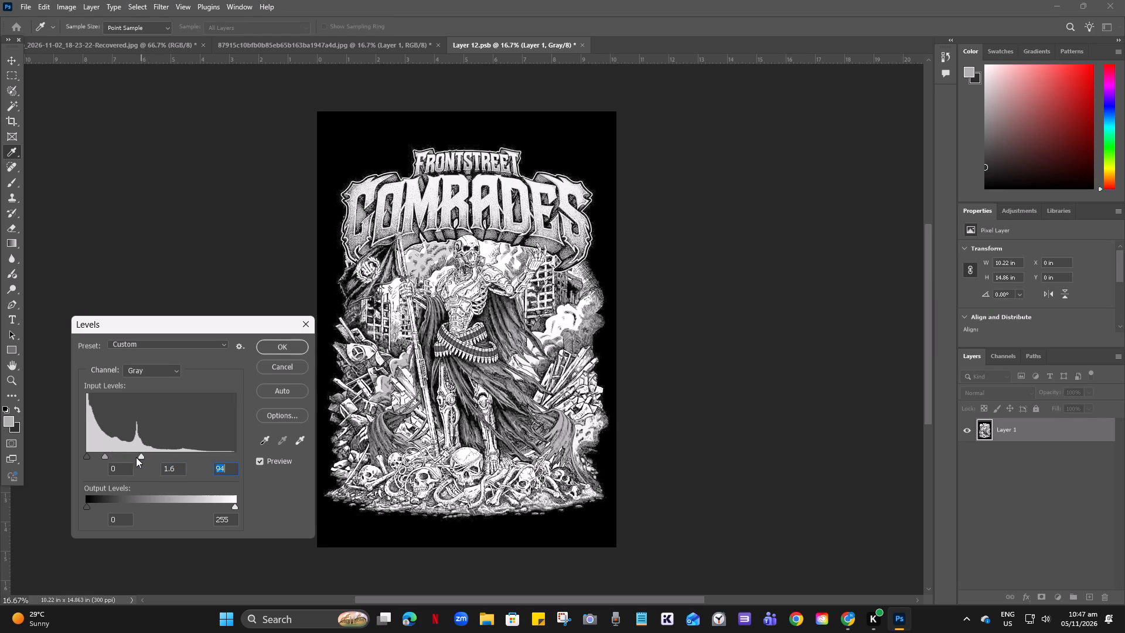
{"action": "left_click_drag", "start_coordinate": [105, 456], "coordinate": [121, 462]}
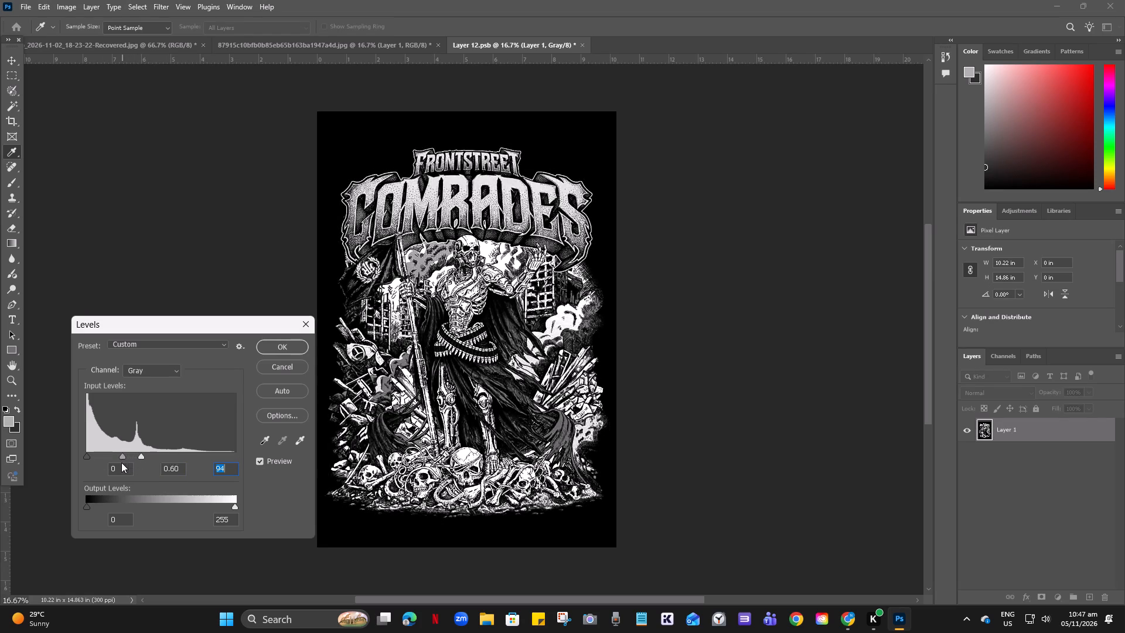
{"action": "left_click_drag", "start_coordinate": [121, 462], "coordinate": [106, 464]}
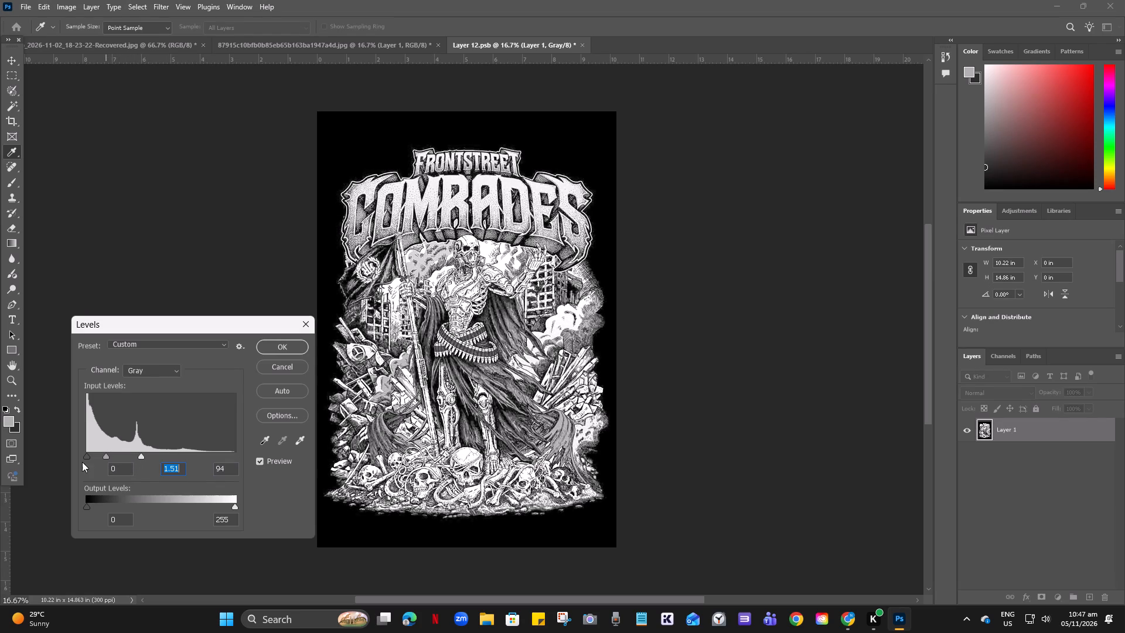
{"action": "left_click", "coordinate": [86, 456]}
{"action": "left_click_drag", "start_coordinate": [105, 455], "coordinate": [124, 460]}
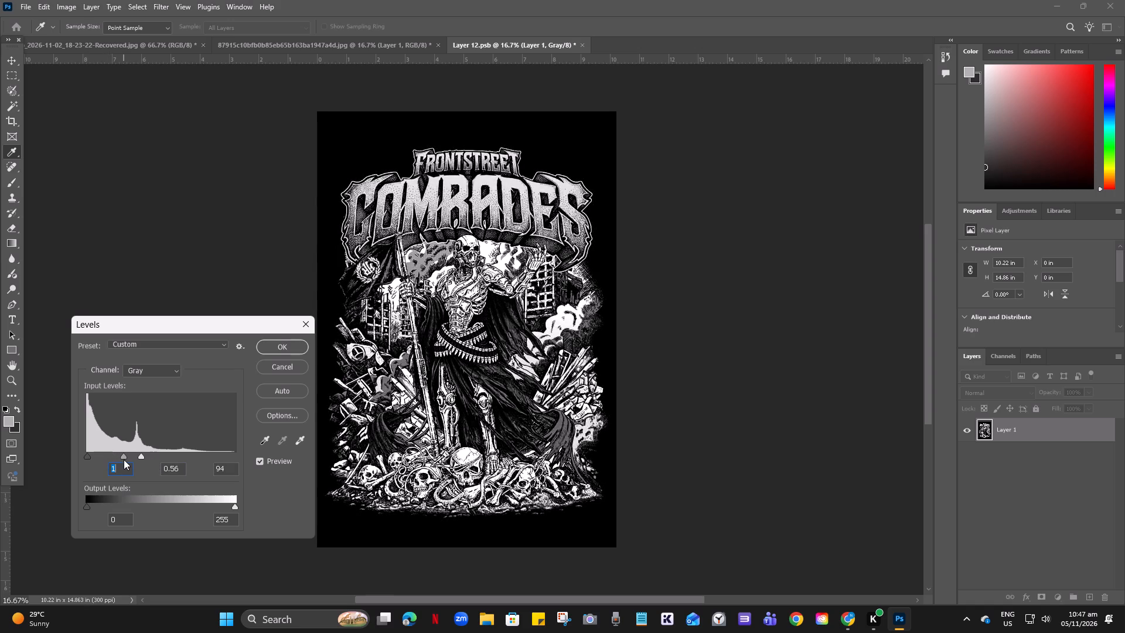
{"action": "left_click_drag", "start_coordinate": [124, 460], "coordinate": [124, 462]}
{"action": "left_click_drag", "start_coordinate": [142, 457], "coordinate": [136, 459]}
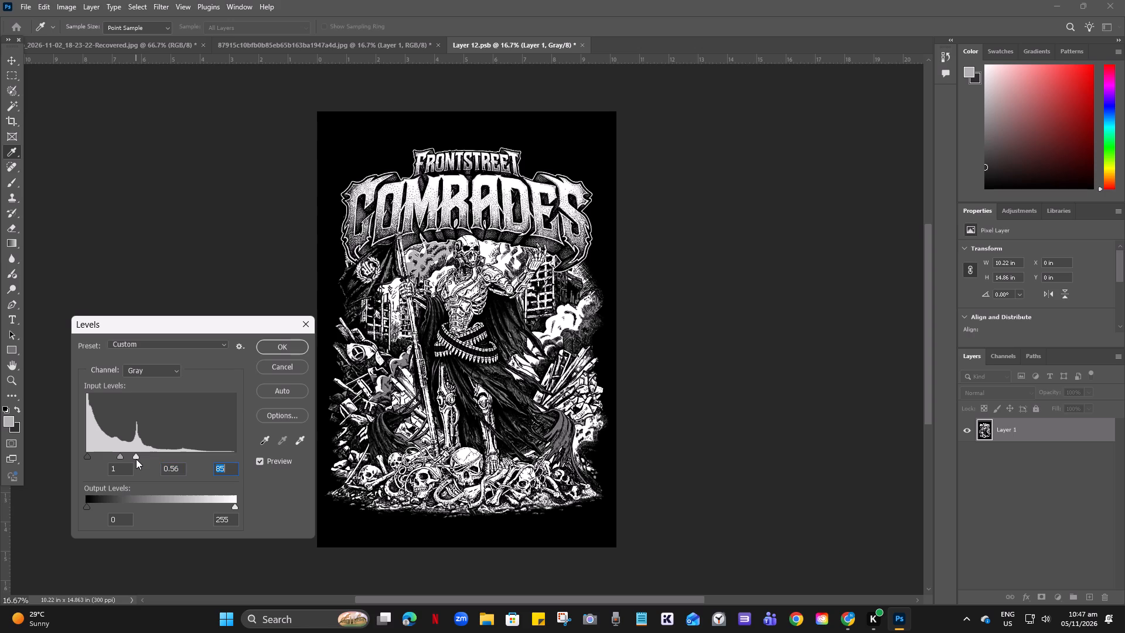
{"action": "left_click_drag", "start_coordinate": [119, 455], "coordinate": [121, 457]}
{"action": "left_click_drag", "start_coordinate": [121, 457], "coordinate": [113, 459]}
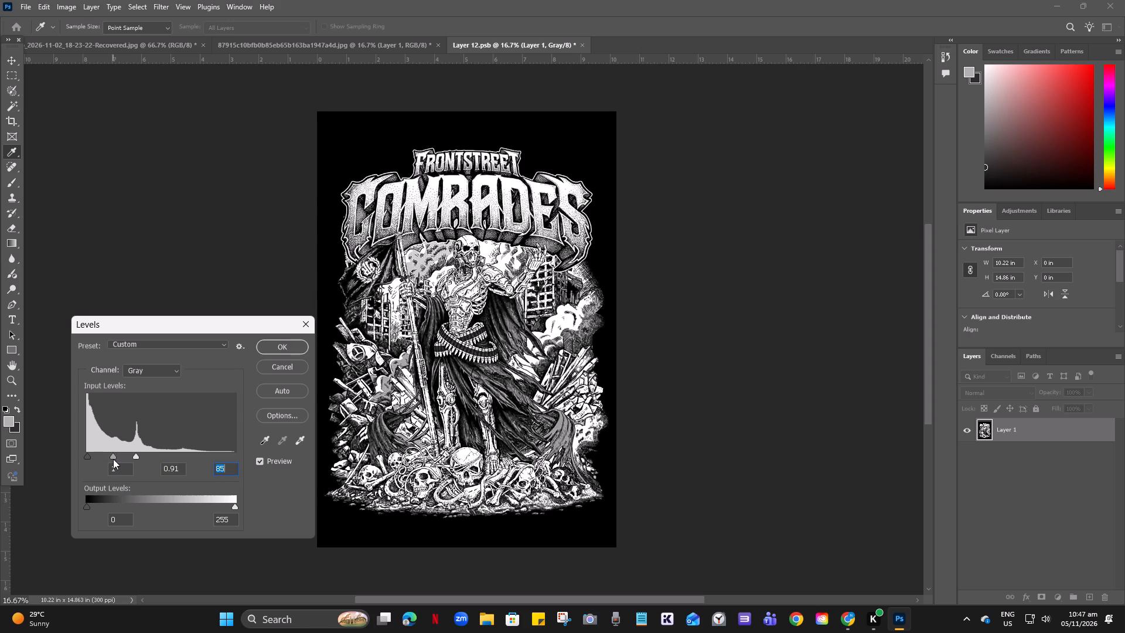
{"action": "left_click_drag", "start_coordinate": [113, 459], "coordinate": [117, 461]}
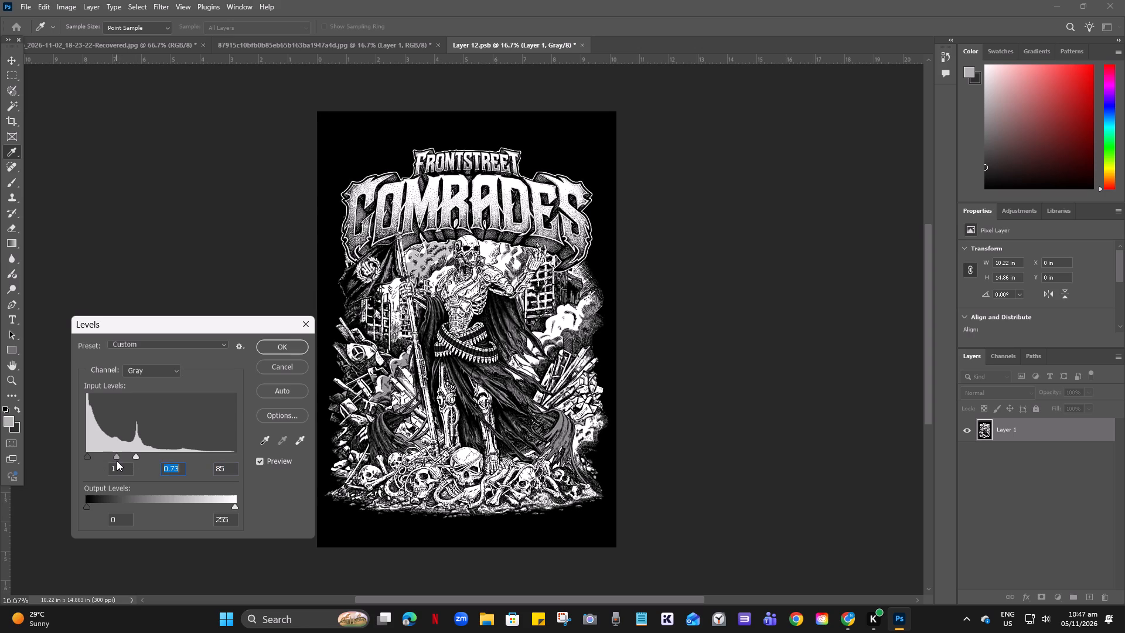
{"action": "left_click", "coordinate": [272, 343]}
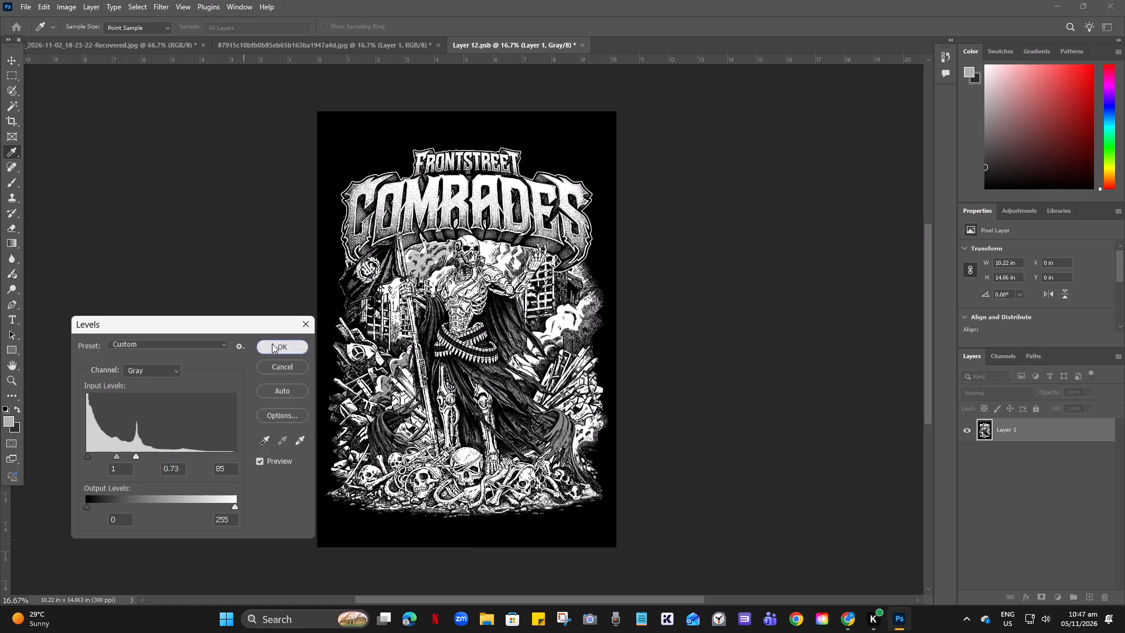
Convert the flattened grayscale image to Bitmap mode at 300 pixels/inch output using the Halftone Screen method.
{"action": "left_click", "coordinate": [70, 7]}
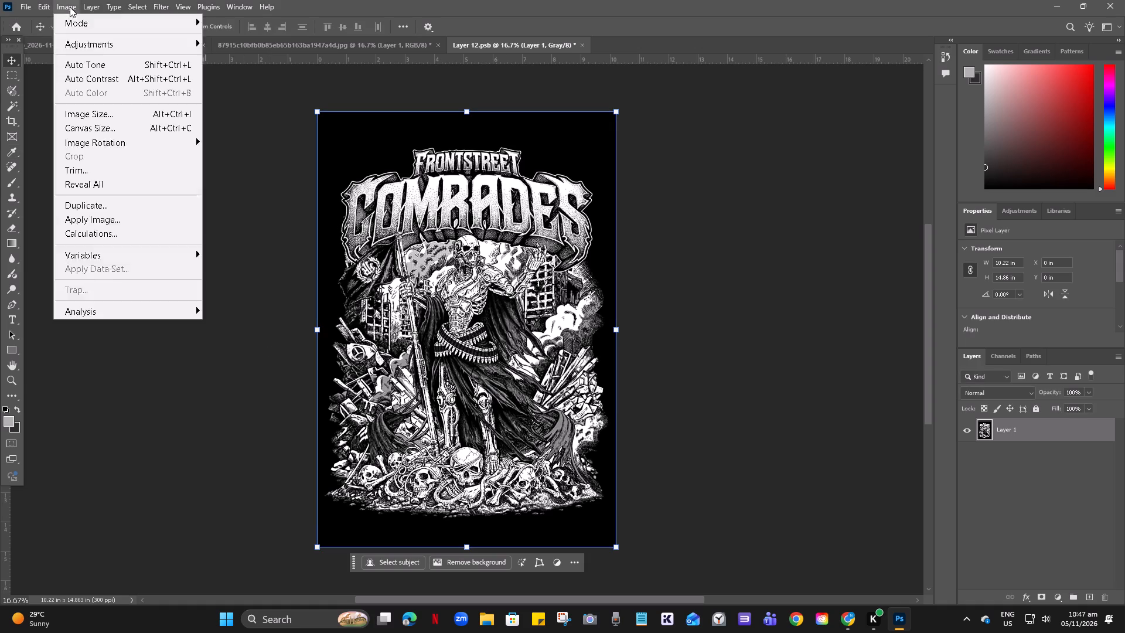
{"action": "left_click", "coordinate": [80, 17]}
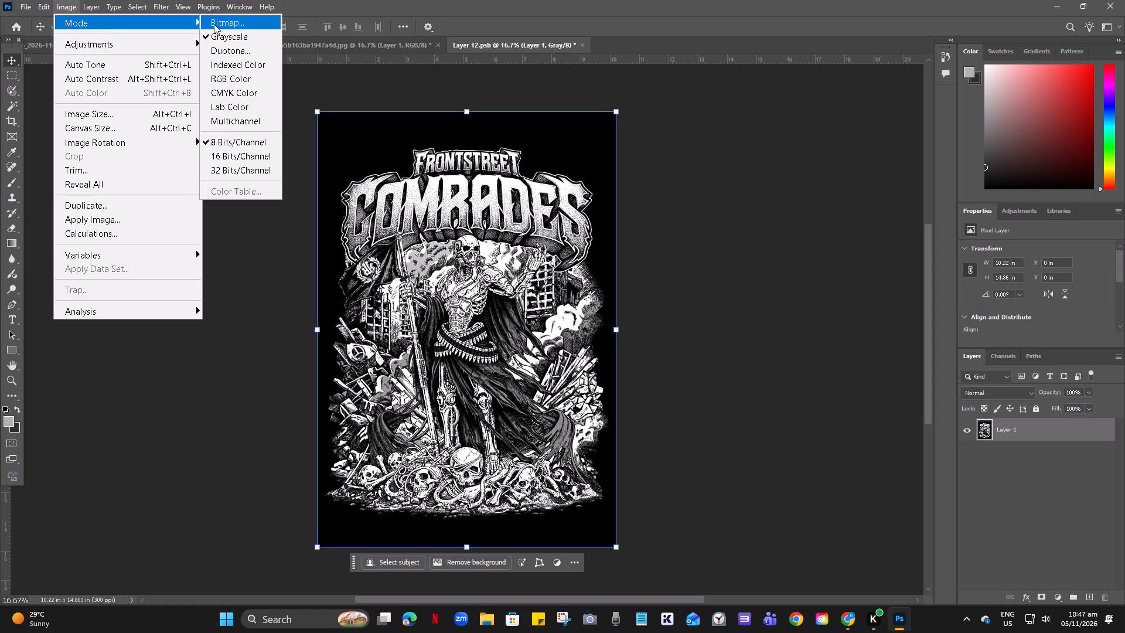
{"action": "left_click", "coordinate": [215, 23]}
{"action": "left_click", "coordinate": [513, 229]}
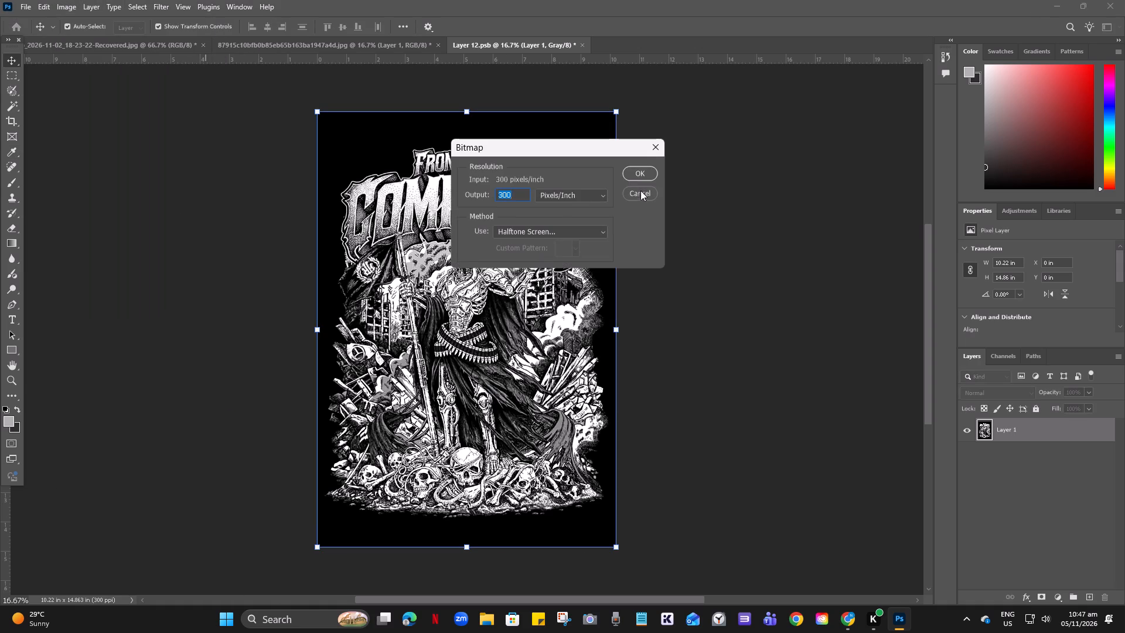
{"action": "left_click", "coordinate": [647, 176]}
{"action": "left_click", "coordinate": [639, 179]}
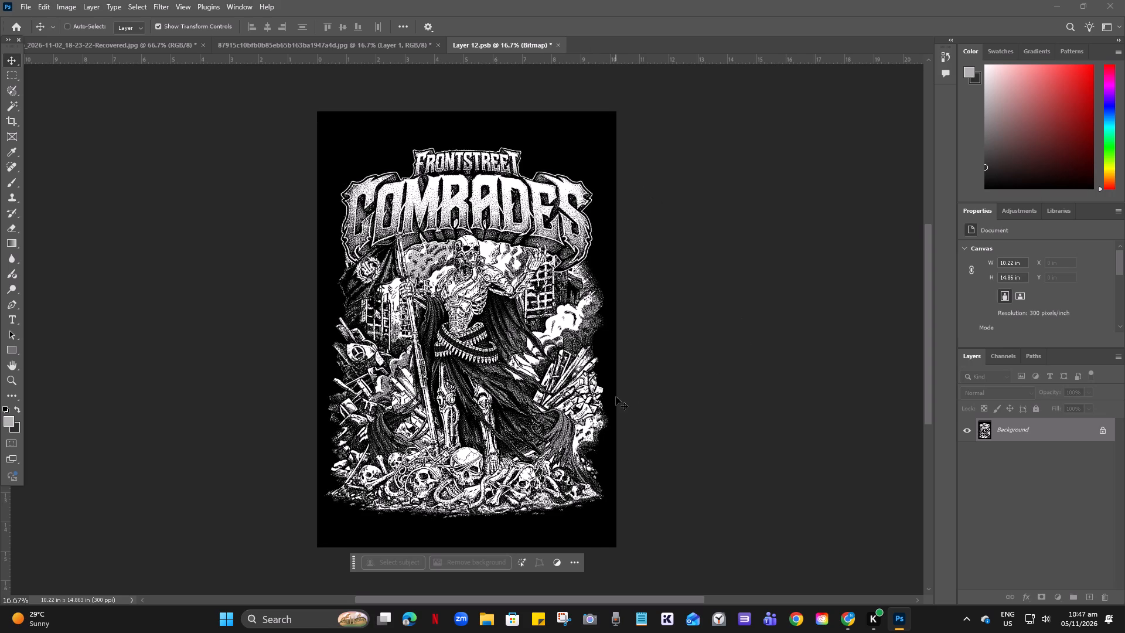
Copy the whole halftone bitmap and paste it into a new layer mask on Layer 1 of the color Frontstreet Comrades document.
{"action": "key", "text": "ctrl+a"}
{"action": "key", "text": "ctrl+c"}
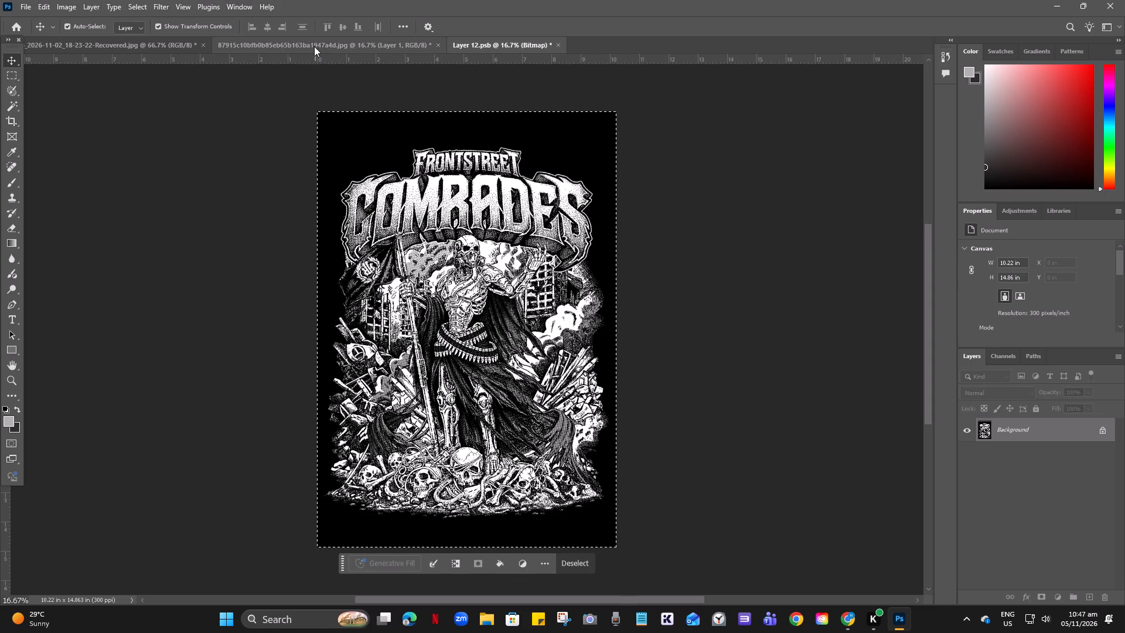
{"action": "left_click", "coordinate": [314, 46]}
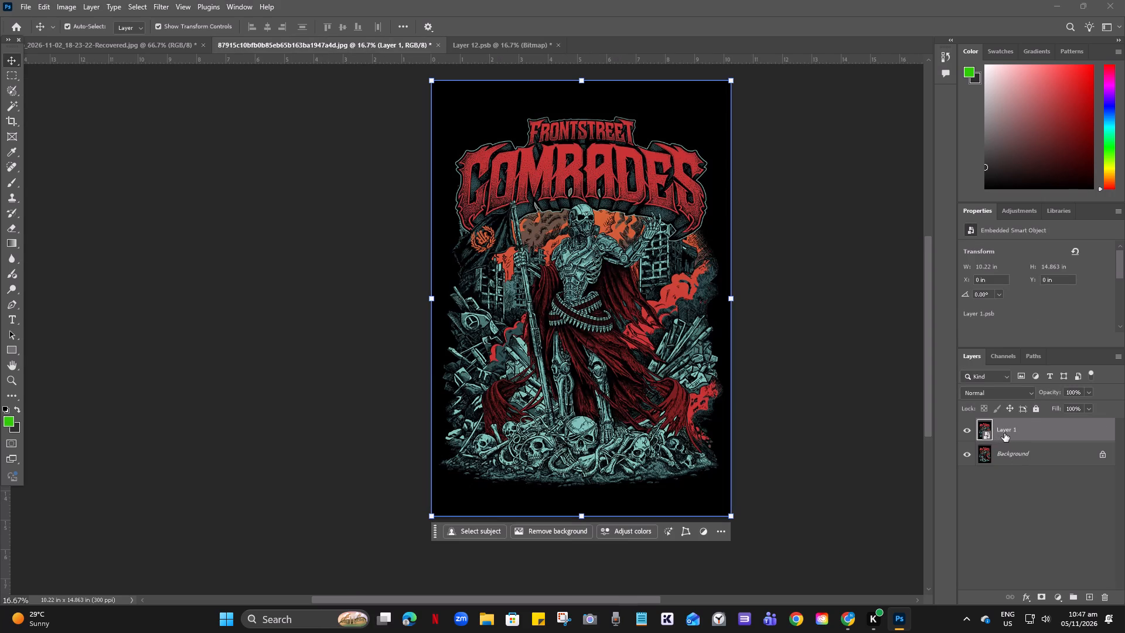
{"action": "left_click", "coordinate": [1004, 433]}
{"action": "left_click", "coordinate": [1041, 592]}
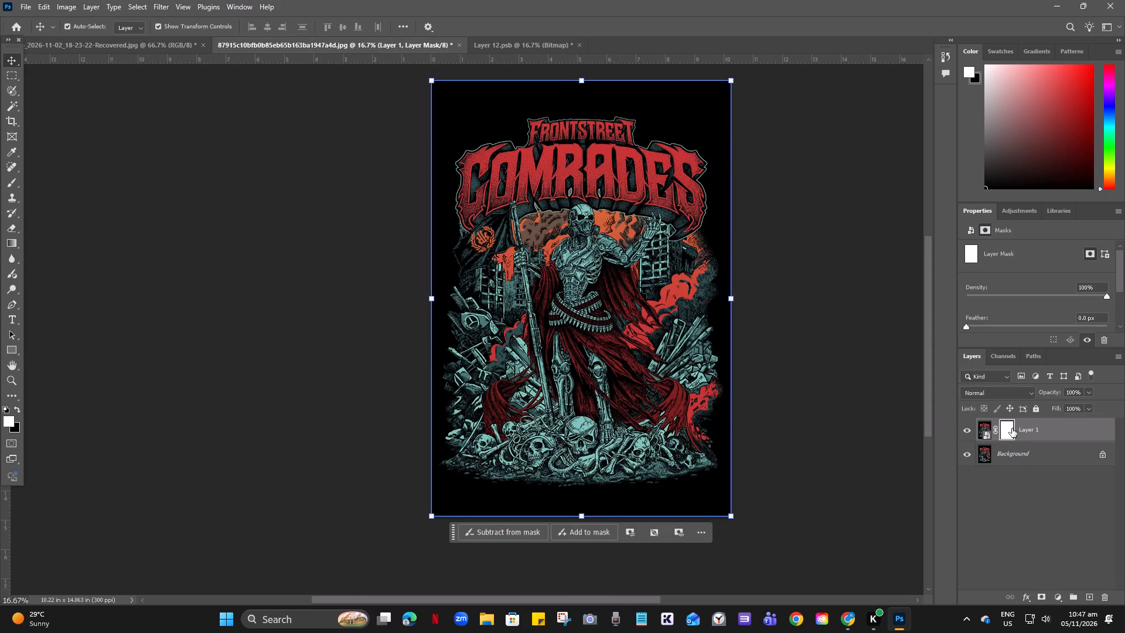
{"action": "left_click", "coordinate": [1012, 428], "text": "alt"}
{"action": "key", "text": "ctrl+v"}
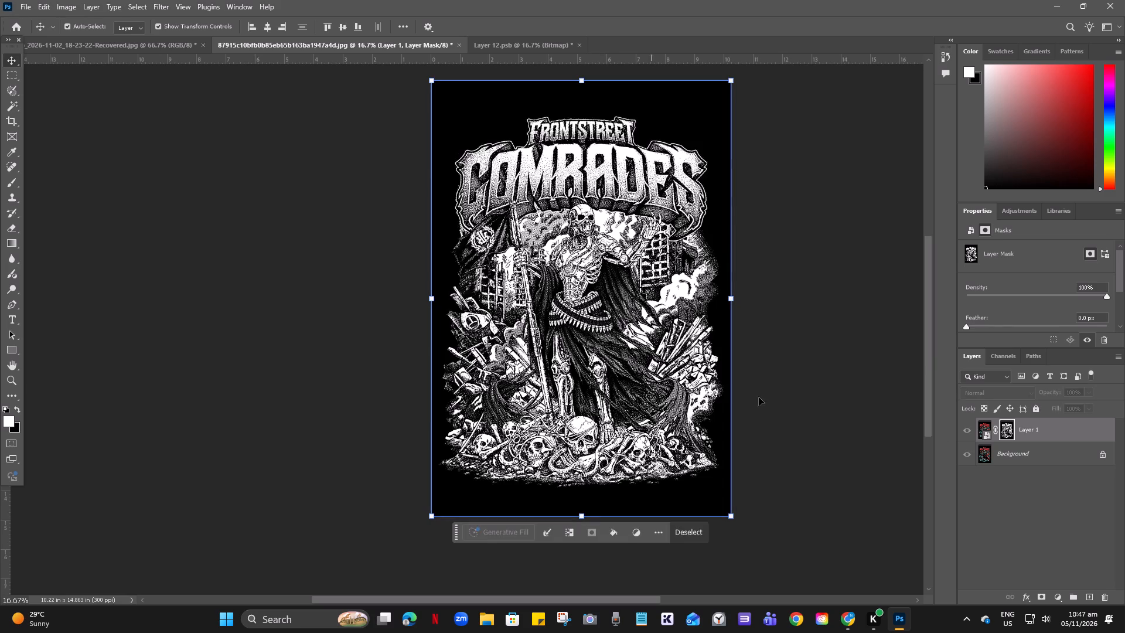
{"action": "left_click", "coordinate": [880, 445]}
Add a Solid Color fill layer in black (#000000) to the Frontstreet Comrades document.
{"action": "left_click", "coordinate": [1054, 598]}
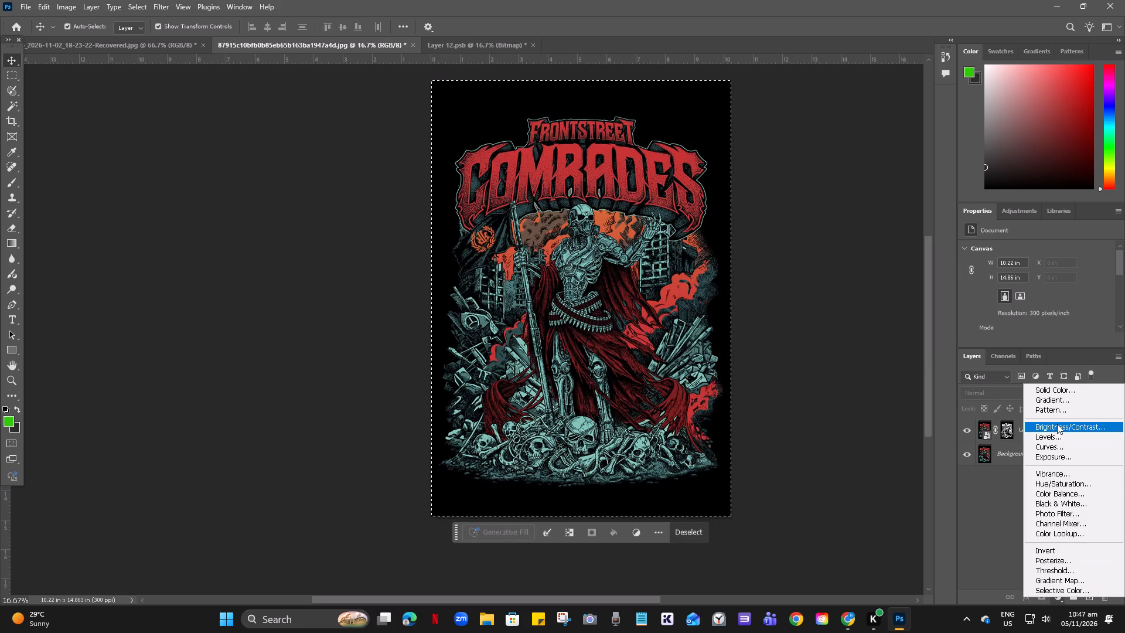
{"action": "left_click", "coordinate": [1053, 392]}
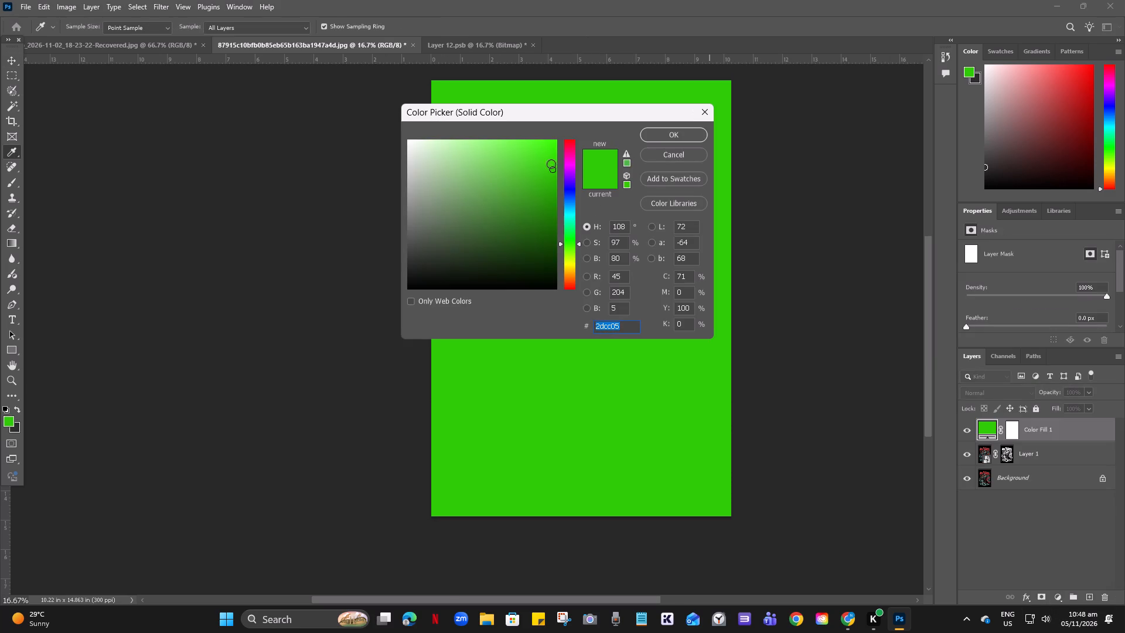
{"action": "left_click_drag", "start_coordinate": [553, 168], "coordinate": [427, 290]}
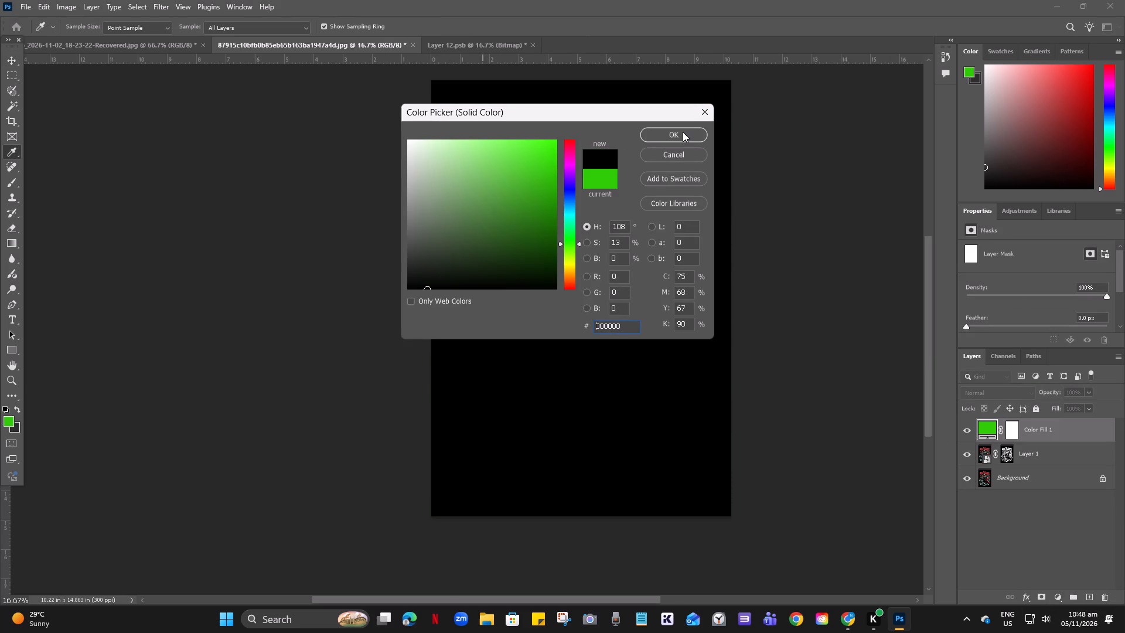
{"action": "left_click", "coordinate": [683, 131]}
{"action": "left_click", "coordinate": [820, 293]}
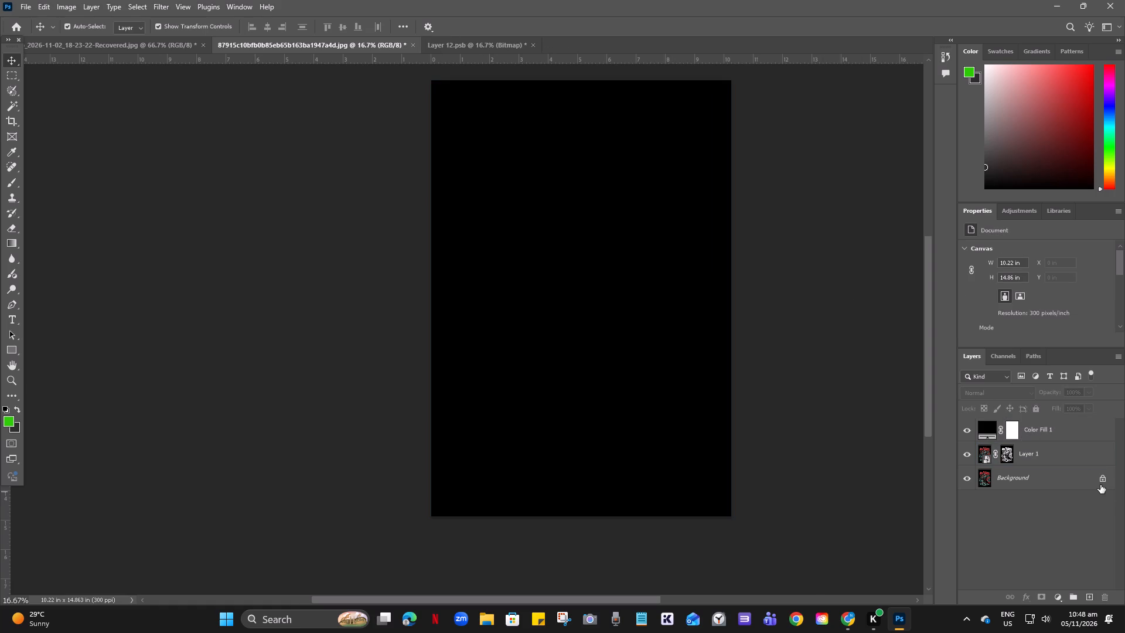
Unlock the Background layer, move the black fill layer beneath it, and hide the original artwork layer.
{"action": "left_click", "coordinate": [1102, 479]}
{"action": "left_click_drag", "start_coordinate": [1072, 425], "coordinate": [1073, 504]}
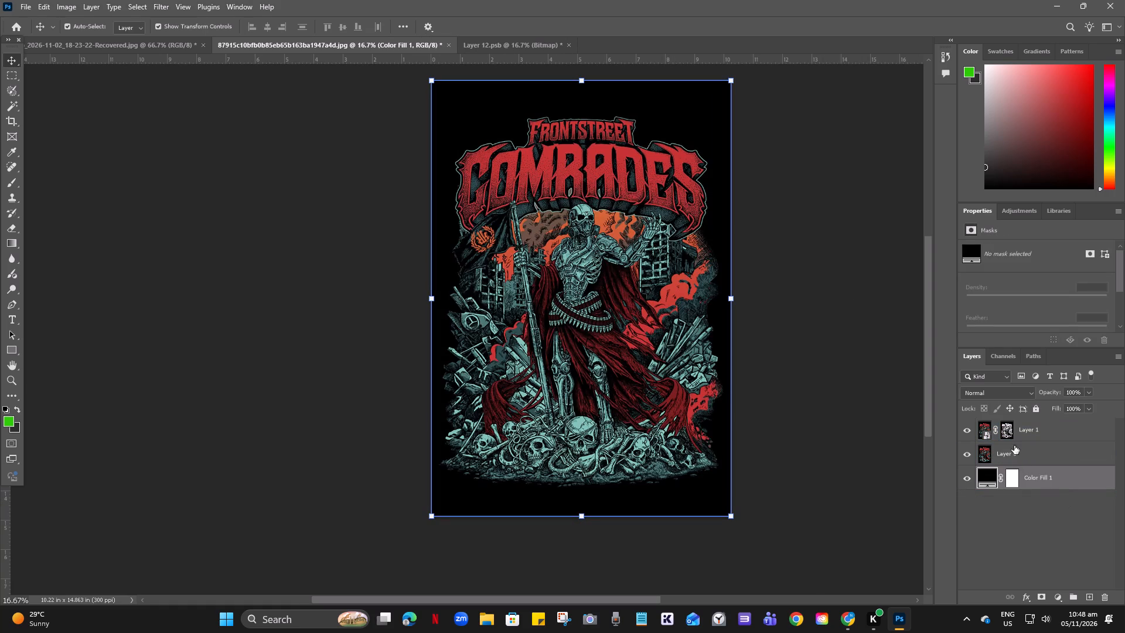
{"action": "left_click", "coordinate": [969, 454]}
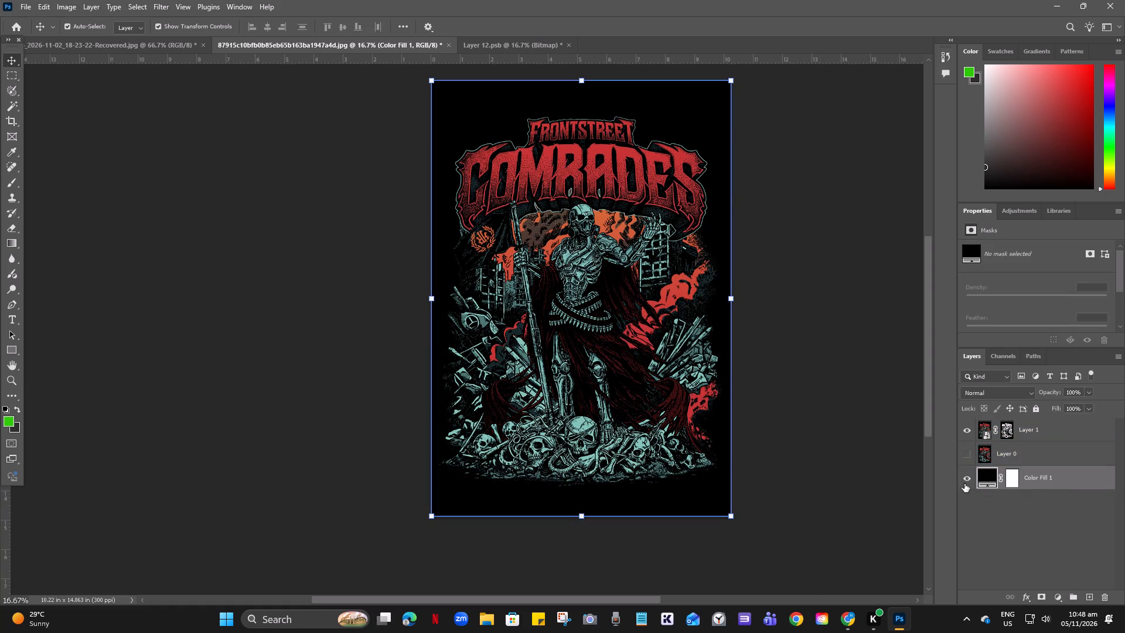
Toggle the black fill layer's visibility to compare the halftone-masked artwork on black and on transparency.
{"action": "left_click", "coordinate": [968, 478]}
{"action": "left_click", "coordinate": [968, 478]}
{"action": "left_click", "coordinate": [968, 478]}
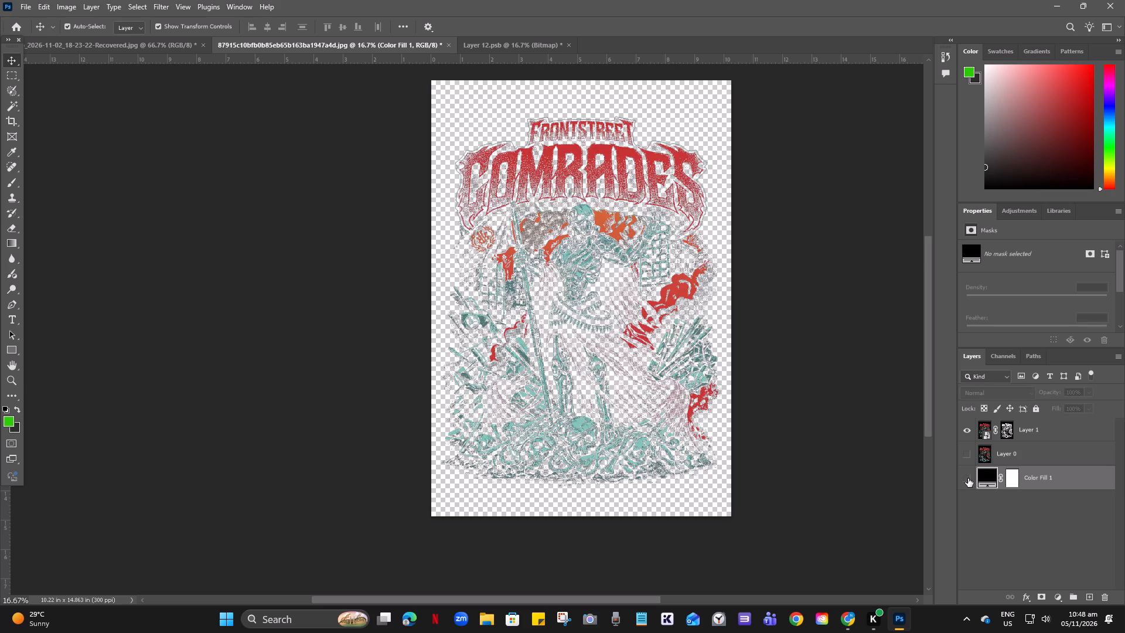
{"action": "left_click", "coordinate": [968, 478]}
{"action": "left_click", "coordinate": [968, 478]}
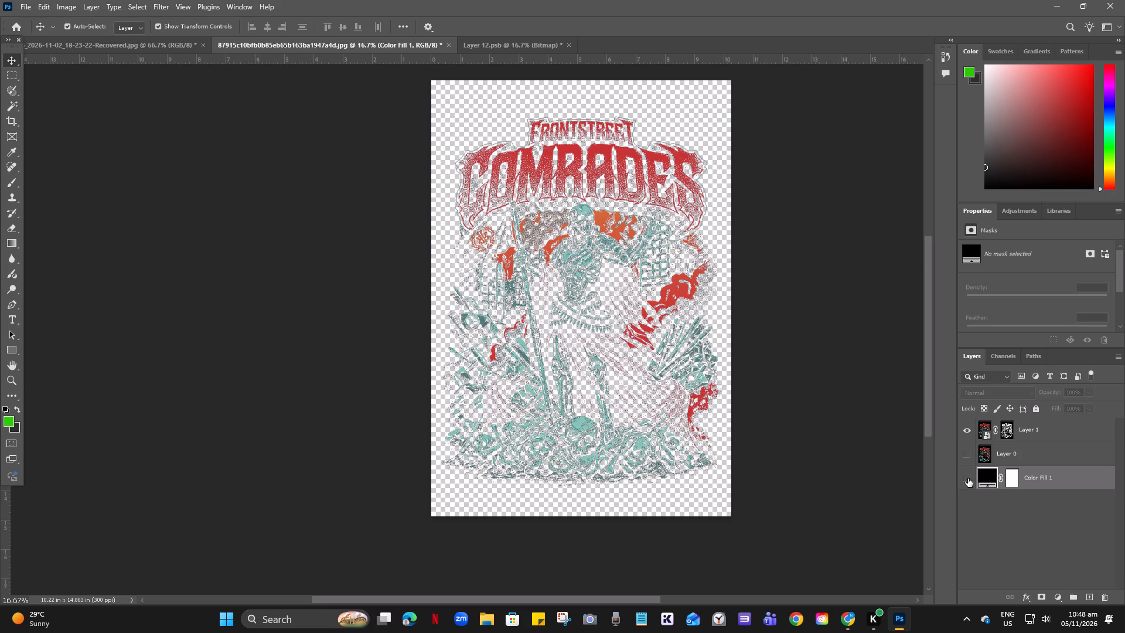
{"action": "left_click", "coordinate": [968, 478]}
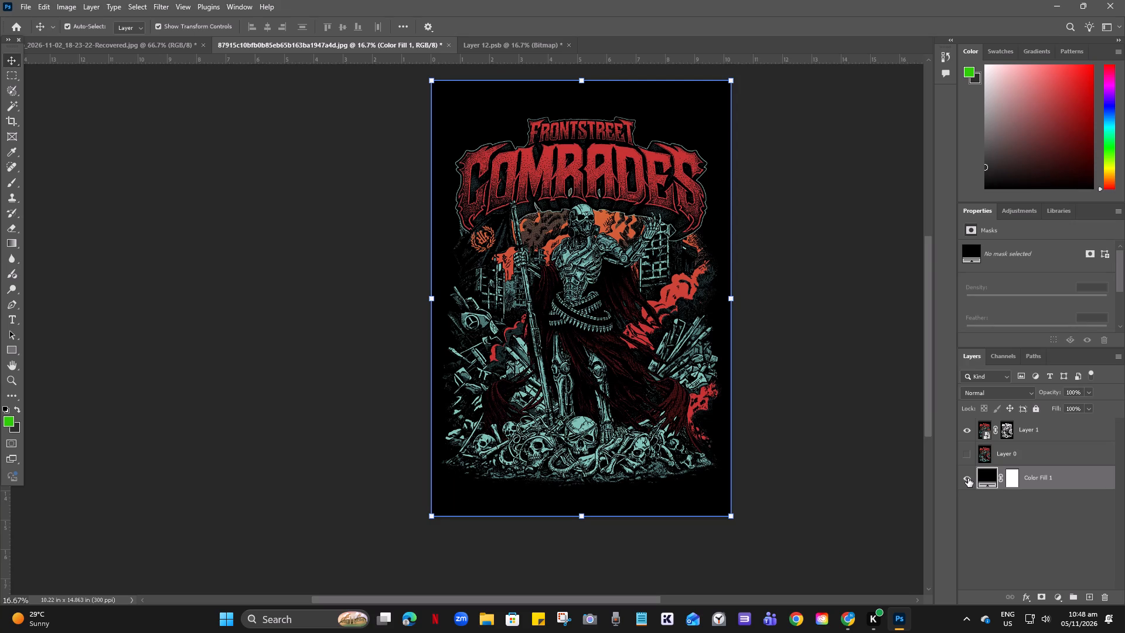
{"action": "left_click", "coordinate": [968, 478]}
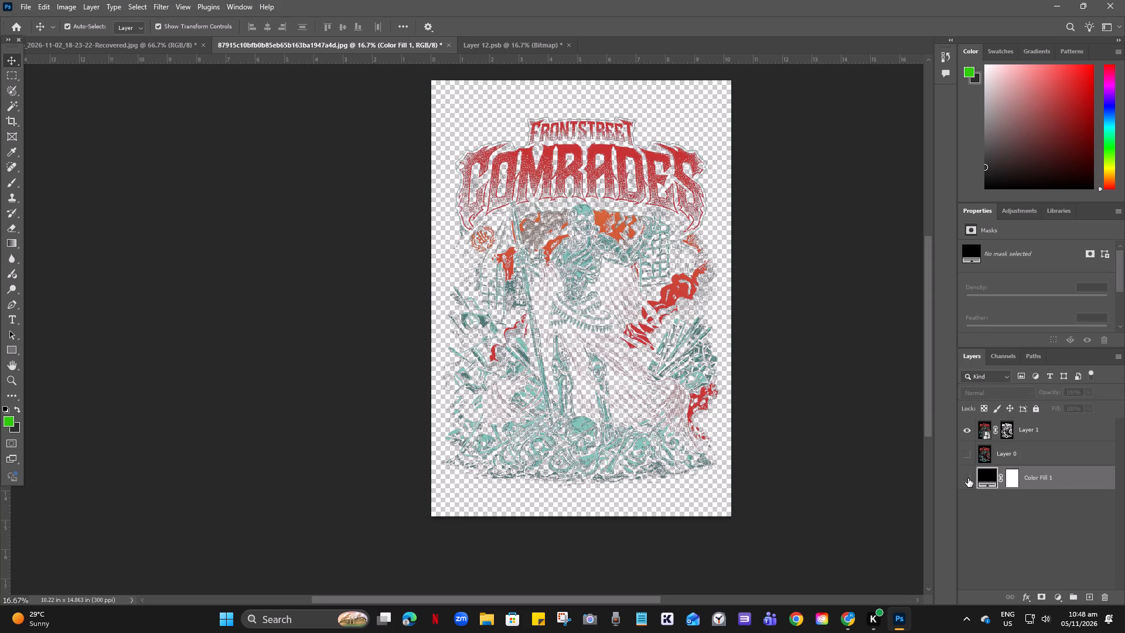
{"action": "left_click", "coordinate": [968, 478]}
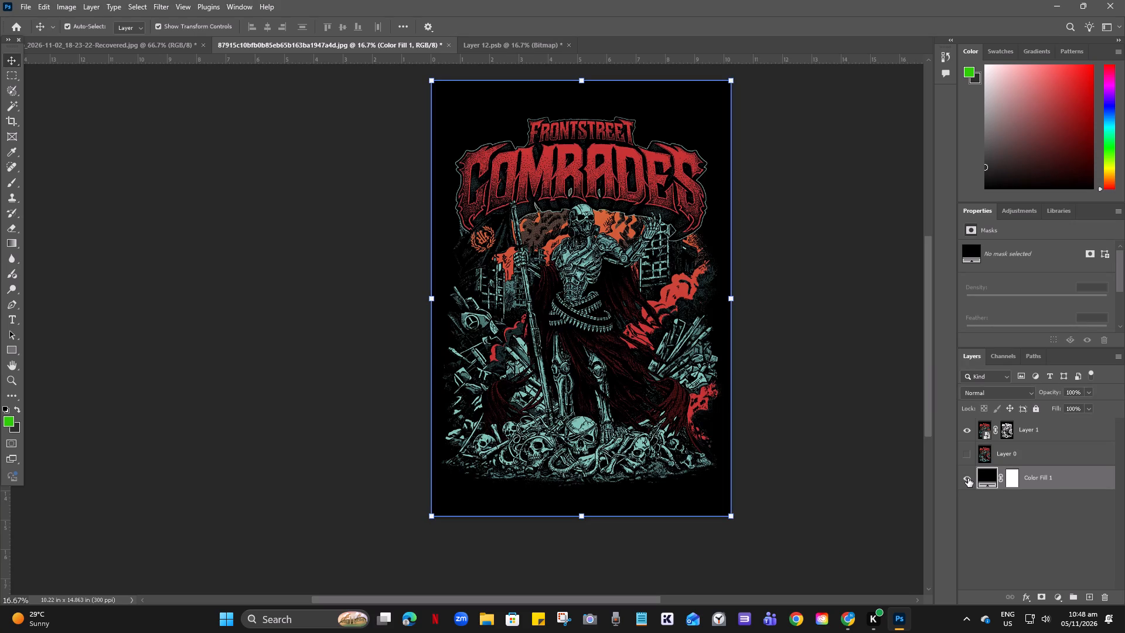
{"action": "left_click", "coordinate": [968, 478]}
{"action": "left_click", "coordinate": [968, 478]}
{"action": "left_click", "coordinate": [968, 478]}
{"action": "left_click", "coordinate": [968, 478]}
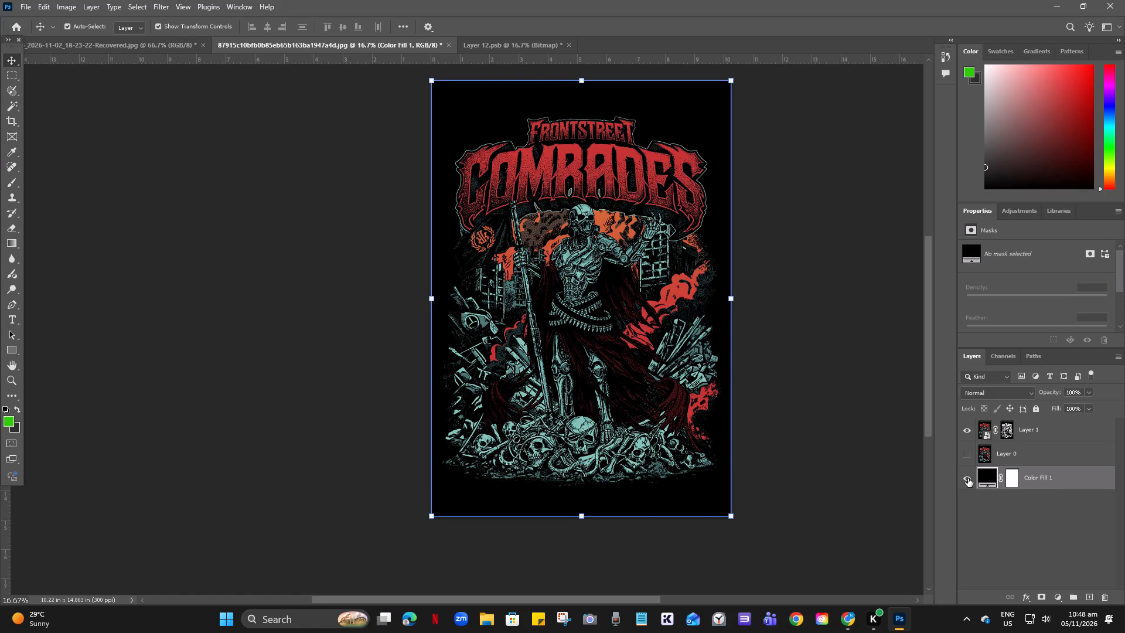
Toggle the black fill layer's visibility to compare the halftone-masked artwork on black and on transparency.
{"action": "left_click", "coordinate": [968, 478]}
{"action": "left_click", "coordinate": [968, 478]}
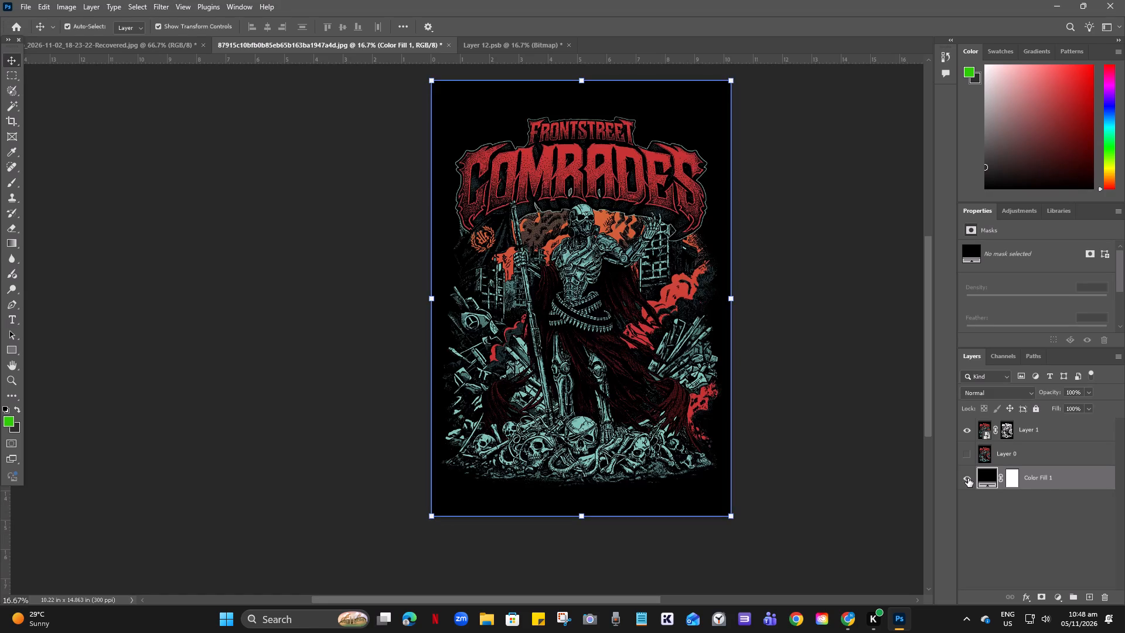
{"action": "left_click", "coordinate": [968, 478]}
{"action": "left_click", "coordinate": [968, 478]}
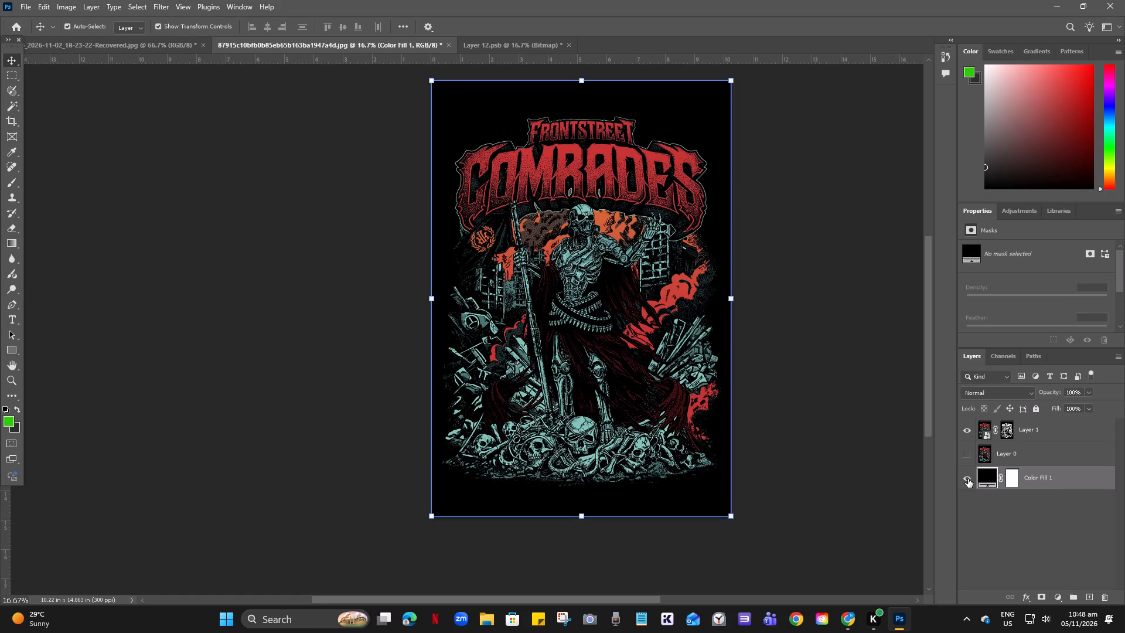
{"action": "left_click", "coordinate": [968, 479]}
{"action": "left_click", "coordinate": [968, 479]}
{"action": "left_click", "coordinate": [968, 479]}
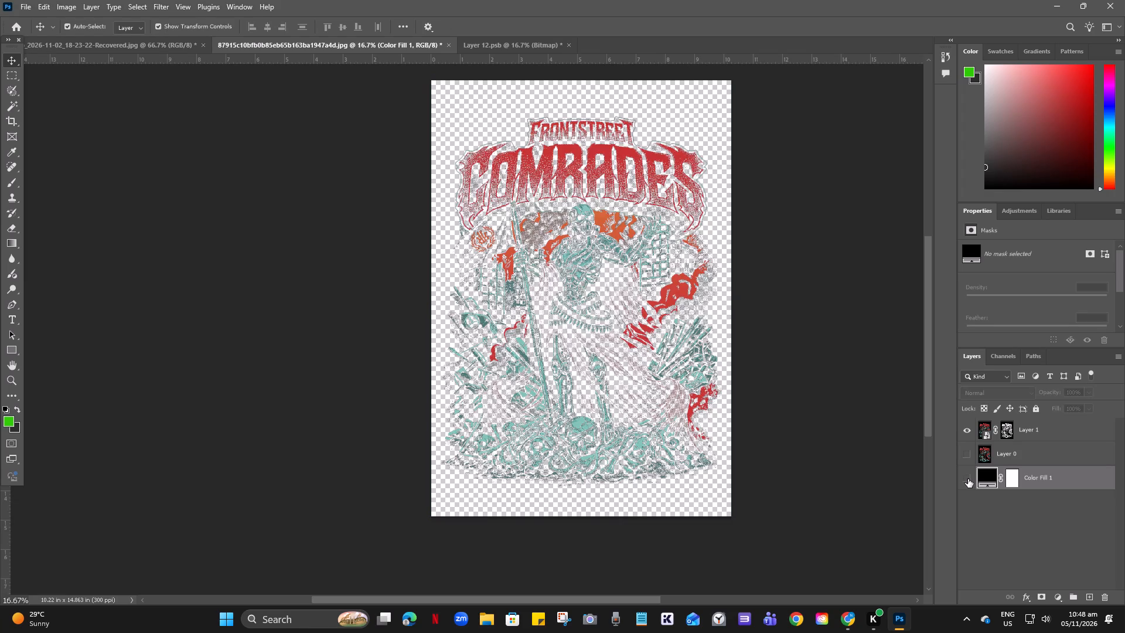
{"action": "left_click", "coordinate": [968, 479]}
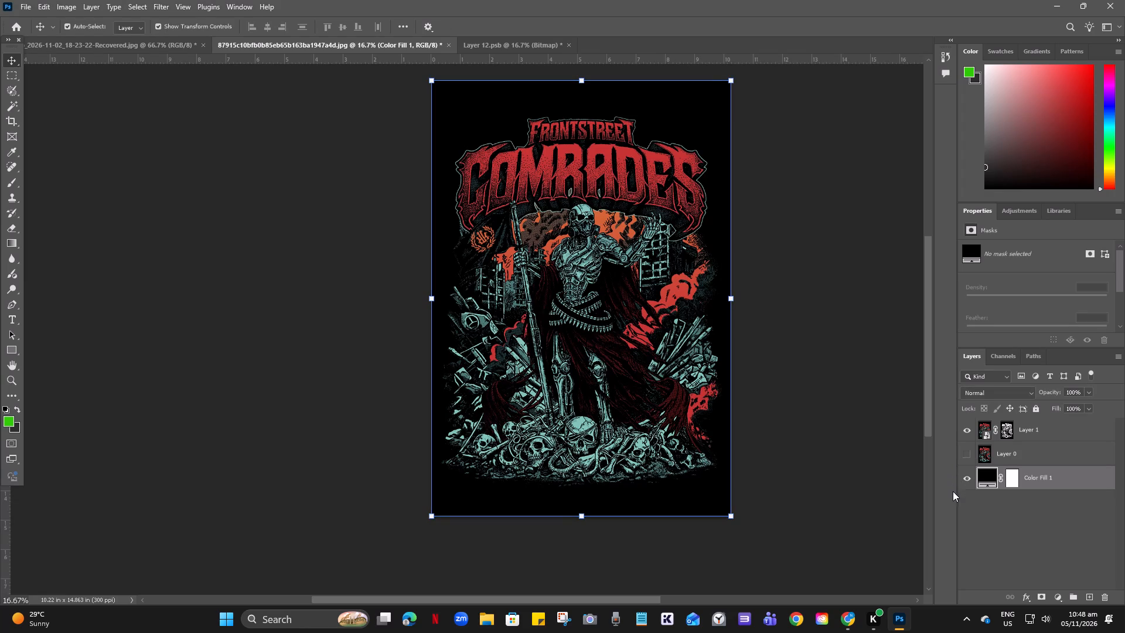
Hide the black fill layer and quick-export the halftone artwork as a PNG named comrades1 in the Telegram Desktop folder.
{"action": "left_click", "coordinate": [964, 481]}
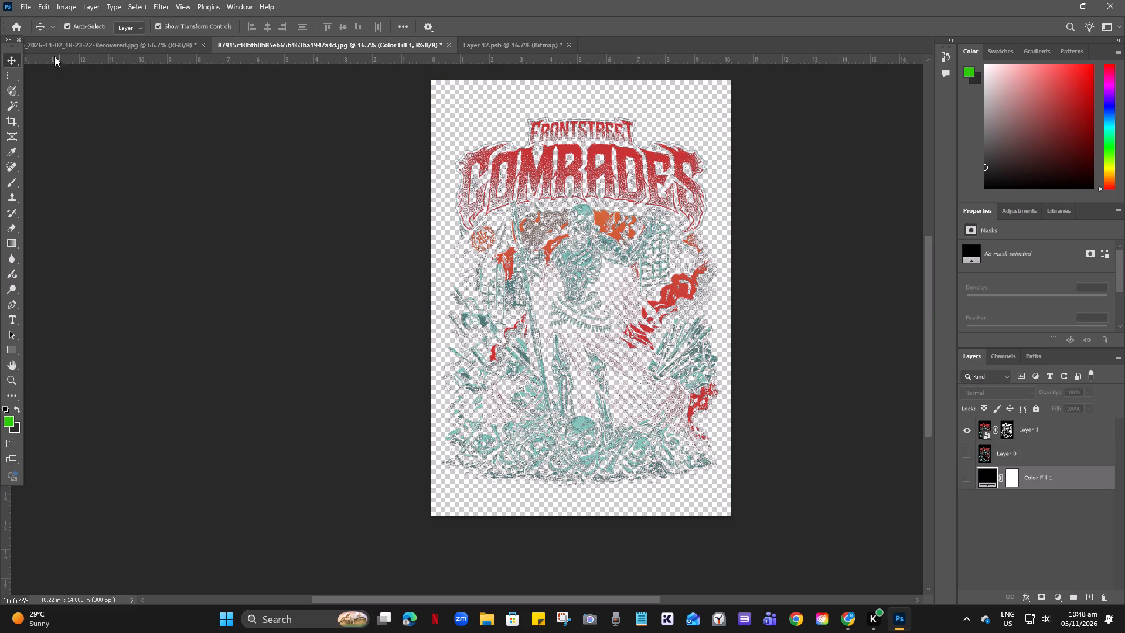
{"action": "left_click", "coordinate": [25, 2]}
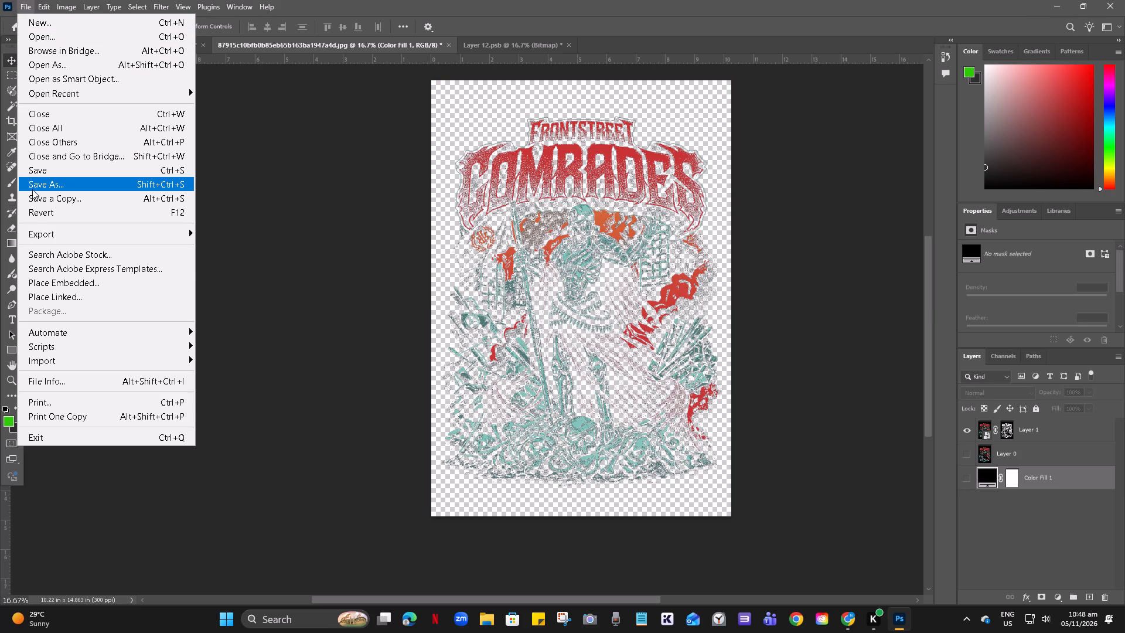
{"action": "left_click", "coordinate": [66, 236]}
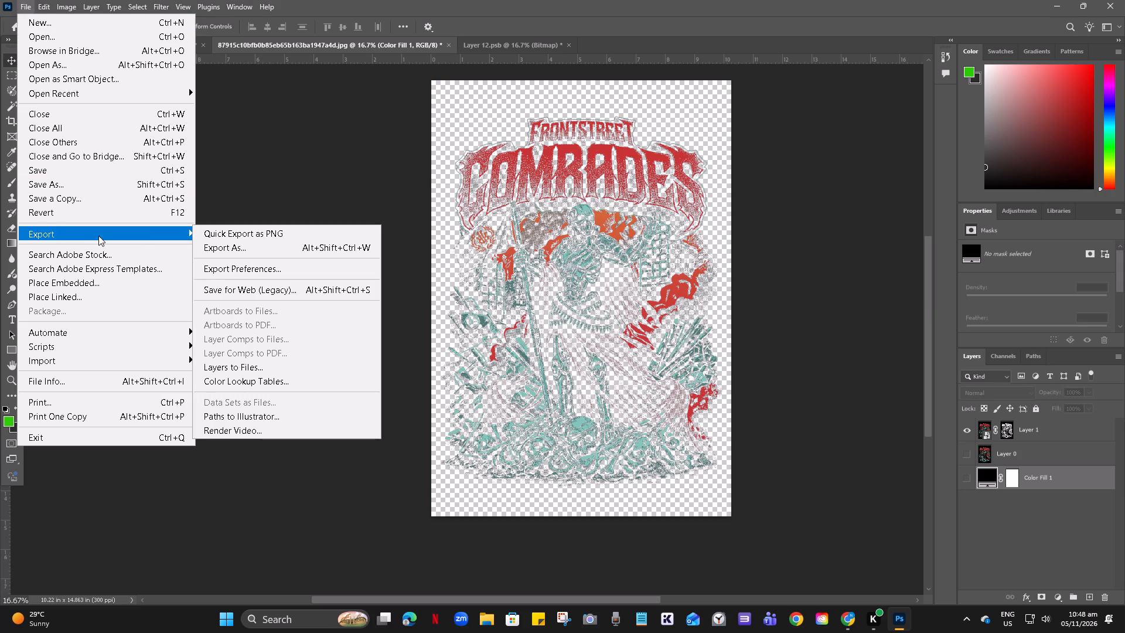
{"action": "left_click", "coordinate": [221, 232]}
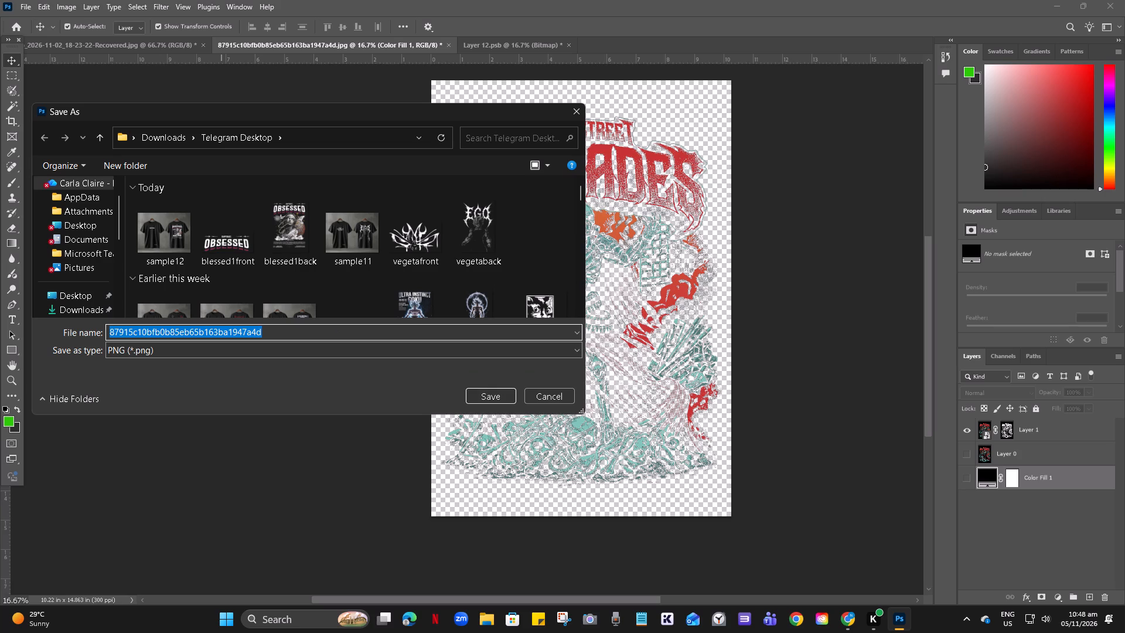
{"action": "key", "text": "BackSpace"}
{"action": "key", "text": "BackSpace"}
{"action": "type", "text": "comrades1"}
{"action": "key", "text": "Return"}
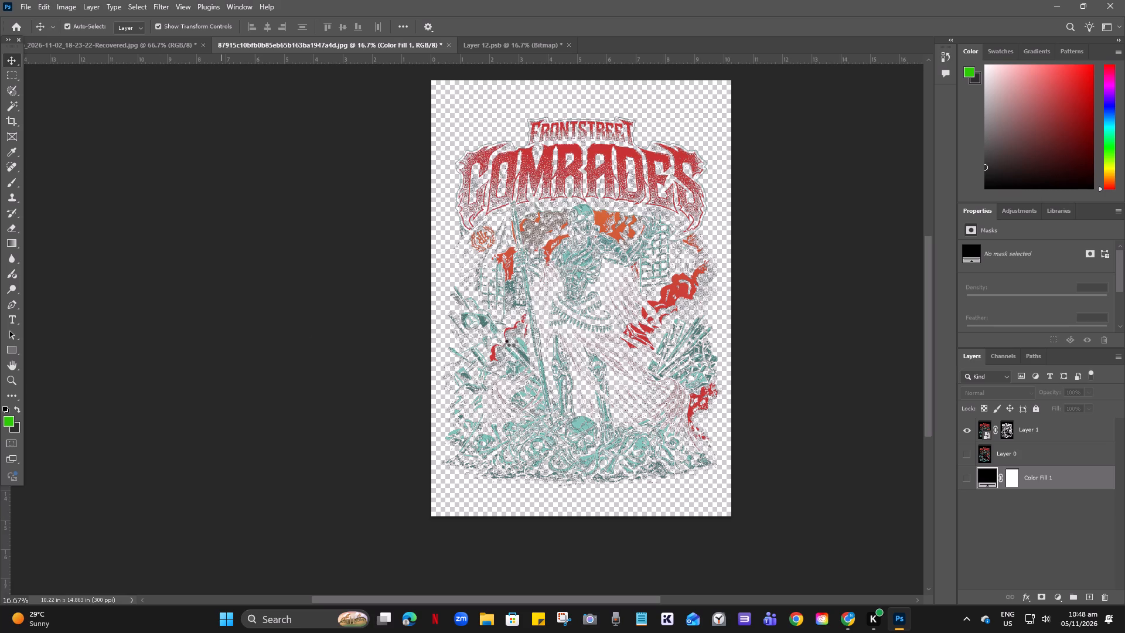
Switch to the T-shirt mockup document and select the OBSESSED artwork on the back of the shirt.
{"action": "left_click", "coordinate": [136, 46]}
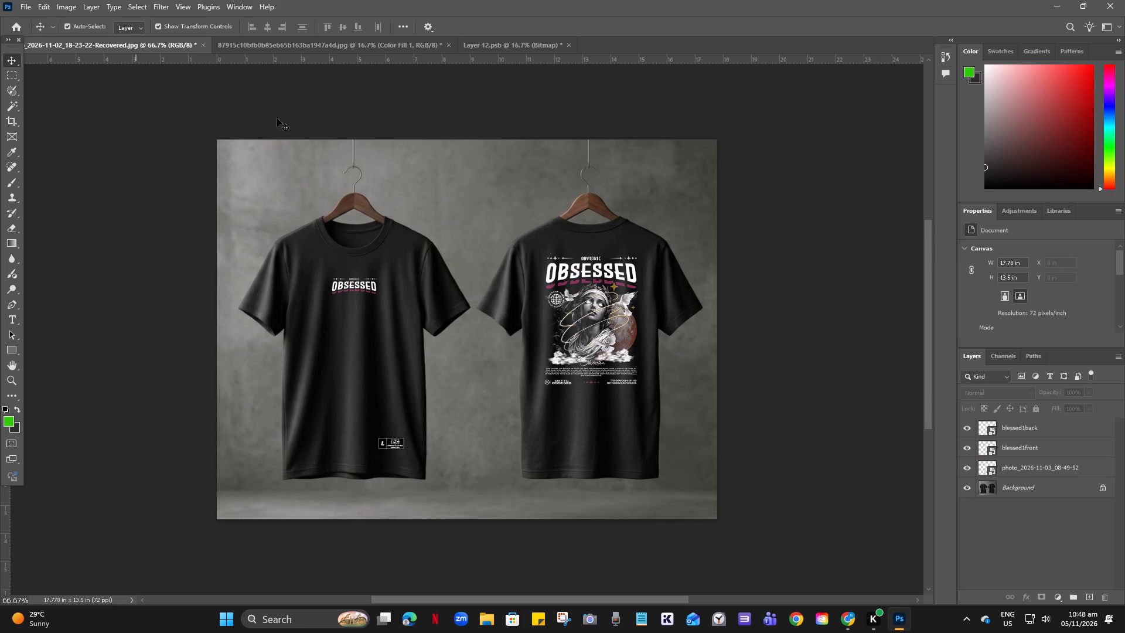
{"action": "left_click", "coordinate": [596, 349]}
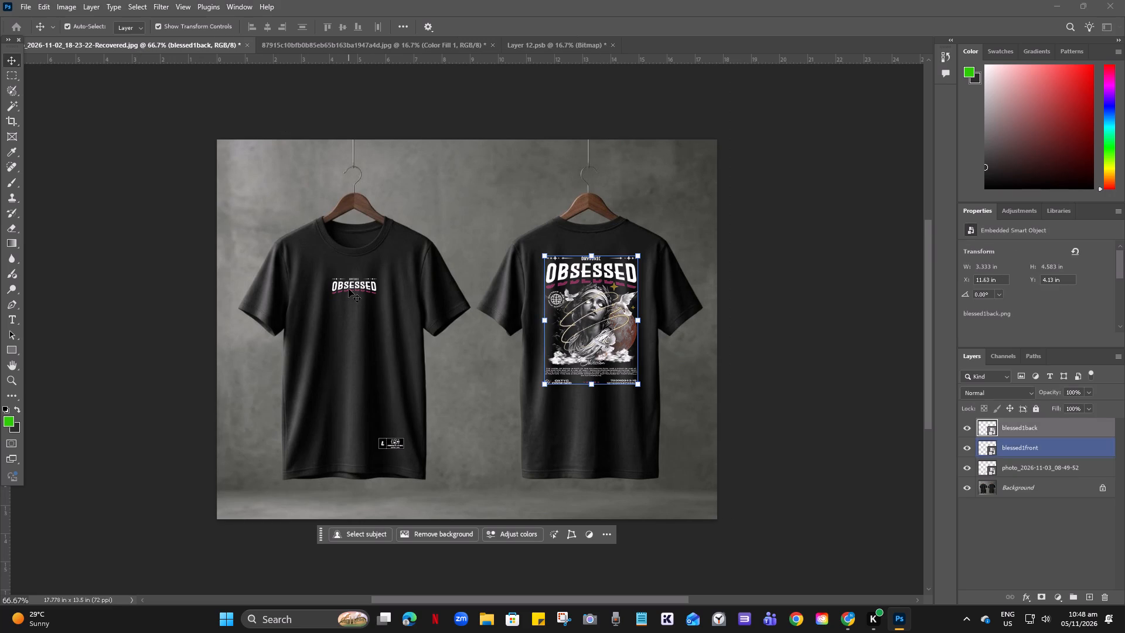
Delete the blessed1back and blessed1front layers from the T-shirt mockup document.
{"action": "right_click", "coordinate": [588, 322]}
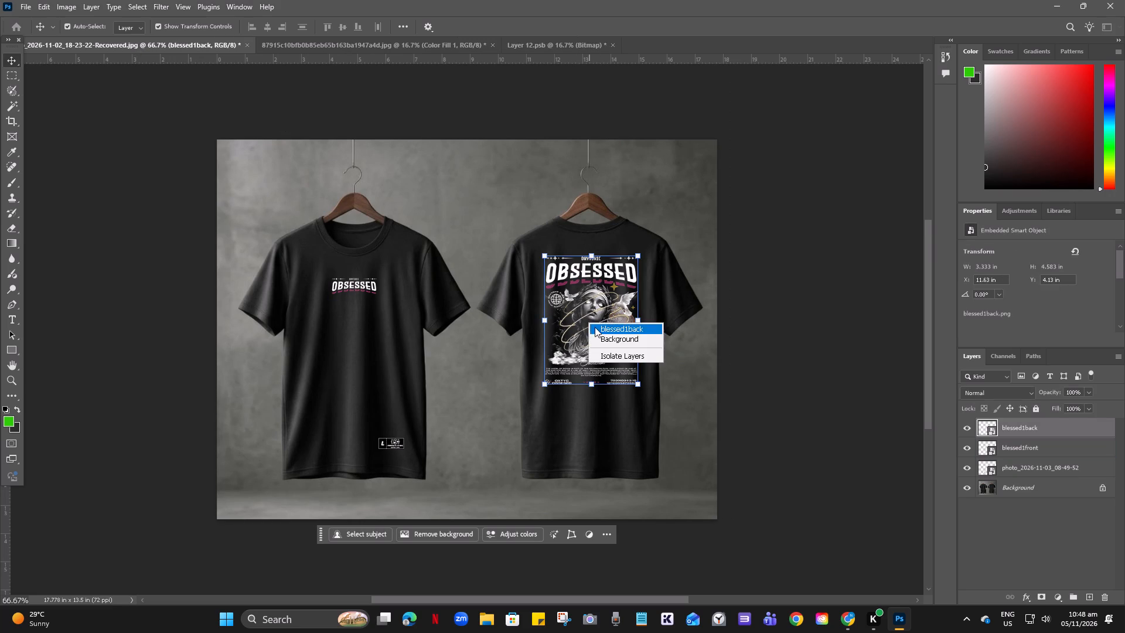
{"action": "left_click", "coordinate": [1029, 446], "text": "ctrl"}
{"action": "left_click", "coordinate": [1029, 450], "text": "ctrl"}
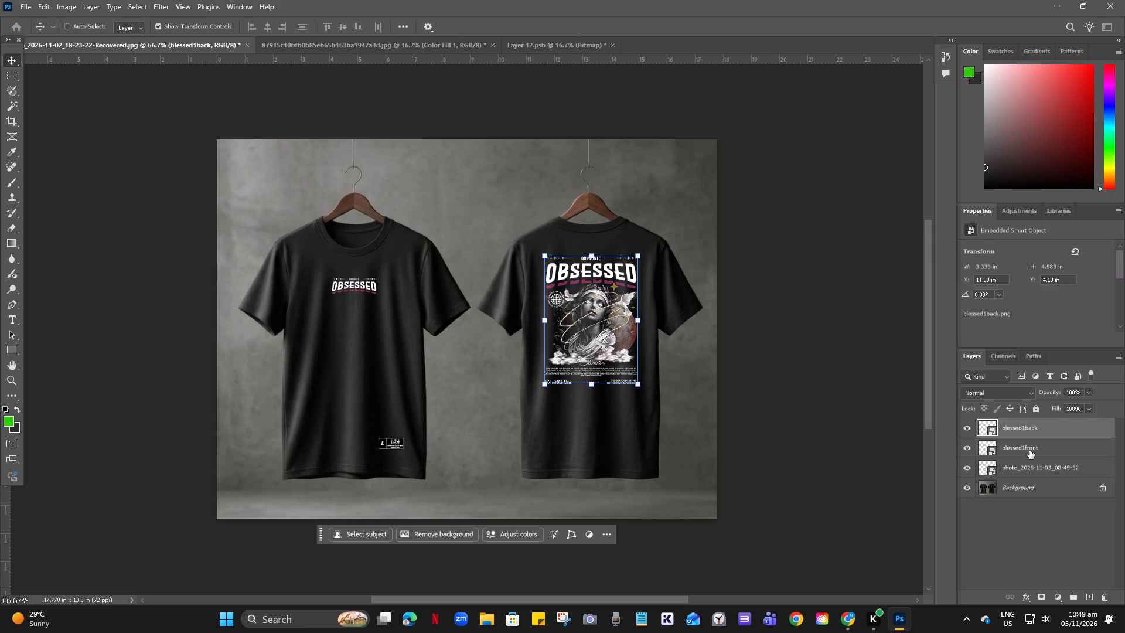
{"action": "right_click", "coordinate": [1029, 430]}
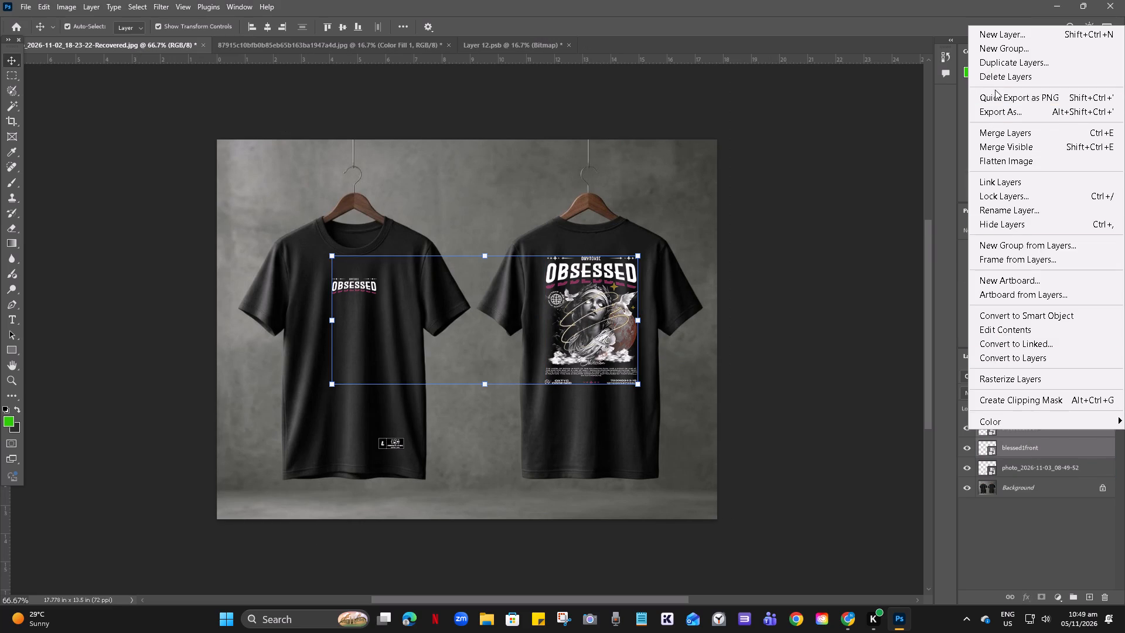
{"action": "left_click", "coordinate": [998, 78]}
{"action": "left_click", "coordinate": [512, 234]}
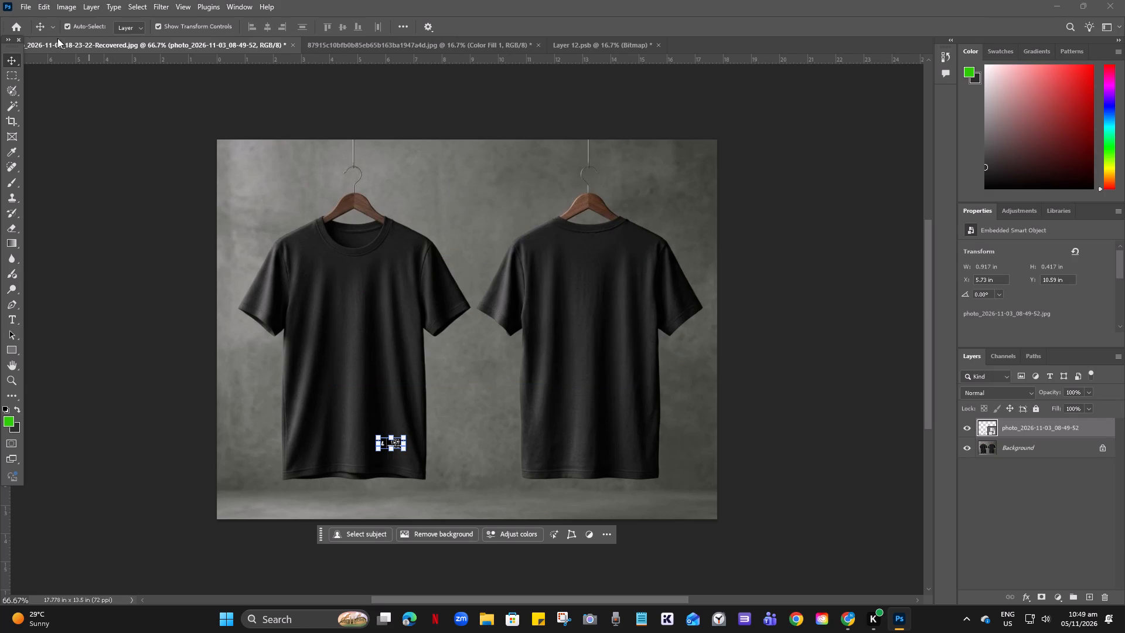
Place the comrades1 image from the Telegram Desktop folder as an embedded object in the mockup.
{"action": "left_click", "coordinate": [23, 5]}
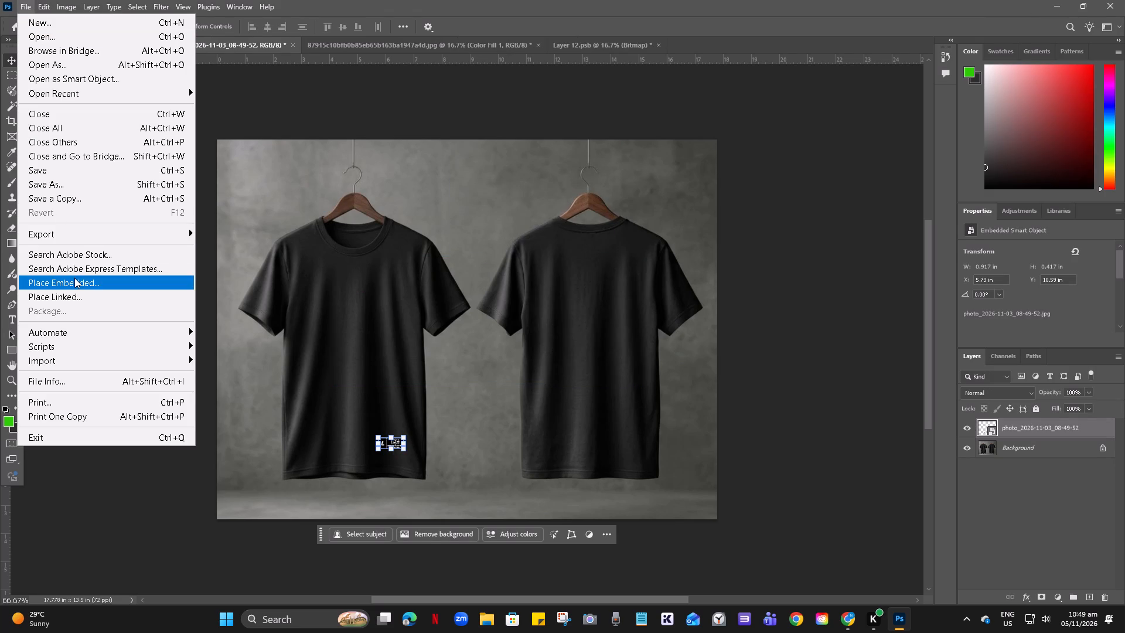
{"action": "left_click", "coordinate": [74, 278]}
{"action": "double_click", "coordinate": [184, 238]}
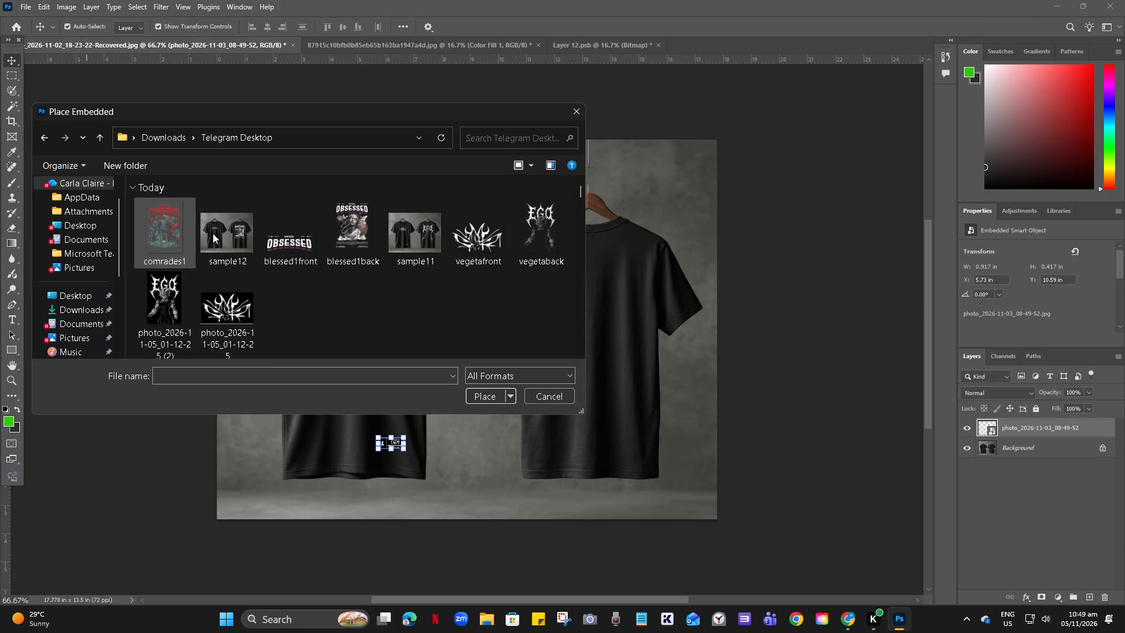
{"action": "left_click", "coordinate": [175, 219]}
{"action": "left_click", "coordinate": [490, 400]}
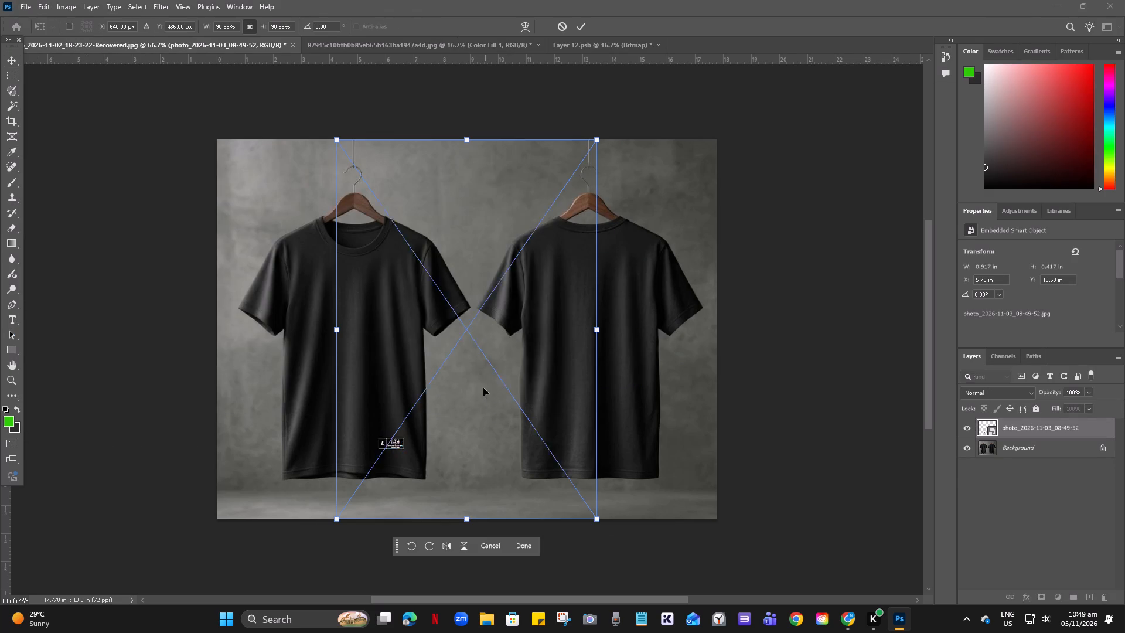
Scale the placed comrades1 artwork to about 39.7% and position it centered on the upper back of the back-view shirt.
{"action": "left_click", "coordinate": [468, 330]}
{"action": "left_click_drag", "start_coordinate": [472, 335], "coordinate": [567, 353]}
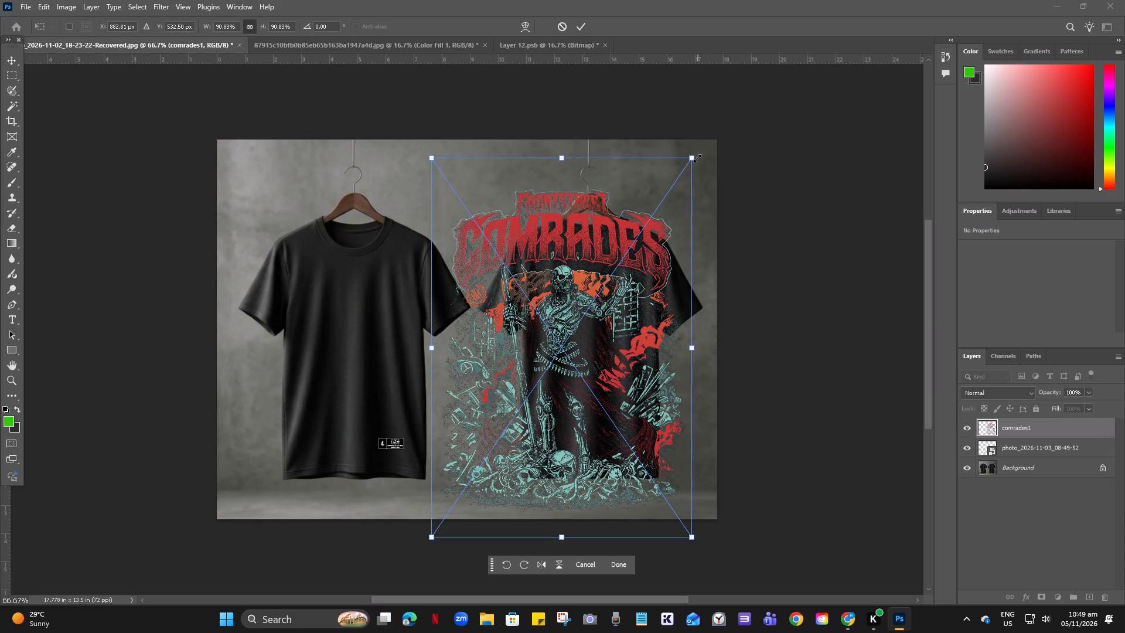
{"action": "left_click_drag", "start_coordinate": [694, 158], "coordinate": [567, 347]}
{"action": "left_click_drag", "start_coordinate": [487, 441], "coordinate": [579, 329]}
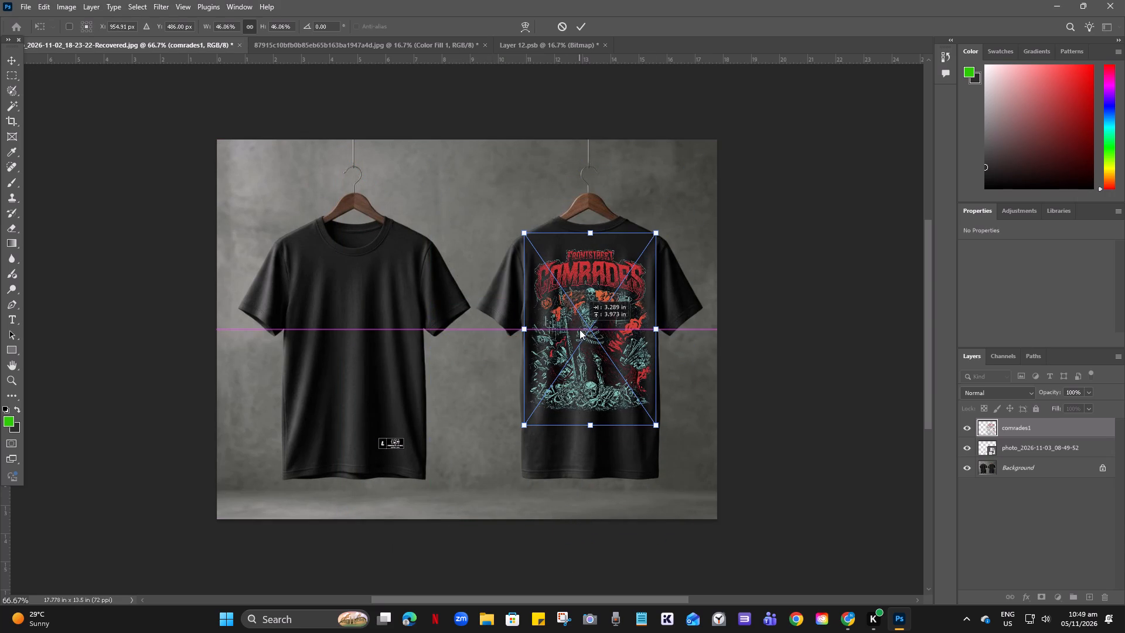
{"action": "left_click_drag", "start_coordinate": [579, 329], "coordinate": [580, 329]}
{"action": "left_click_drag", "start_coordinate": [653, 233], "coordinate": [636, 261]}
{"action": "left_click_drag", "start_coordinate": [595, 347], "coordinate": [606, 324]}
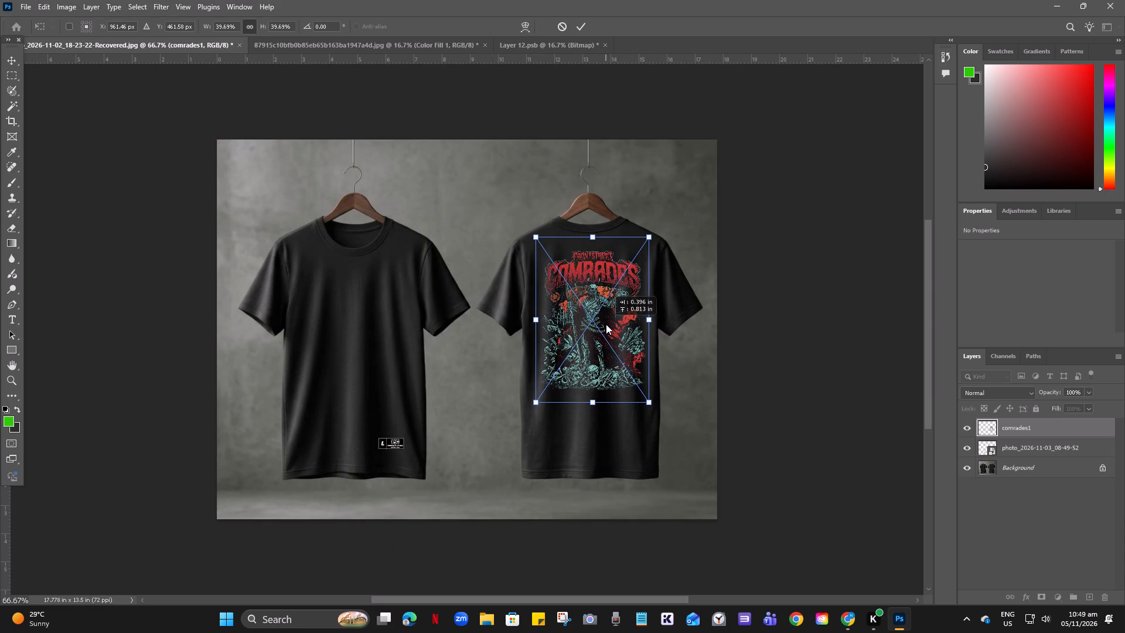
{"action": "left_click_drag", "start_coordinate": [606, 324], "coordinate": [606, 326]}
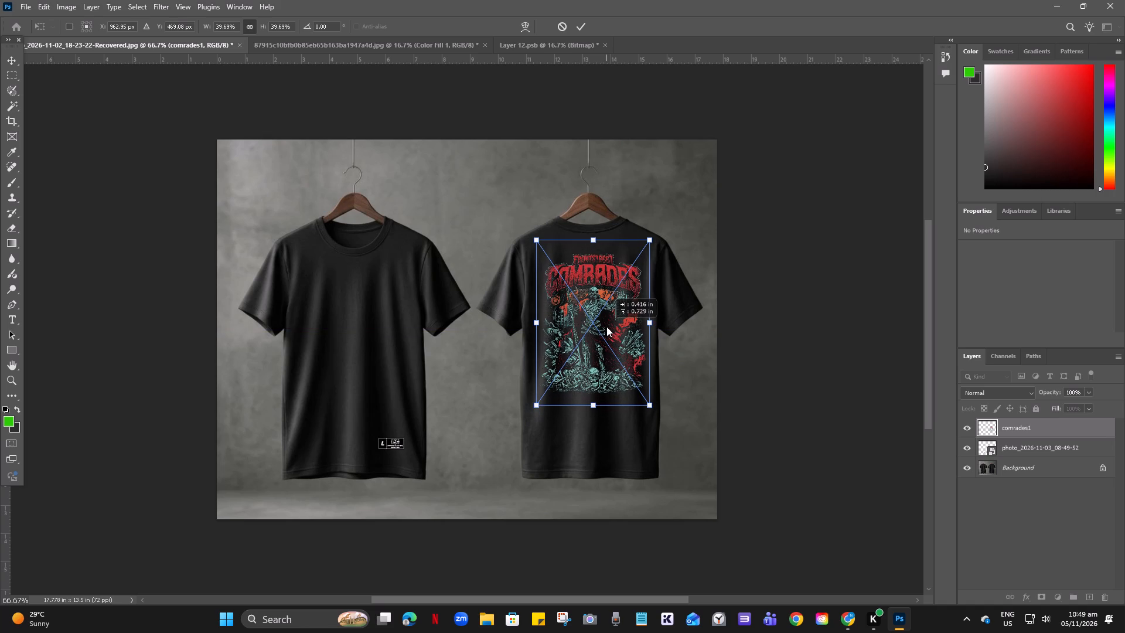
{"action": "left_click_drag", "start_coordinate": [606, 326], "coordinate": [606, 326]}
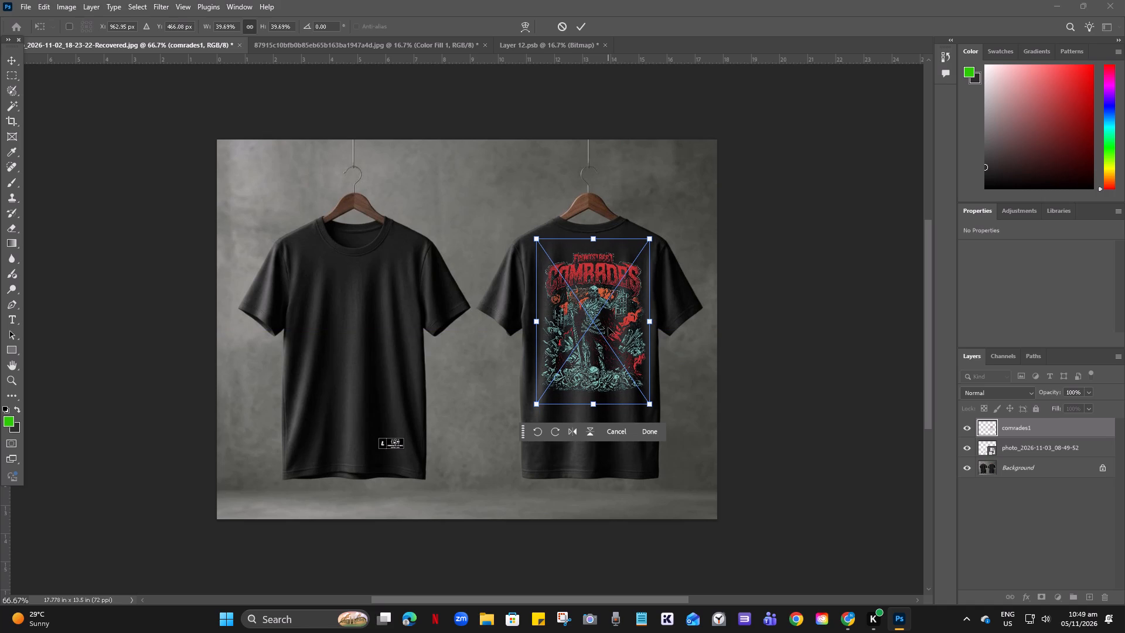
{"action": "left_click", "coordinate": [655, 433]}
{"action": "left_click", "coordinate": [714, 423]}
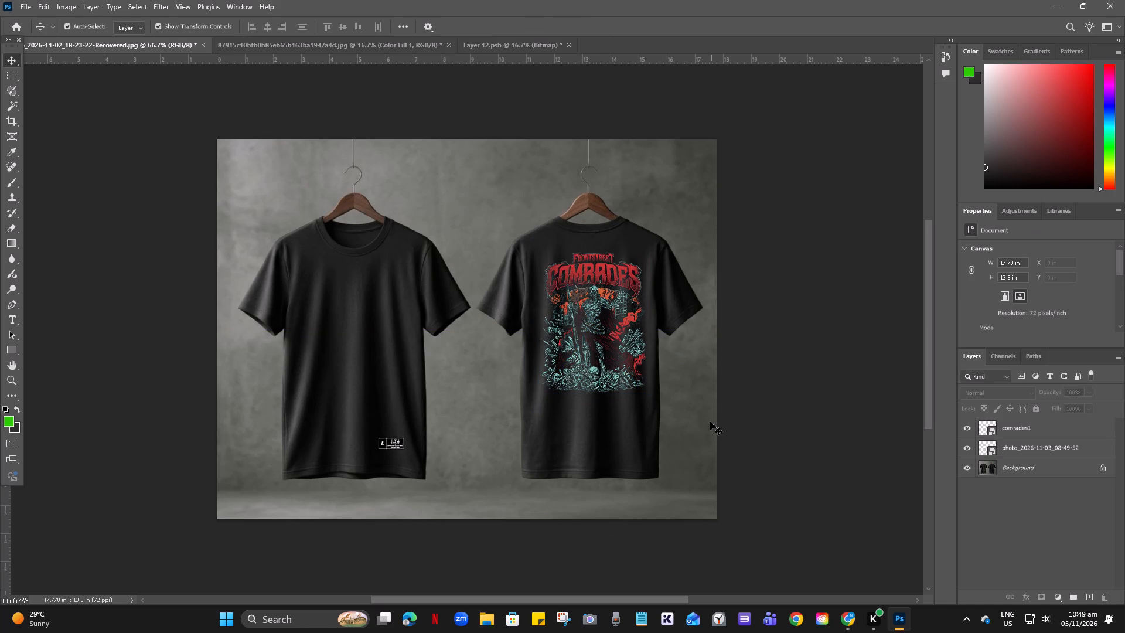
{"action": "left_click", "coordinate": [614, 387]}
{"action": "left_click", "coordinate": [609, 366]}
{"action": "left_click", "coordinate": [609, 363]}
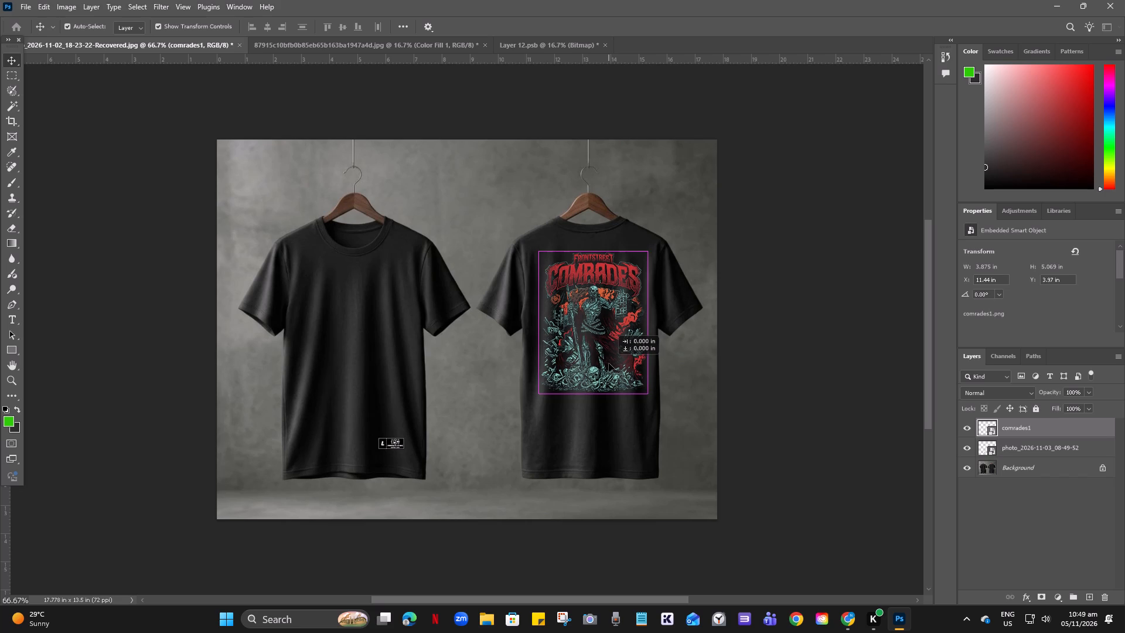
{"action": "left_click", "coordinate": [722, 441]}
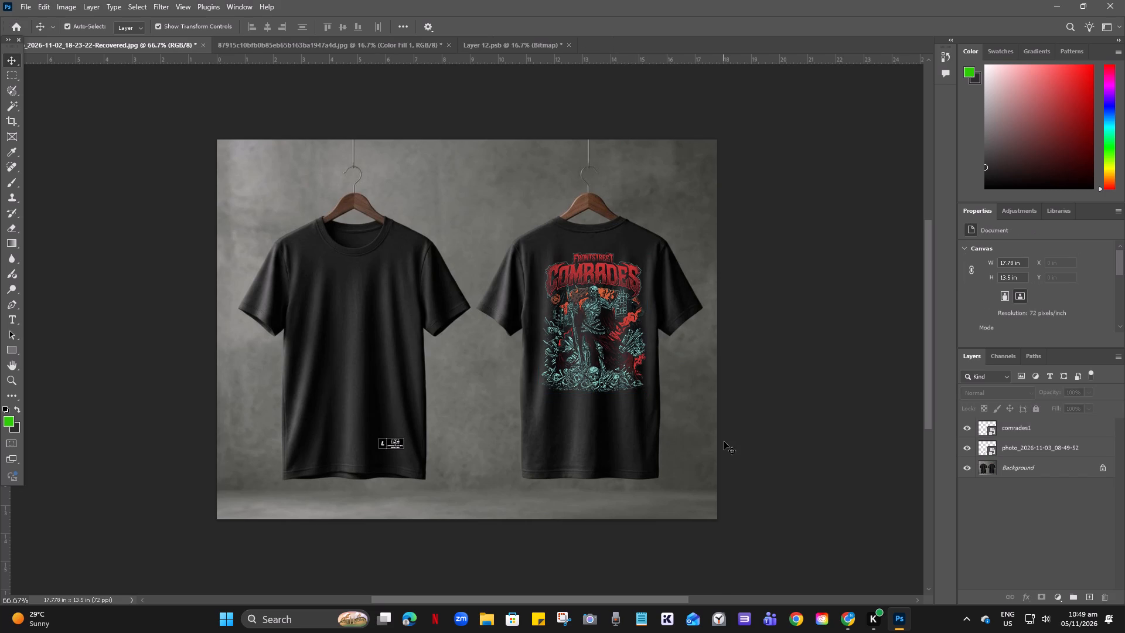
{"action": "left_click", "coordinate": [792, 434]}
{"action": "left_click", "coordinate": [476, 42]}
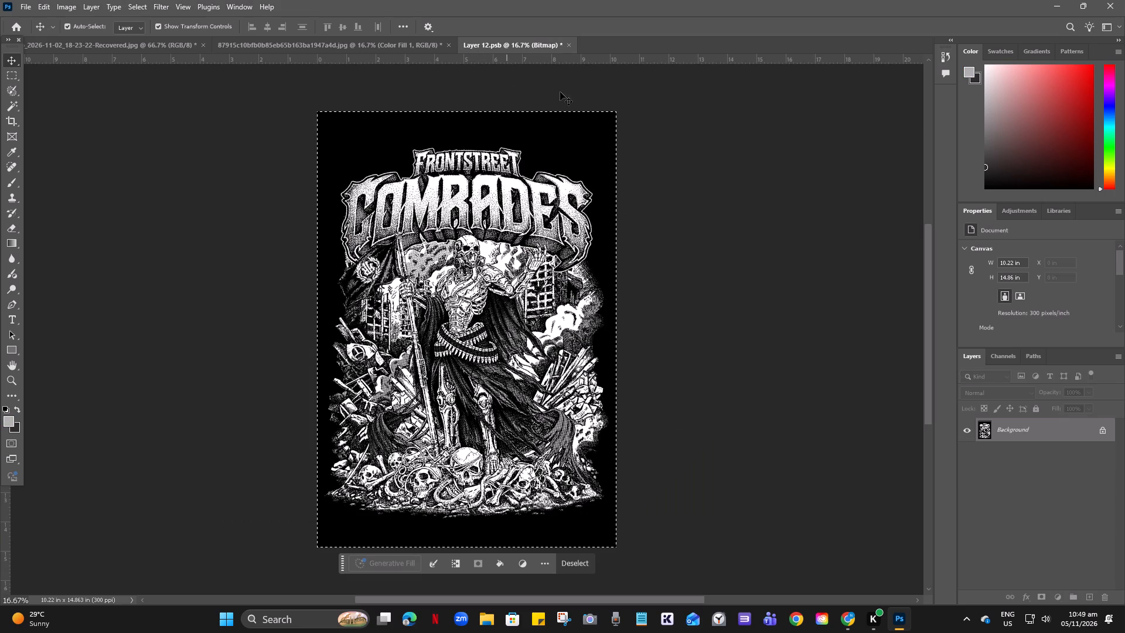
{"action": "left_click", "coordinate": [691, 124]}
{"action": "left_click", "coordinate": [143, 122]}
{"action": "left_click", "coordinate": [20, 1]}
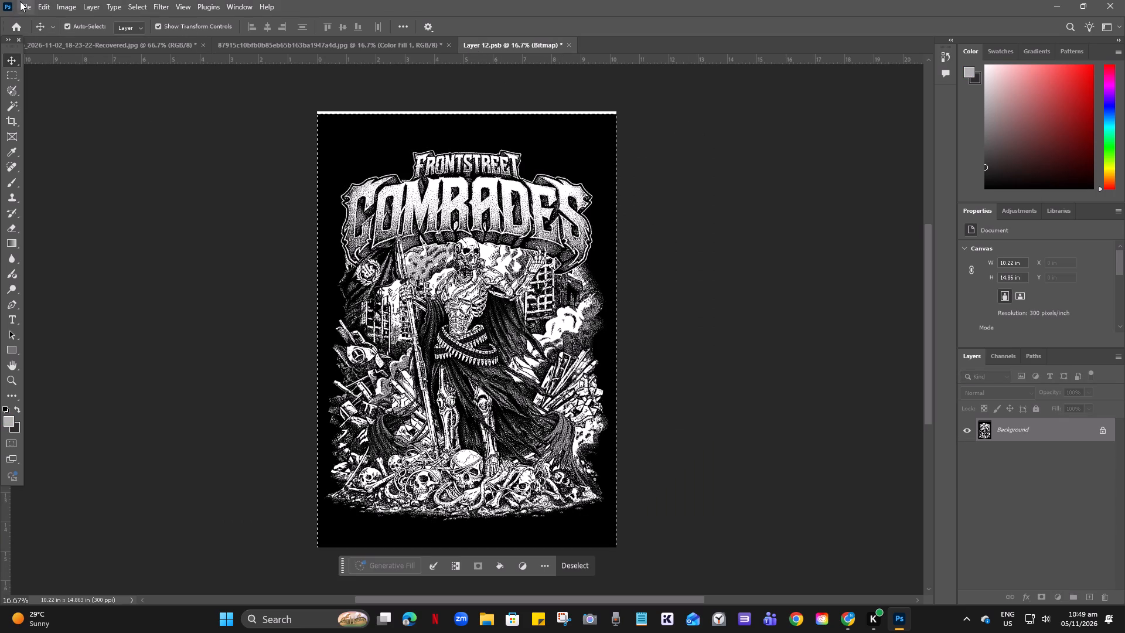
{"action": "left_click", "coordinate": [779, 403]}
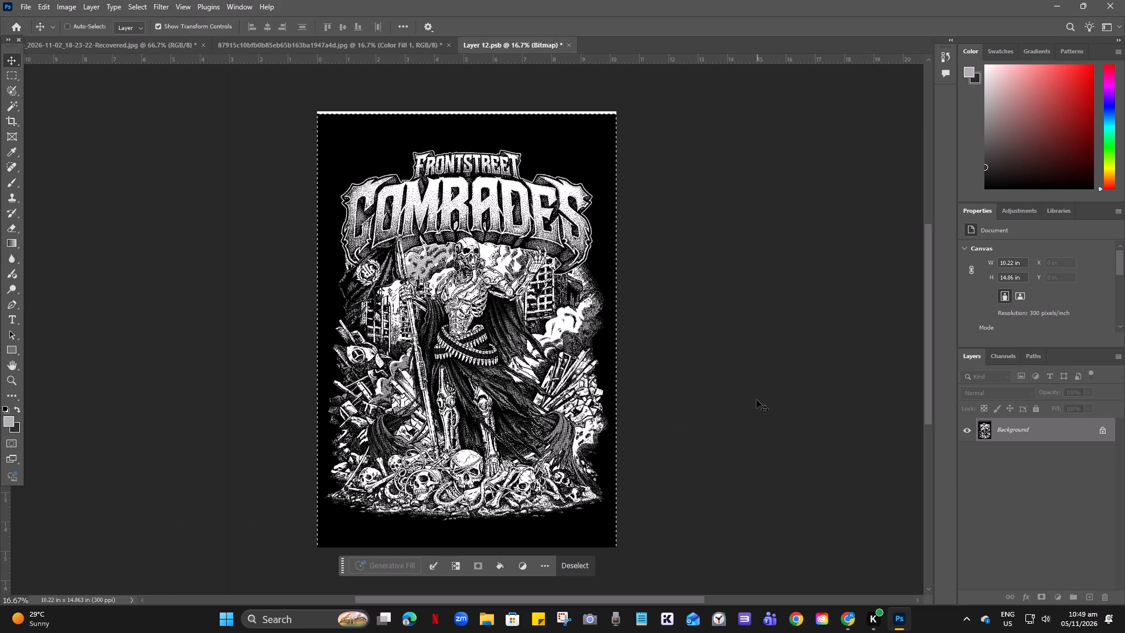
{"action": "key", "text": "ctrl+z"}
Open the comrades1 PNG as its own document.
{"action": "left_click", "coordinate": [26, 6]}
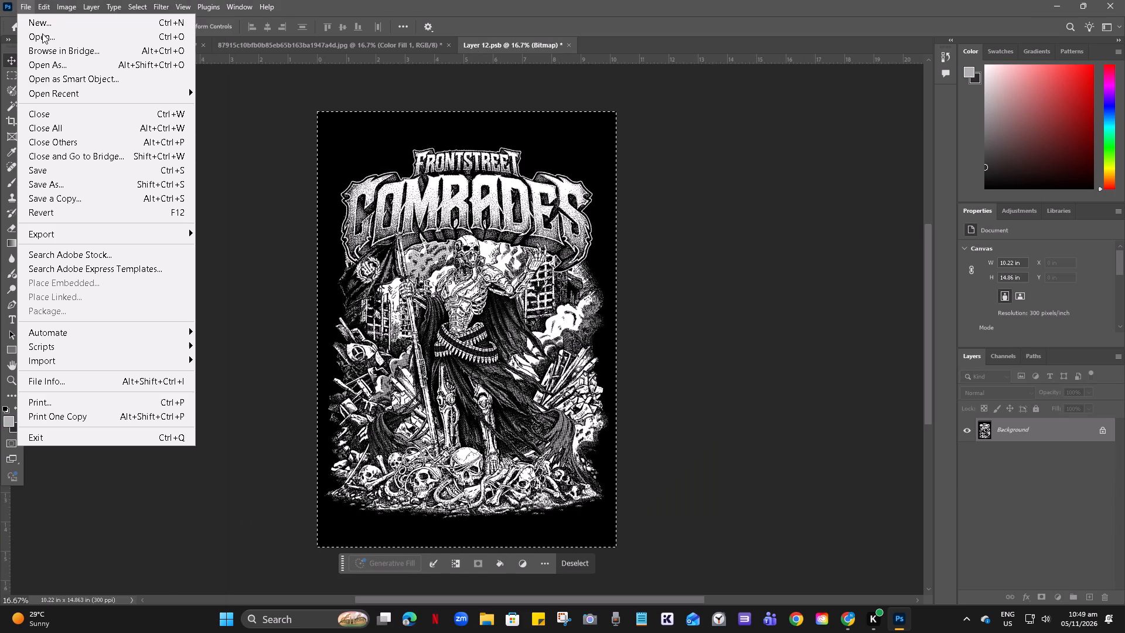
{"action": "left_click", "coordinate": [49, 40]}
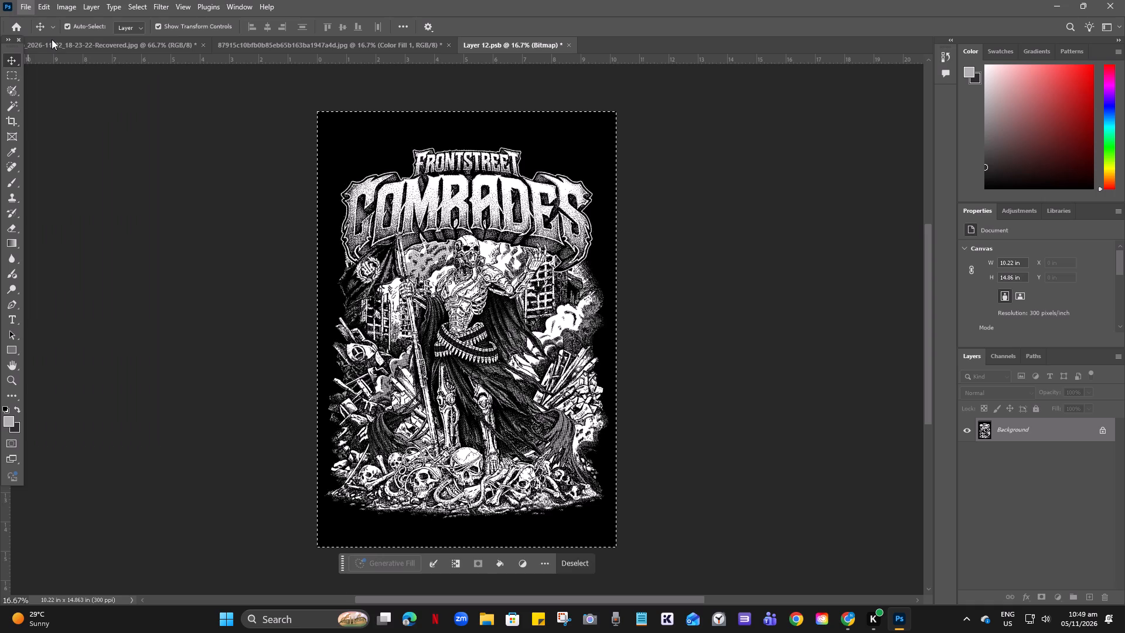
{"action": "left_click", "coordinate": [178, 227]}
{"action": "left_click", "coordinate": [486, 399]}
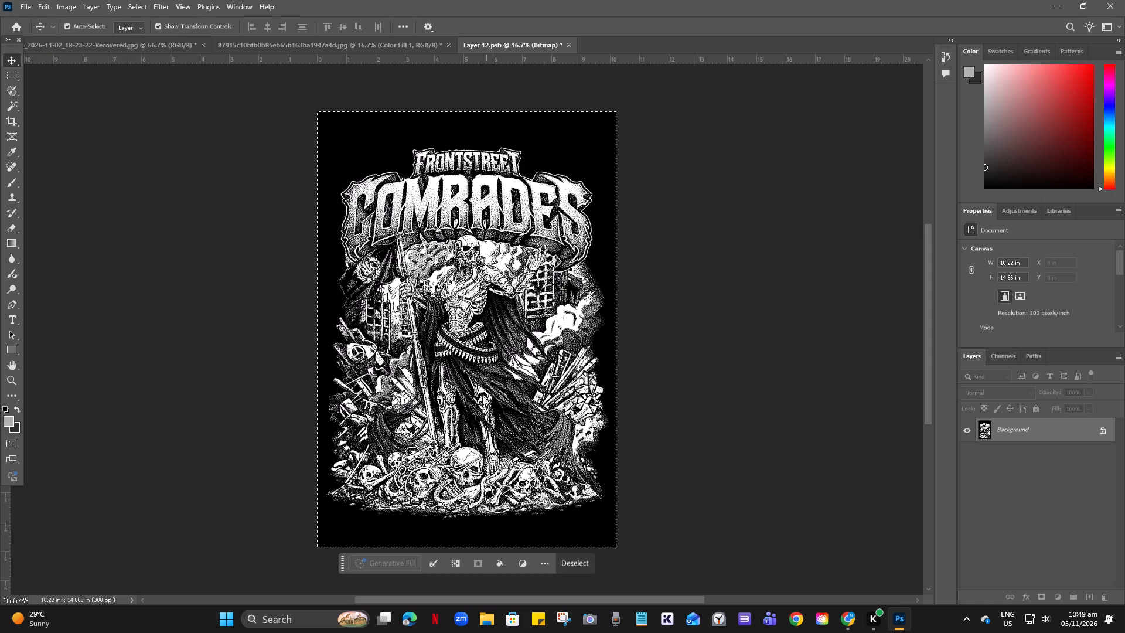
{"action": "left_click", "coordinate": [738, 404]}
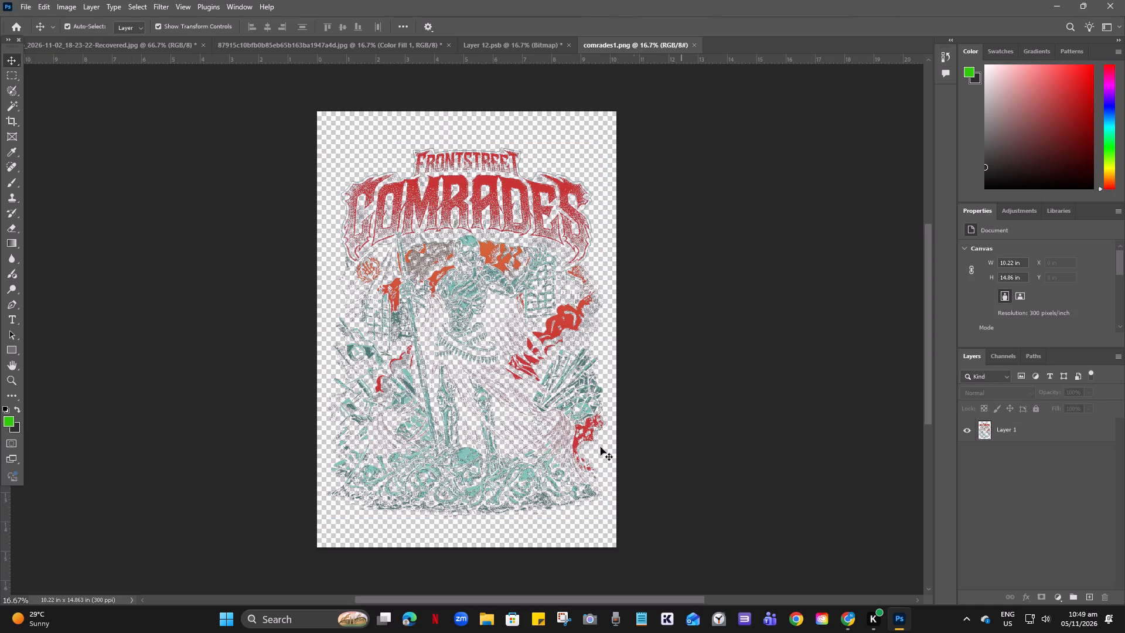
Crop the comrades1 canvas to the Frontstreet Comrades title area, about 10.22 in by 4.18 in.
{"action": "left_click", "coordinate": [479, 393]}
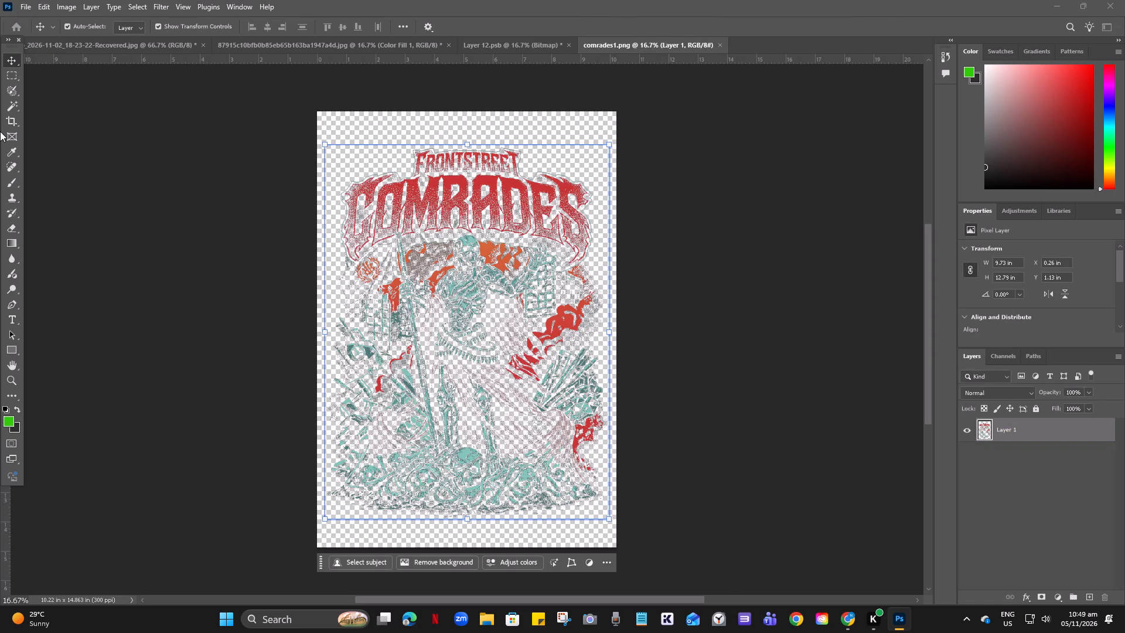
{"action": "left_click", "coordinate": [9, 118]}
{"action": "left_click_drag", "start_coordinate": [471, 544], "coordinate": [470, 544]}
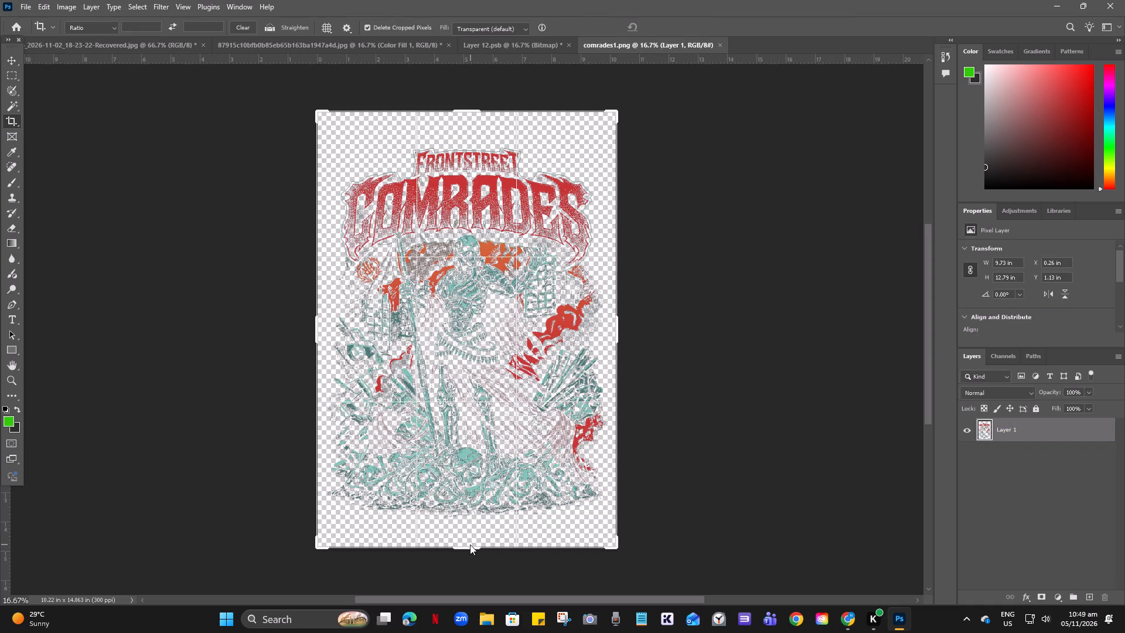
{"action": "left_click_drag", "start_coordinate": [470, 544], "coordinate": [481, 404]}
{"action": "left_click_drag", "start_coordinate": [466, 250], "coordinate": [466, 267]}
{"action": "left_click", "coordinate": [605, 411]}
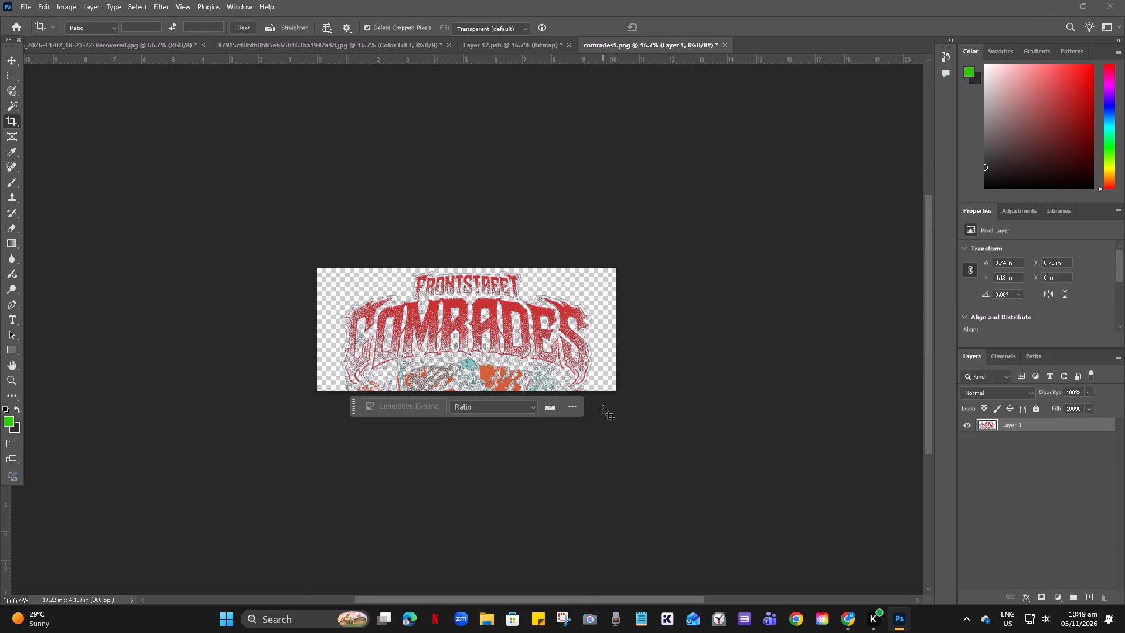
{"action": "left_click", "coordinate": [713, 437]}
{"action": "left_click", "coordinate": [207, 382]}
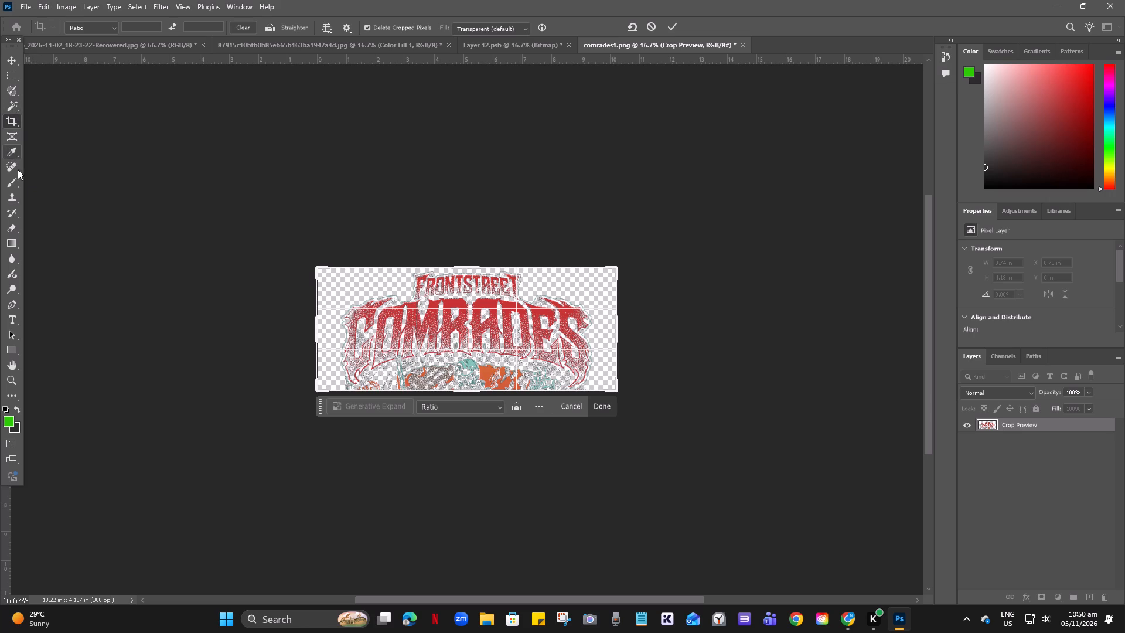
Erase the left part of the skull and the camo strip beside it below COMRADES, using the Eraser at about 62 px.
{"action": "left_click", "coordinate": [15, 229]}
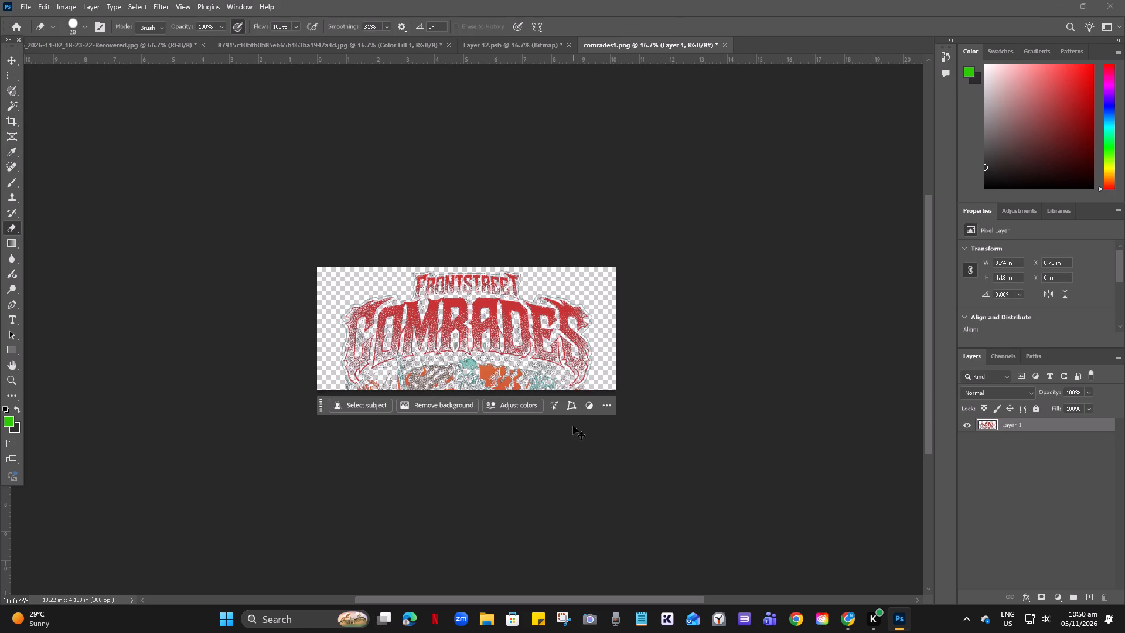
{"action": "key", "text": "ctrl+plus"}
{"action": "key", "text": "ctrl+plus"}
{"action": "key", "text": "ctrl+plus"}
{"action": "key", "text": "ctrl+plus"}
{"action": "key", "text": "ctrl+plus"}
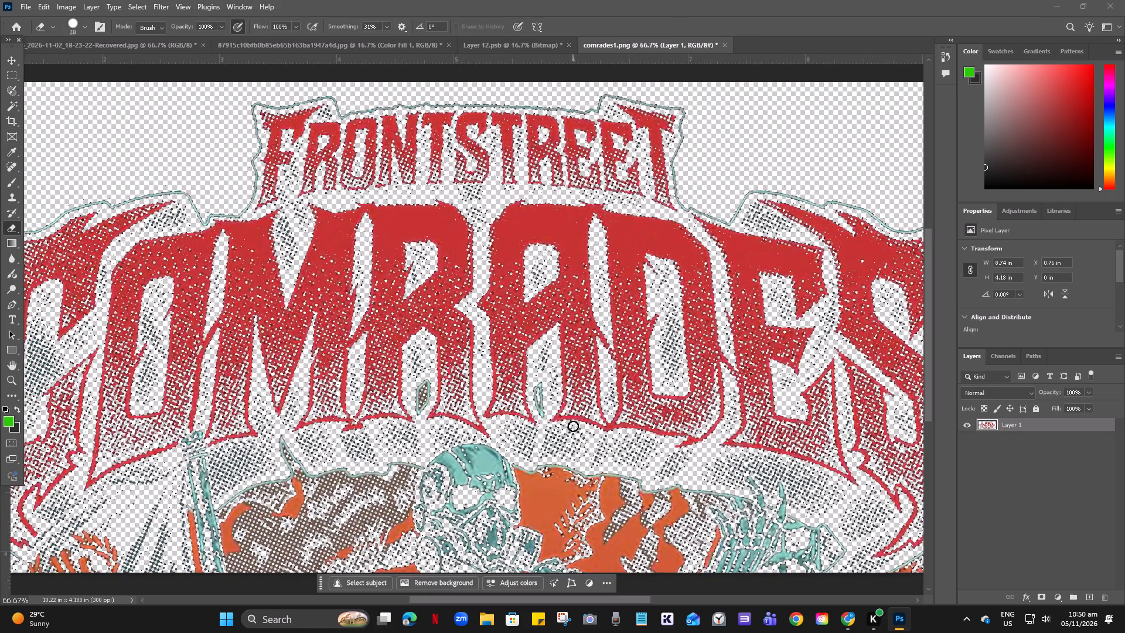
{"action": "scroll", "coordinate": [562, 445], "scroll_direction": "down", "scroll_amount": 8}
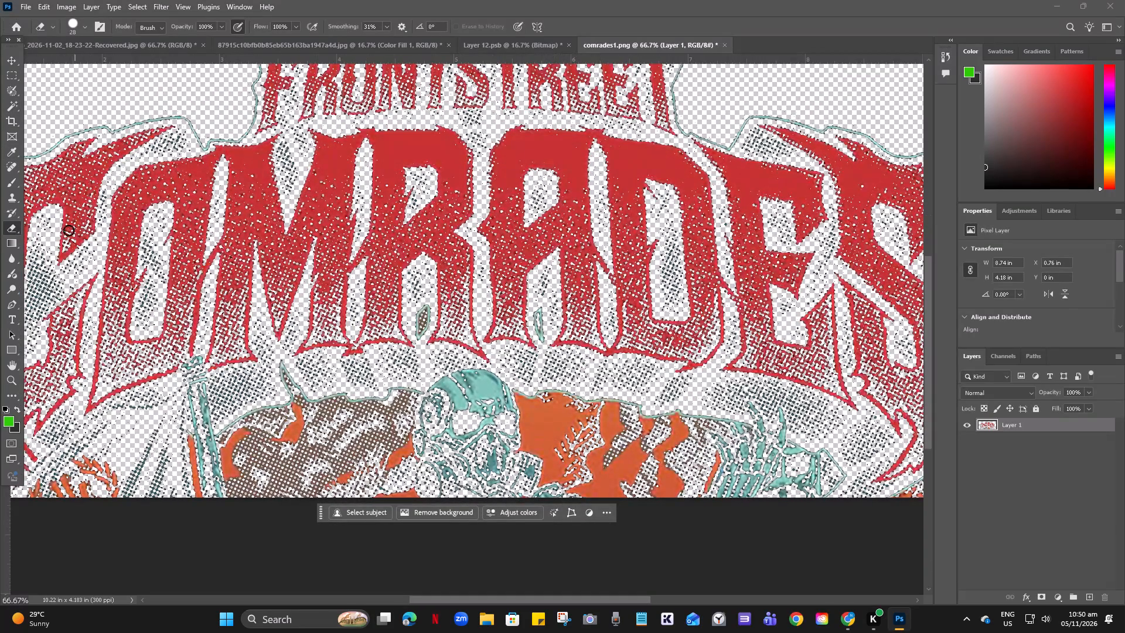
{"action": "left_click_drag", "start_coordinate": [354, 435], "coordinate": [472, 434]}
{"action": "left_click", "coordinate": [85, 22]}
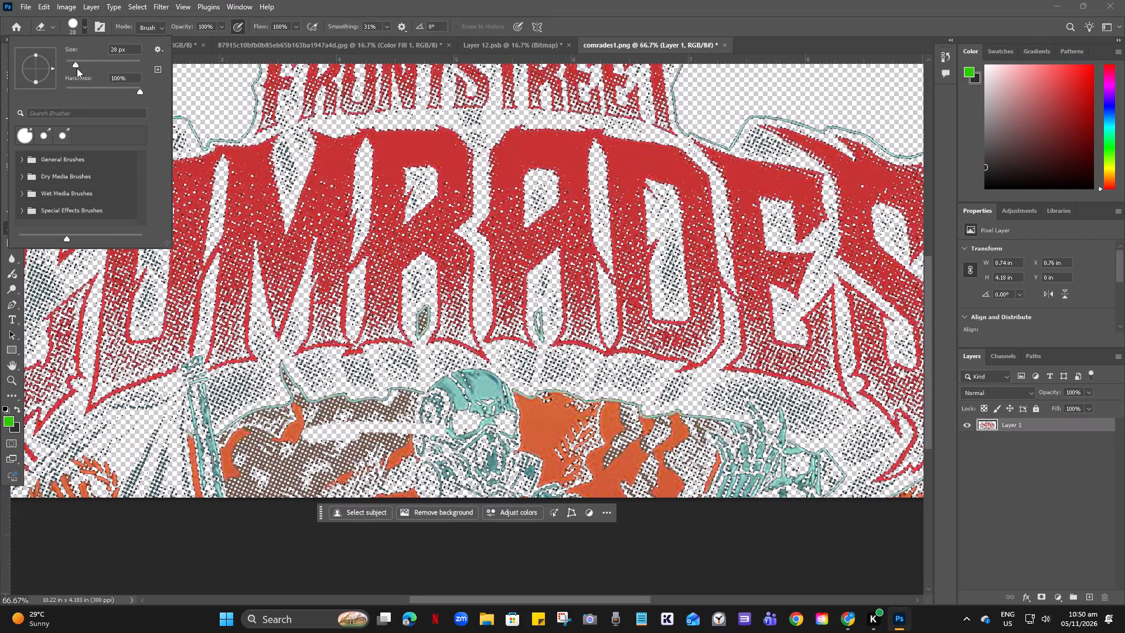
{"action": "left_click_drag", "start_coordinate": [77, 67], "coordinate": [88, 73]}
{"action": "left_click_drag", "start_coordinate": [444, 447], "coordinate": [353, 448]}
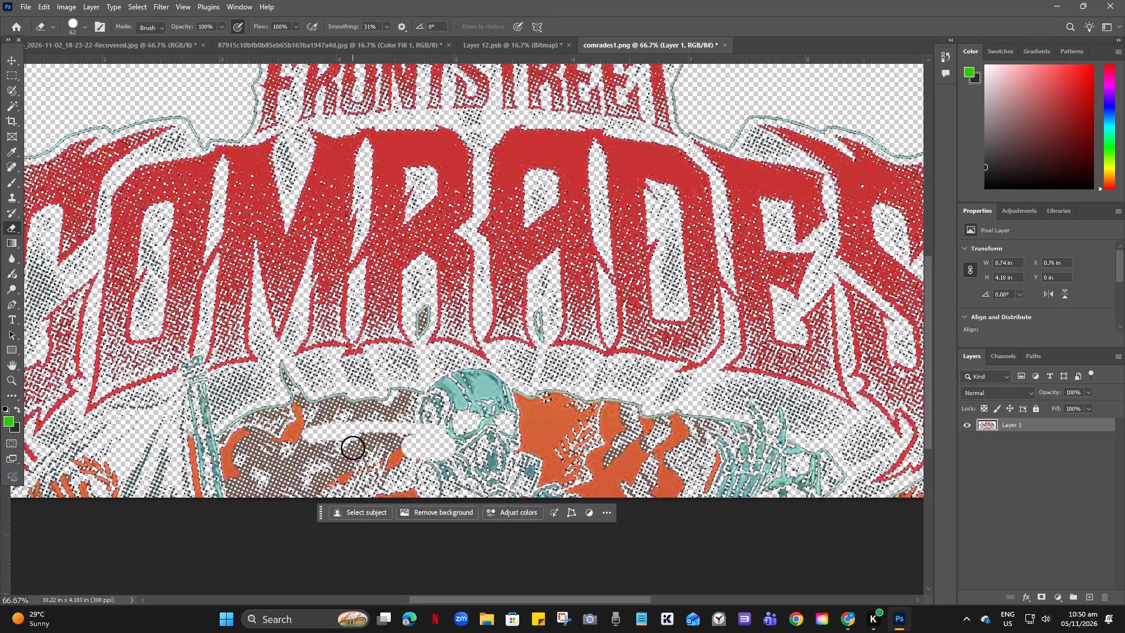
{"action": "left_click_drag", "start_coordinate": [353, 448], "coordinate": [458, 397]}
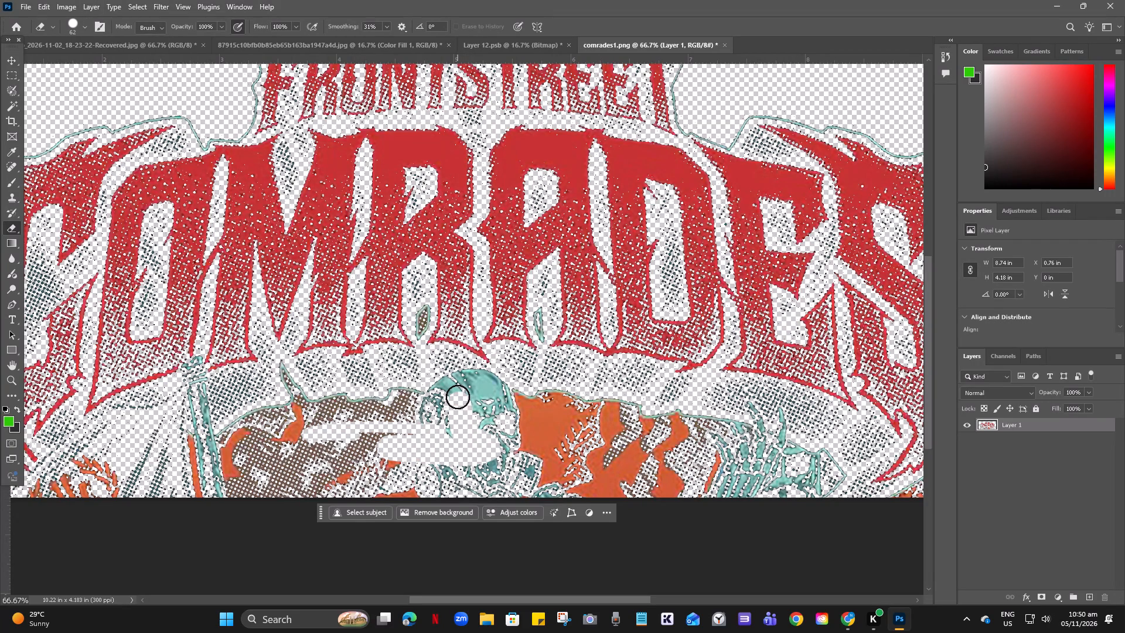
{"action": "left_click_drag", "start_coordinate": [458, 397], "coordinate": [448, 392]}
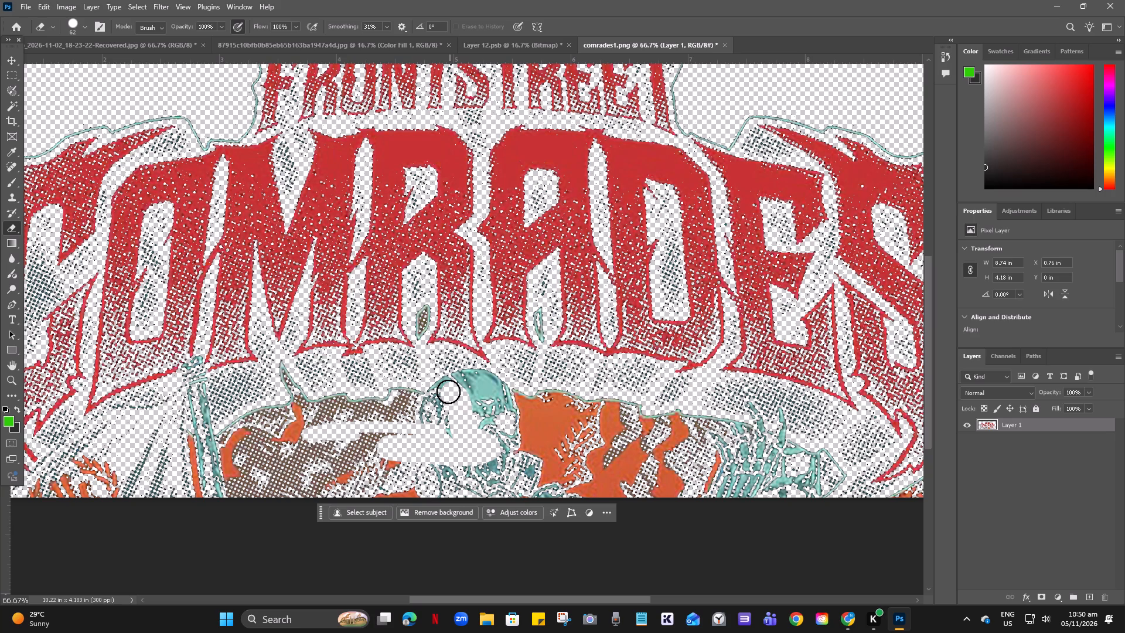
{"action": "left_click_drag", "start_coordinate": [448, 392], "coordinate": [443, 399]}
{"action": "left_click_drag", "start_coordinate": [443, 399], "coordinate": [410, 406]}
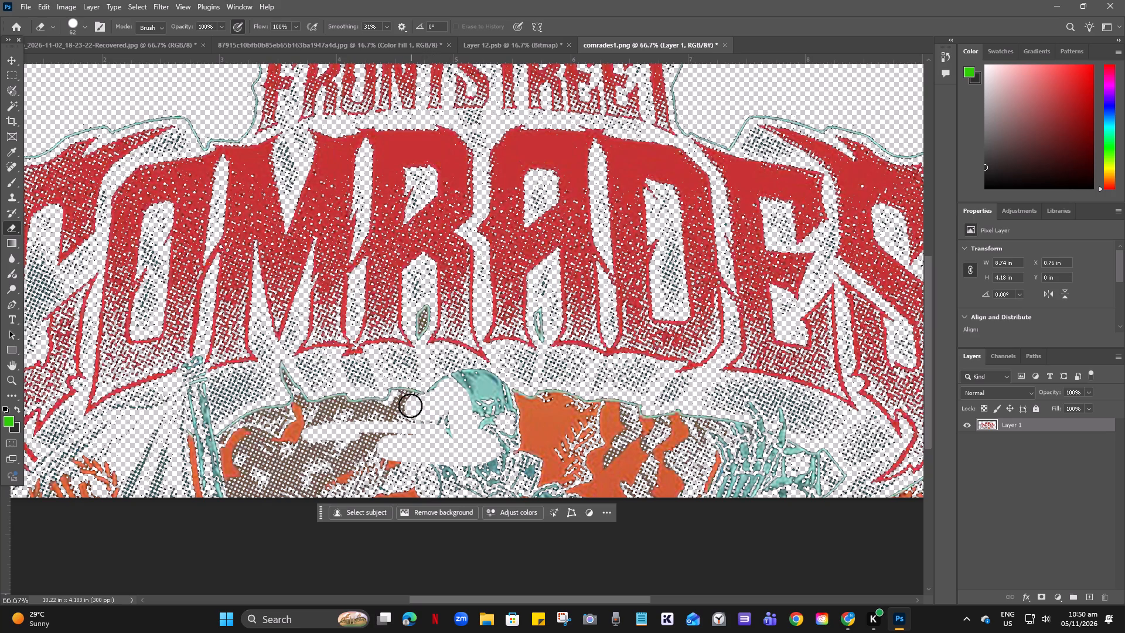
{"action": "left_click_drag", "start_coordinate": [410, 406], "coordinate": [405, 403]}
Erase the brown and orange artwork from beside the skull across to the teal rifle barrel below the letters CO.
{"action": "left_click_drag", "start_coordinate": [405, 403], "coordinate": [307, 436]}
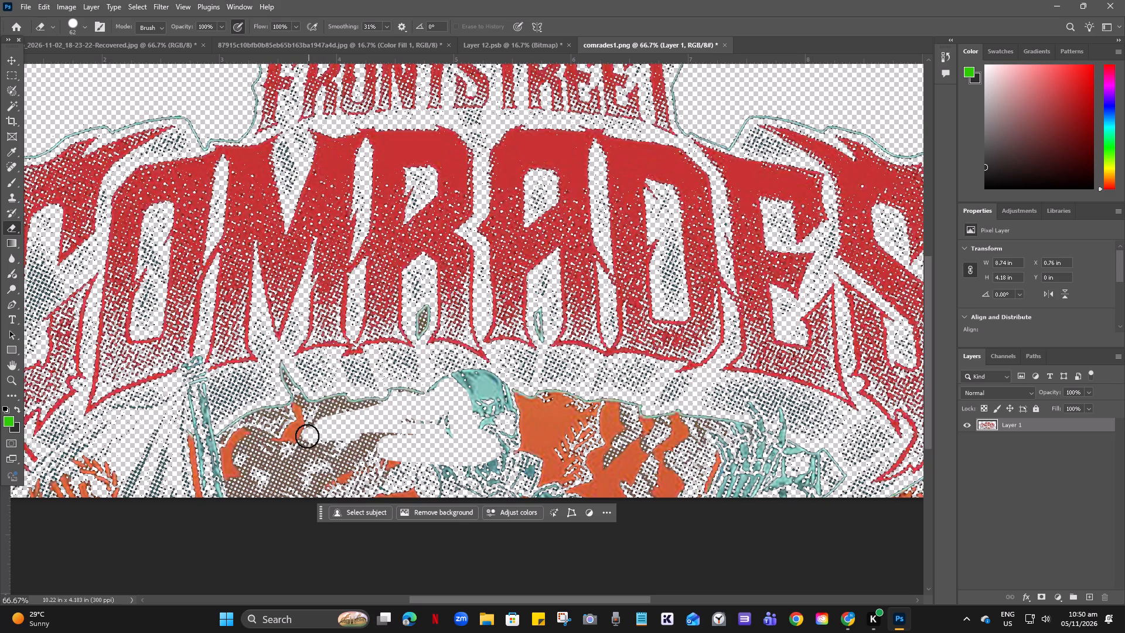
{"action": "left_click_drag", "start_coordinate": [307, 436], "coordinate": [257, 445]}
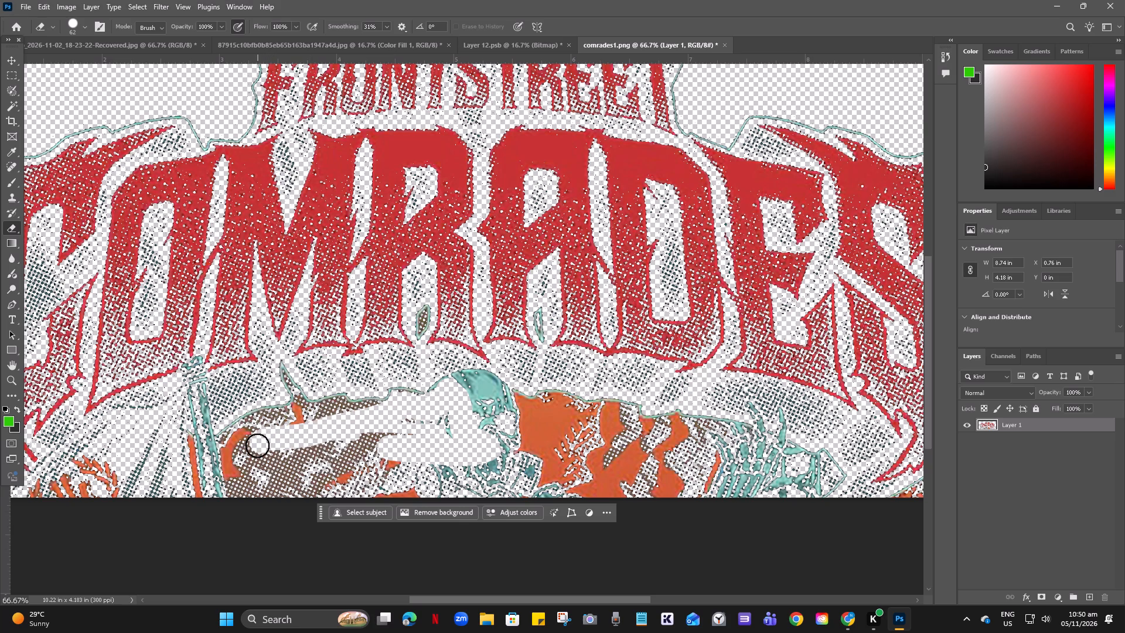
{"action": "left_click_drag", "start_coordinate": [257, 445], "coordinate": [271, 424]}
{"action": "left_click_drag", "start_coordinate": [271, 424], "coordinate": [230, 444]}
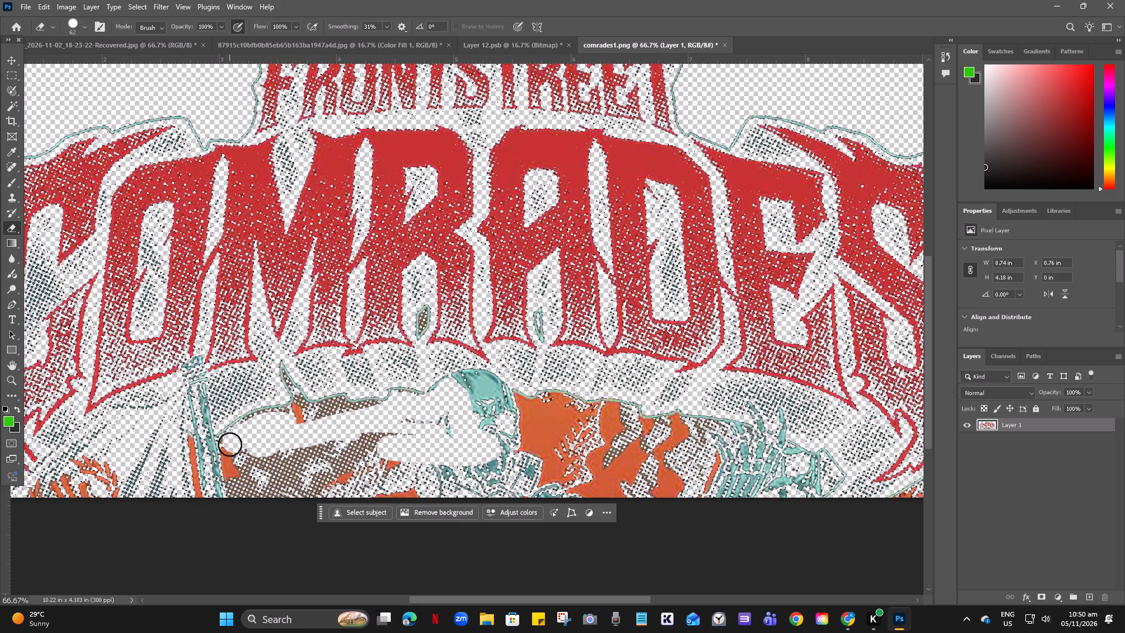
{"action": "left_click_drag", "start_coordinate": [230, 444], "coordinate": [246, 469]}
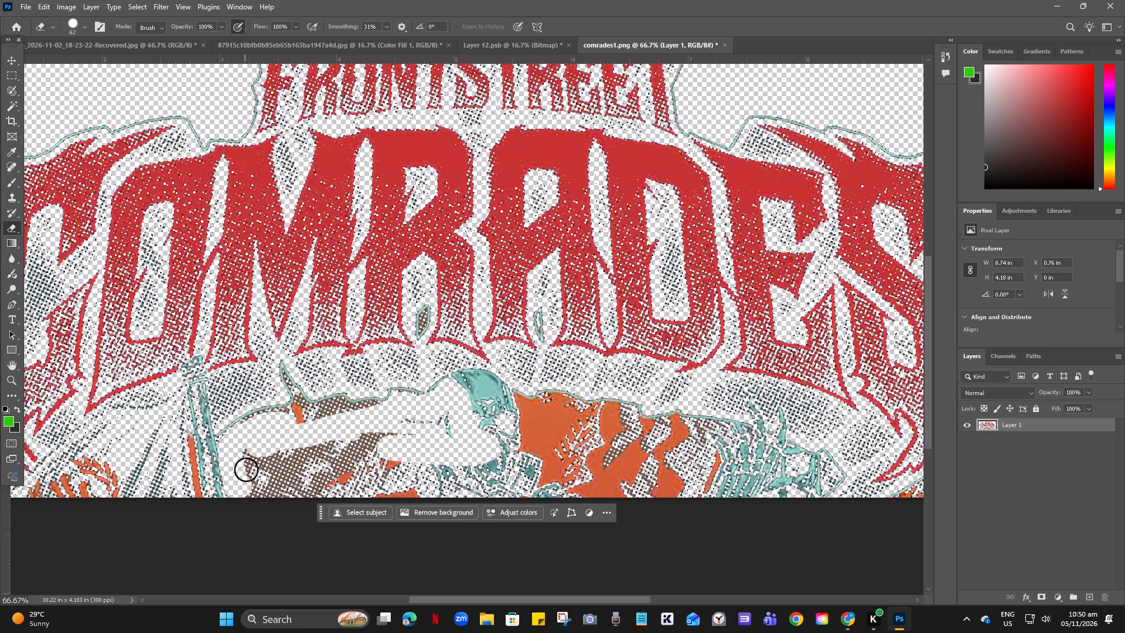
{"action": "left_click_drag", "start_coordinate": [246, 469], "coordinate": [200, 462]}
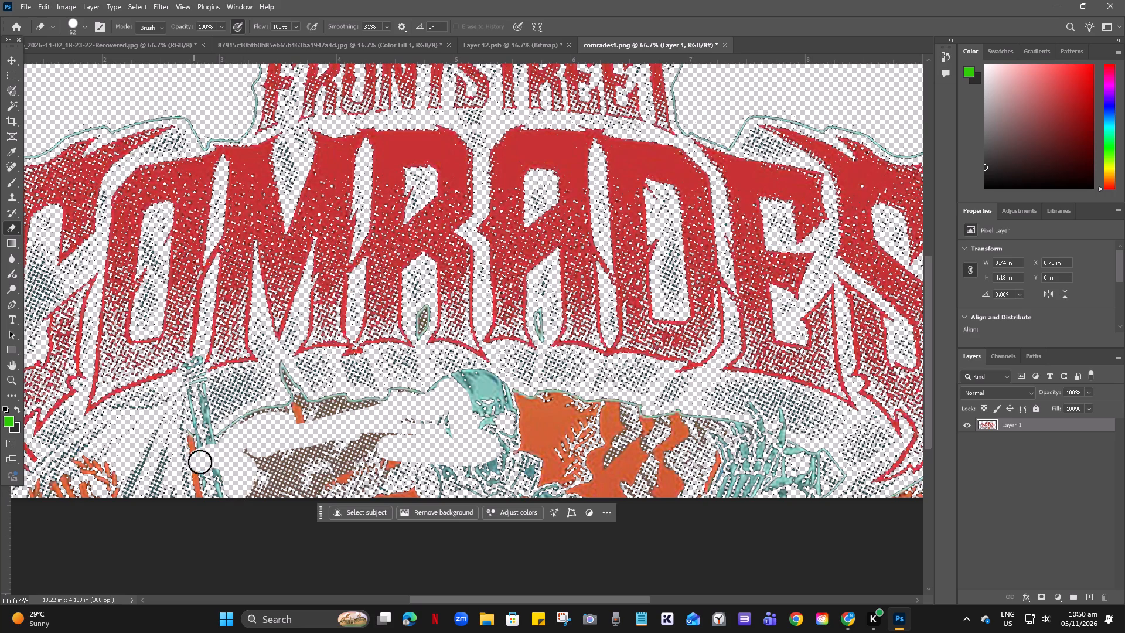
{"action": "left_click_drag", "start_coordinate": [200, 462], "coordinate": [230, 445]}
Erase the remaining orange and brown fragments along the title's lower outline, from the rifle barrel toward the skull.
{"action": "left_click_drag", "start_coordinate": [230, 445], "coordinate": [261, 426]}
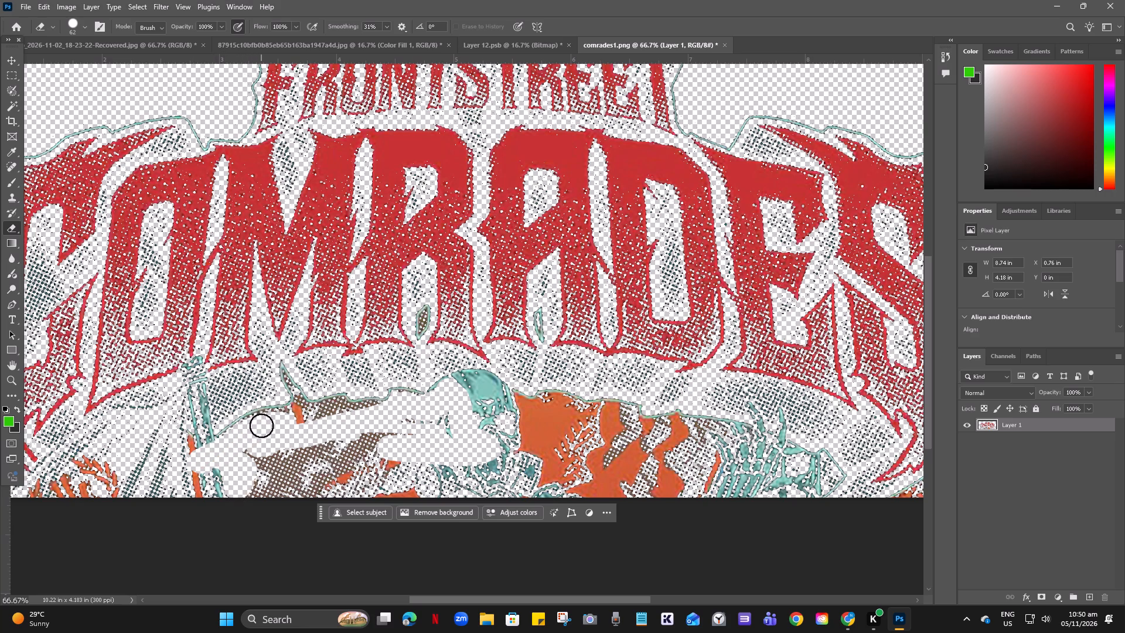
{"action": "left_click_drag", "start_coordinate": [261, 426], "coordinate": [277, 421]}
{"action": "left_click_drag", "start_coordinate": [277, 421], "coordinate": [296, 416]}
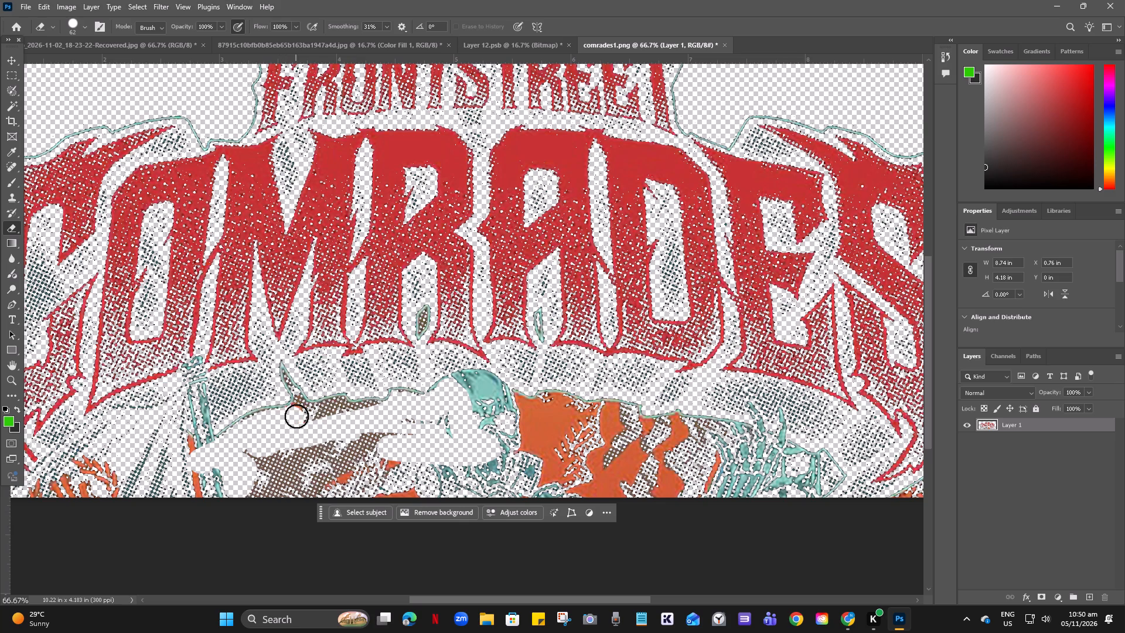
{"action": "left_click_drag", "start_coordinate": [296, 416], "coordinate": [330, 414]}
{"action": "left_click_drag", "start_coordinate": [330, 414], "coordinate": [337, 410]}
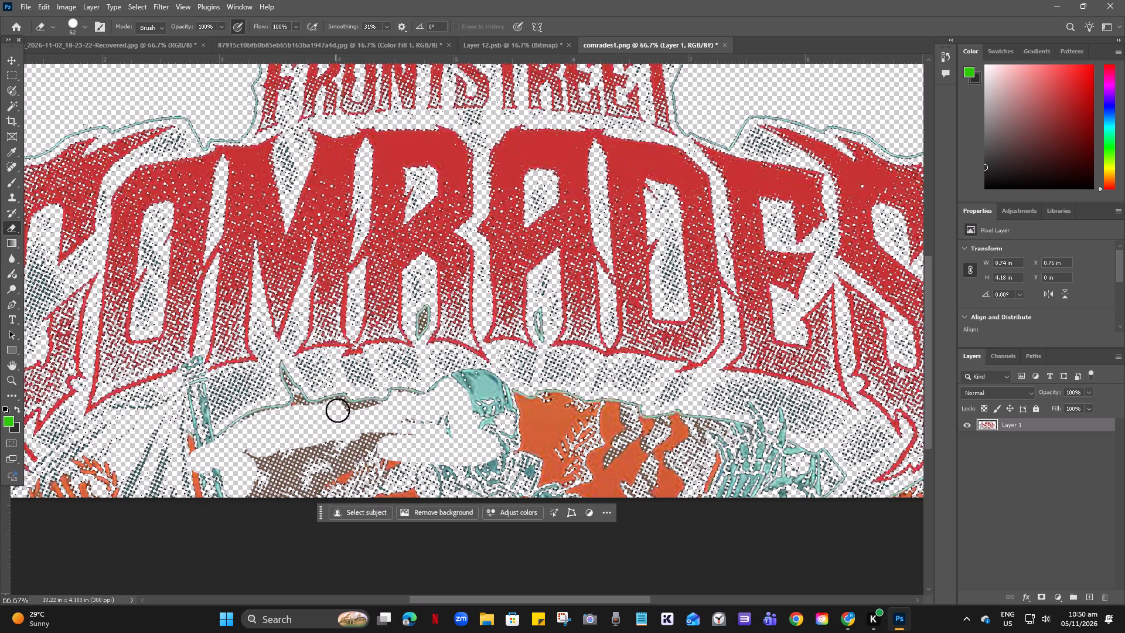
{"action": "left_click_drag", "start_coordinate": [337, 410], "coordinate": [356, 417]}
{"action": "left_click_drag", "start_coordinate": [356, 417], "coordinate": [373, 414]}
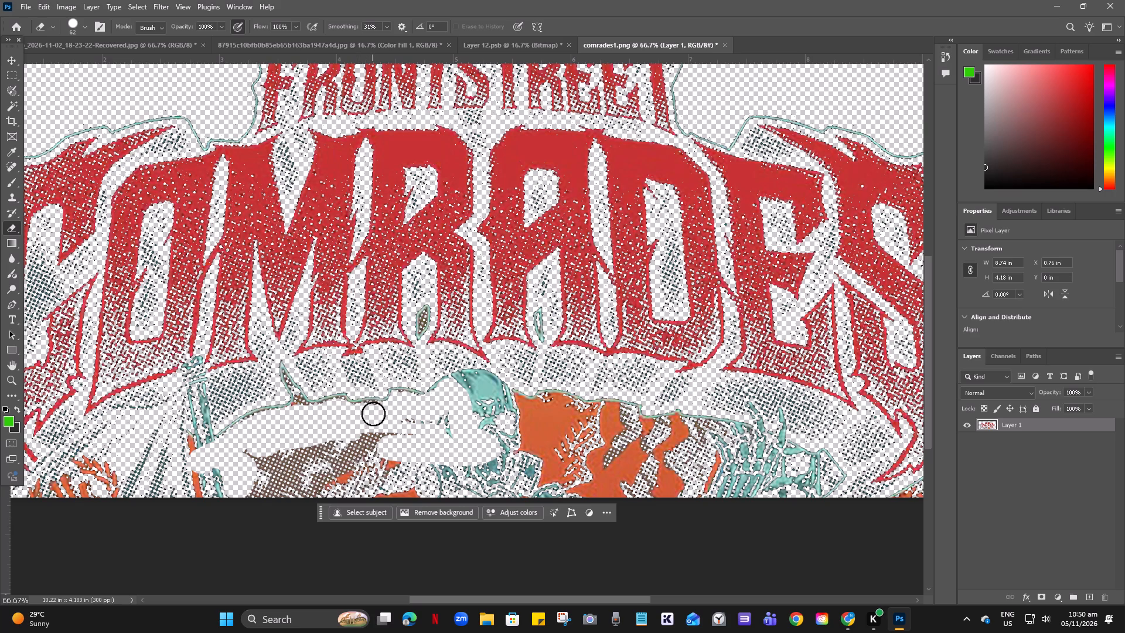
Erase the leftover skull specks and brown camo between the rifle barrel and skull, down to the canvas's bottom edge.
{"action": "left_click_drag", "start_coordinate": [373, 414], "coordinate": [459, 451]}
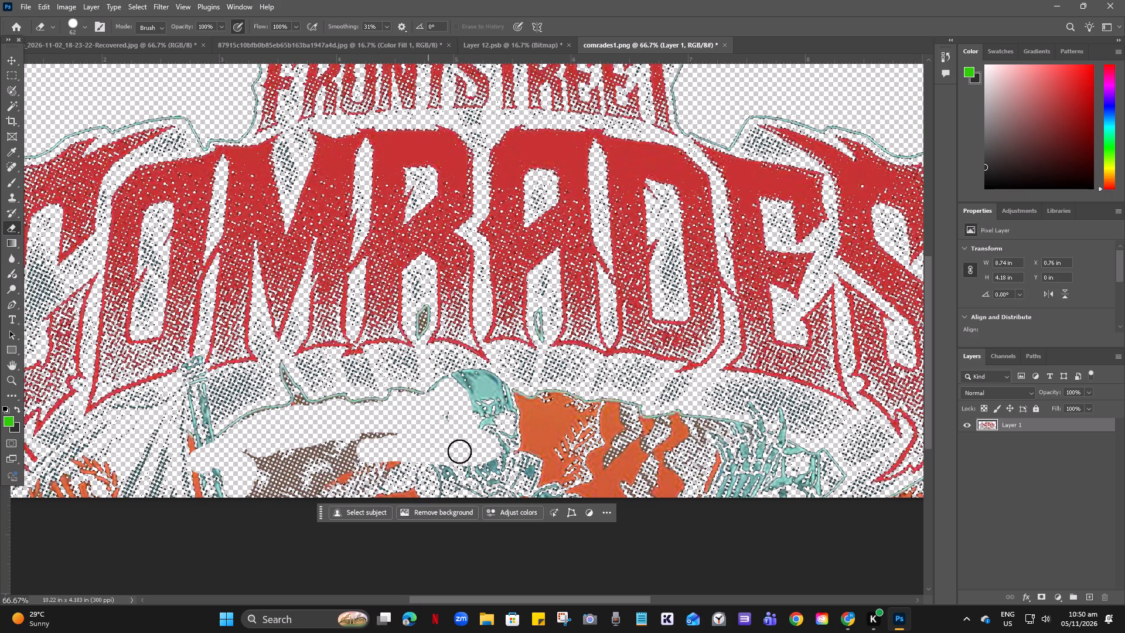
{"action": "left_click_drag", "start_coordinate": [459, 451], "coordinate": [445, 428]}
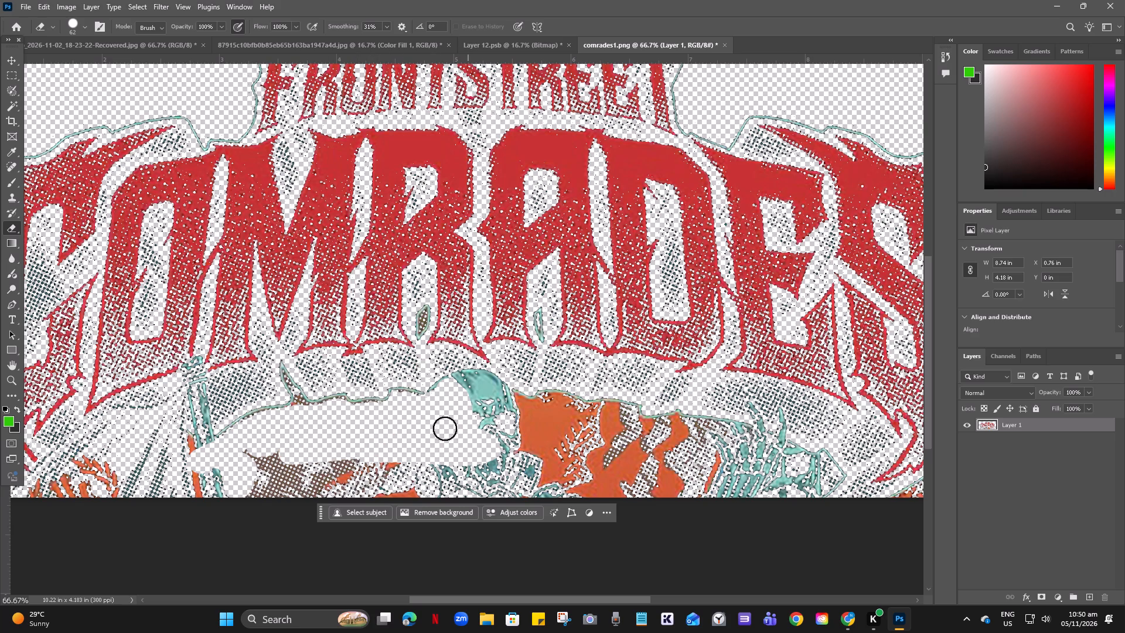
{"action": "left_click_drag", "start_coordinate": [445, 428], "coordinate": [326, 462]}
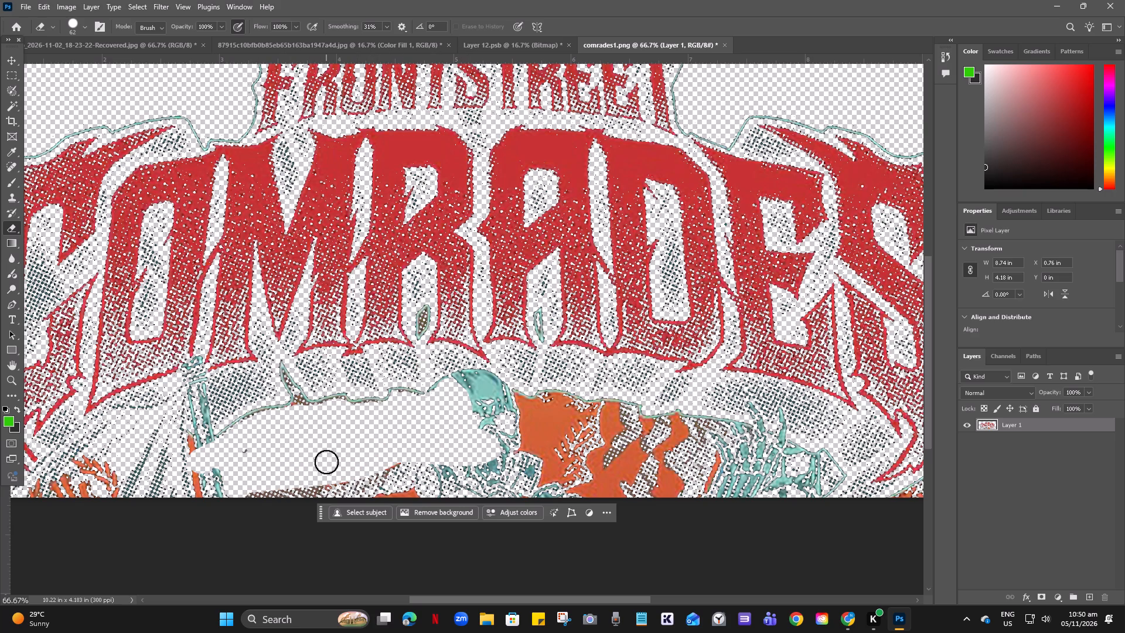
{"action": "left_click_drag", "start_coordinate": [326, 462], "coordinate": [291, 484]}
{"action": "left_click_drag", "start_coordinate": [291, 484], "coordinate": [364, 491]}
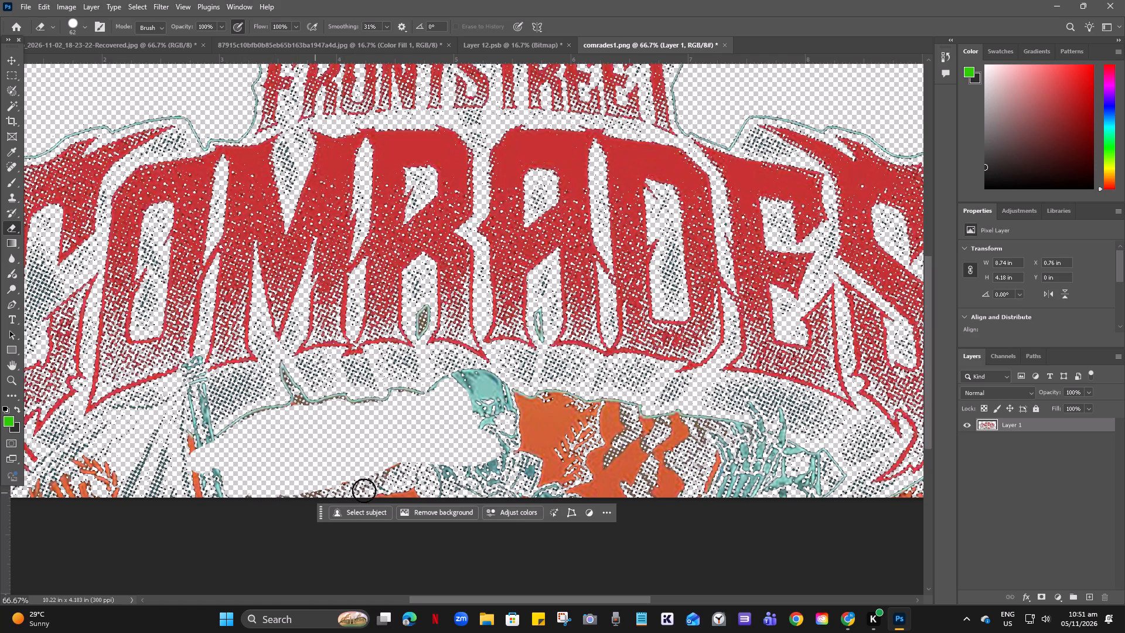
{"action": "left_click_drag", "start_coordinate": [364, 491], "coordinate": [407, 475]}
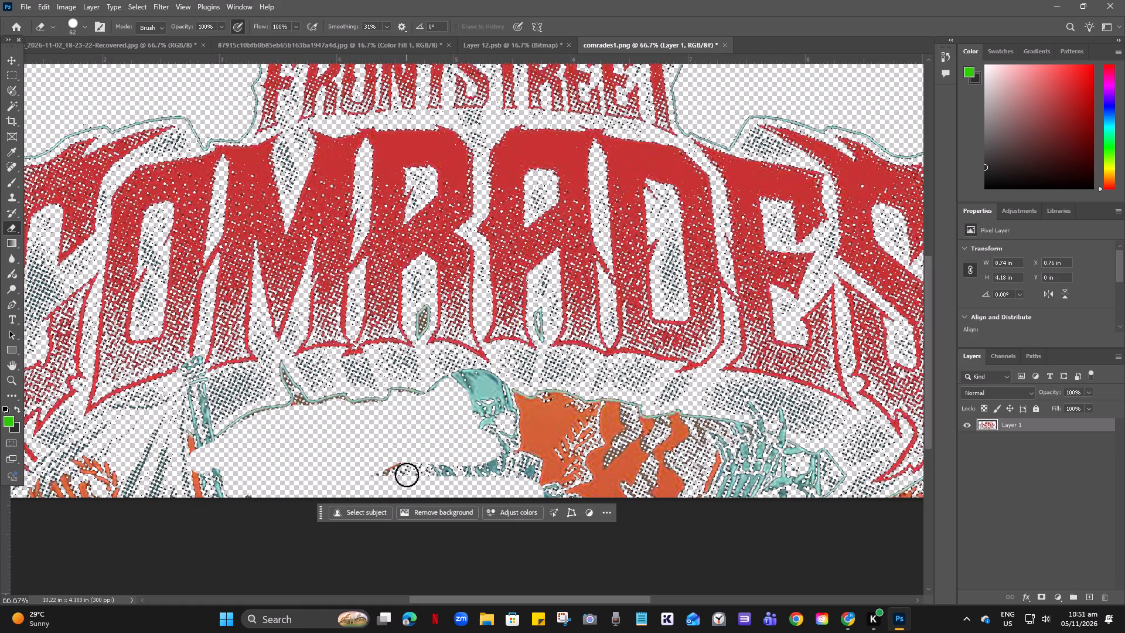
{"action": "left_click_drag", "start_coordinate": [407, 475], "coordinate": [469, 465]}
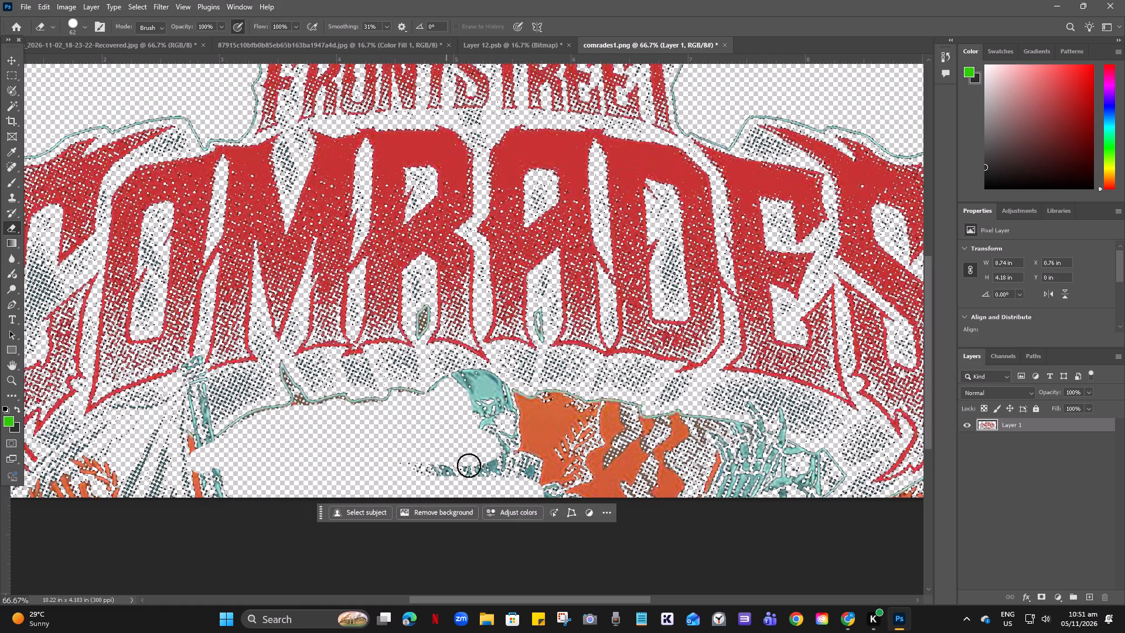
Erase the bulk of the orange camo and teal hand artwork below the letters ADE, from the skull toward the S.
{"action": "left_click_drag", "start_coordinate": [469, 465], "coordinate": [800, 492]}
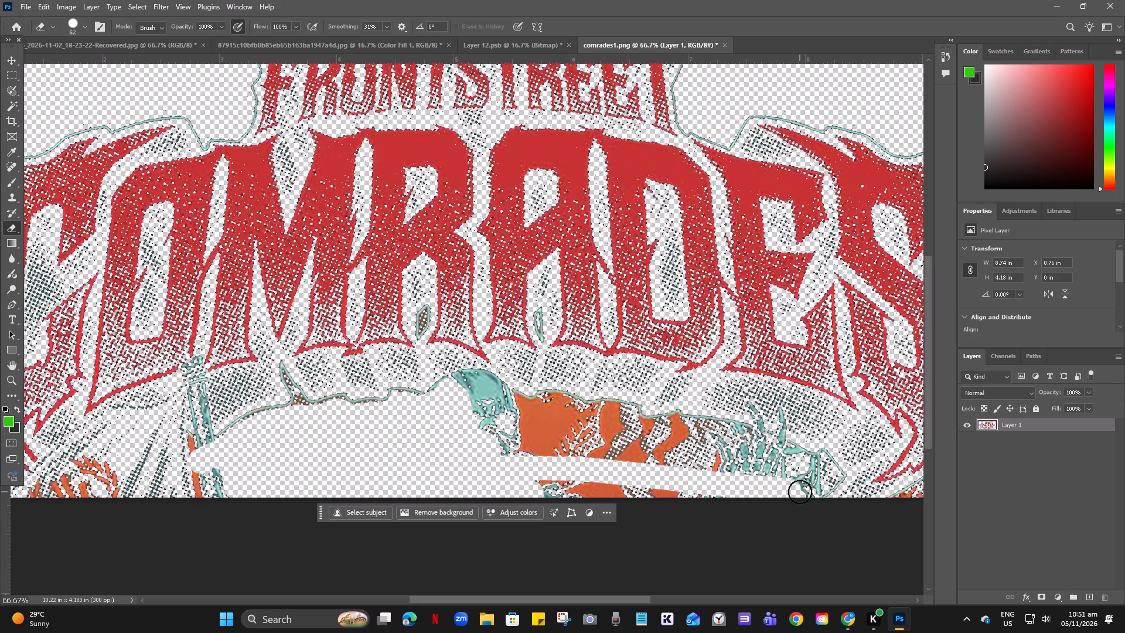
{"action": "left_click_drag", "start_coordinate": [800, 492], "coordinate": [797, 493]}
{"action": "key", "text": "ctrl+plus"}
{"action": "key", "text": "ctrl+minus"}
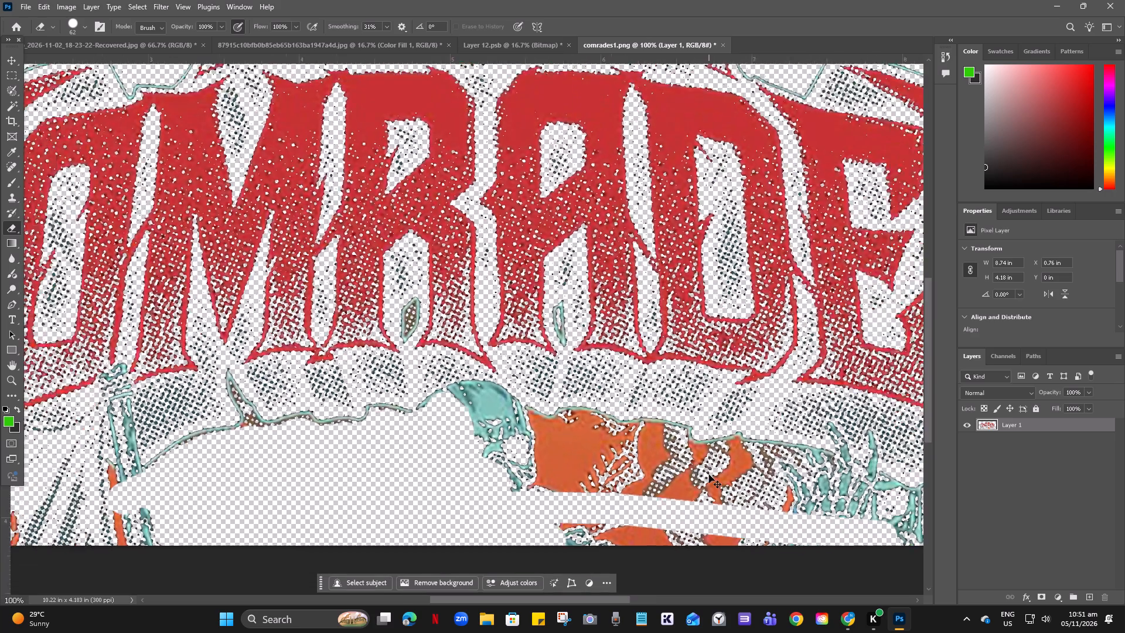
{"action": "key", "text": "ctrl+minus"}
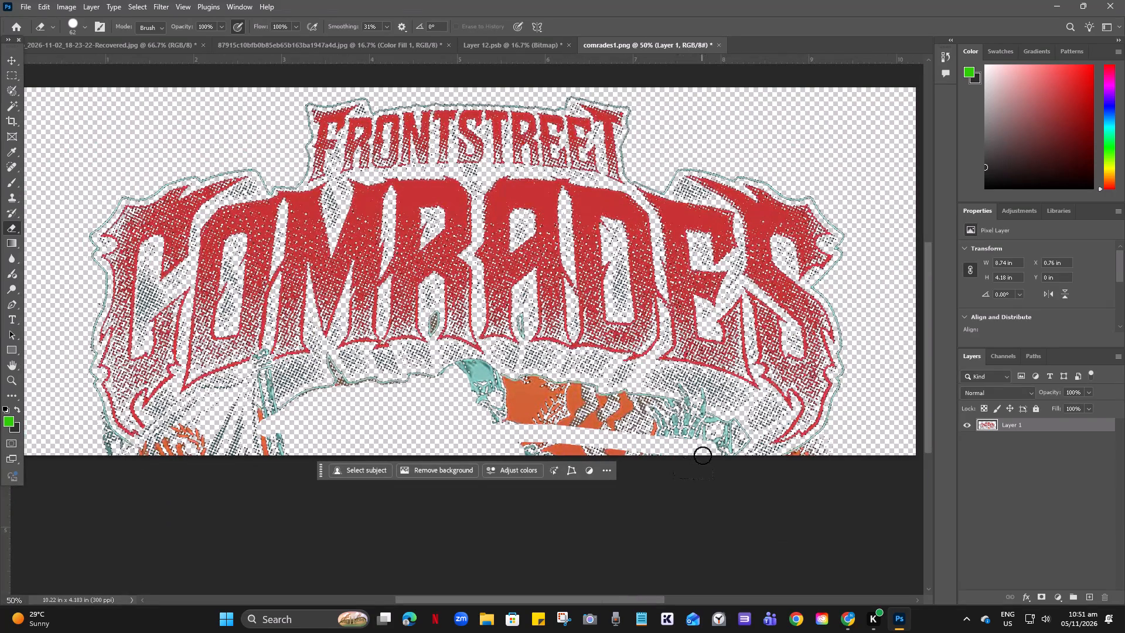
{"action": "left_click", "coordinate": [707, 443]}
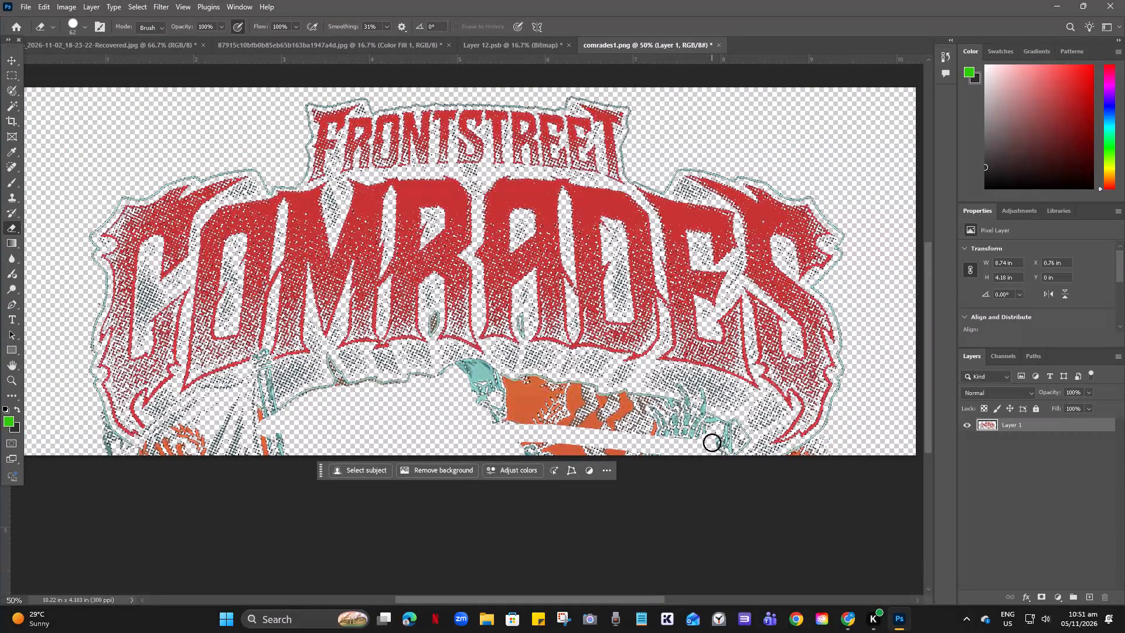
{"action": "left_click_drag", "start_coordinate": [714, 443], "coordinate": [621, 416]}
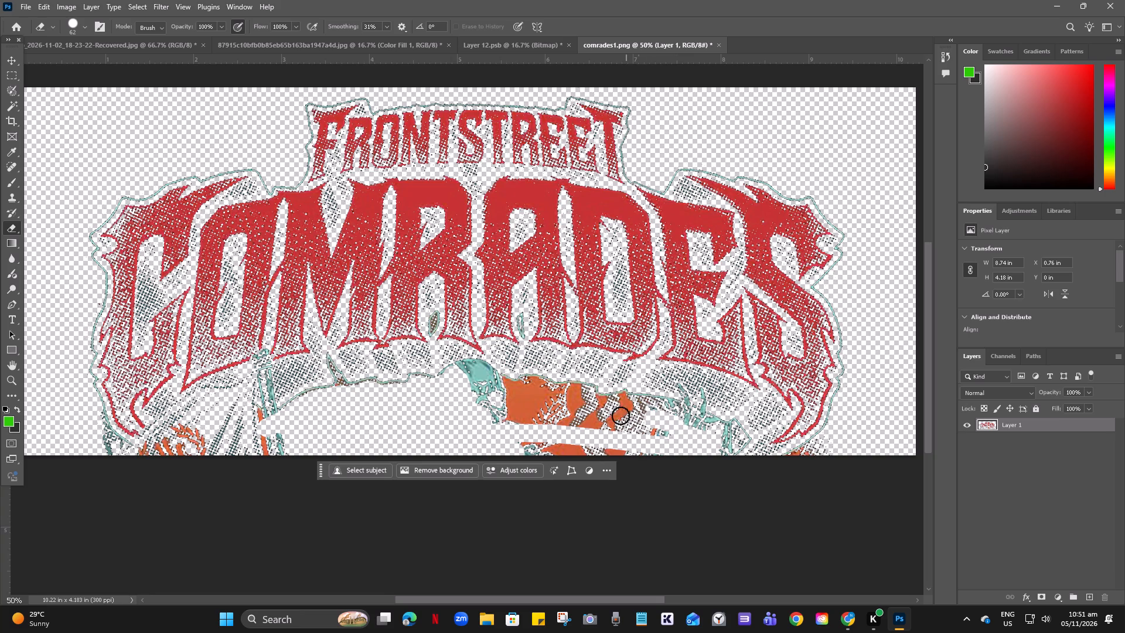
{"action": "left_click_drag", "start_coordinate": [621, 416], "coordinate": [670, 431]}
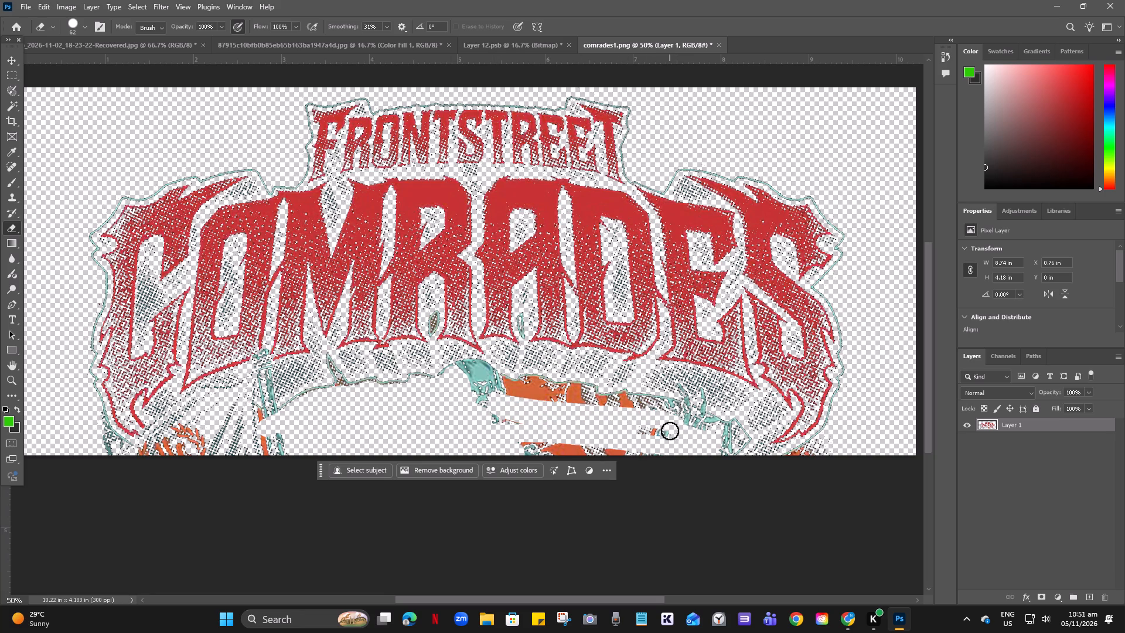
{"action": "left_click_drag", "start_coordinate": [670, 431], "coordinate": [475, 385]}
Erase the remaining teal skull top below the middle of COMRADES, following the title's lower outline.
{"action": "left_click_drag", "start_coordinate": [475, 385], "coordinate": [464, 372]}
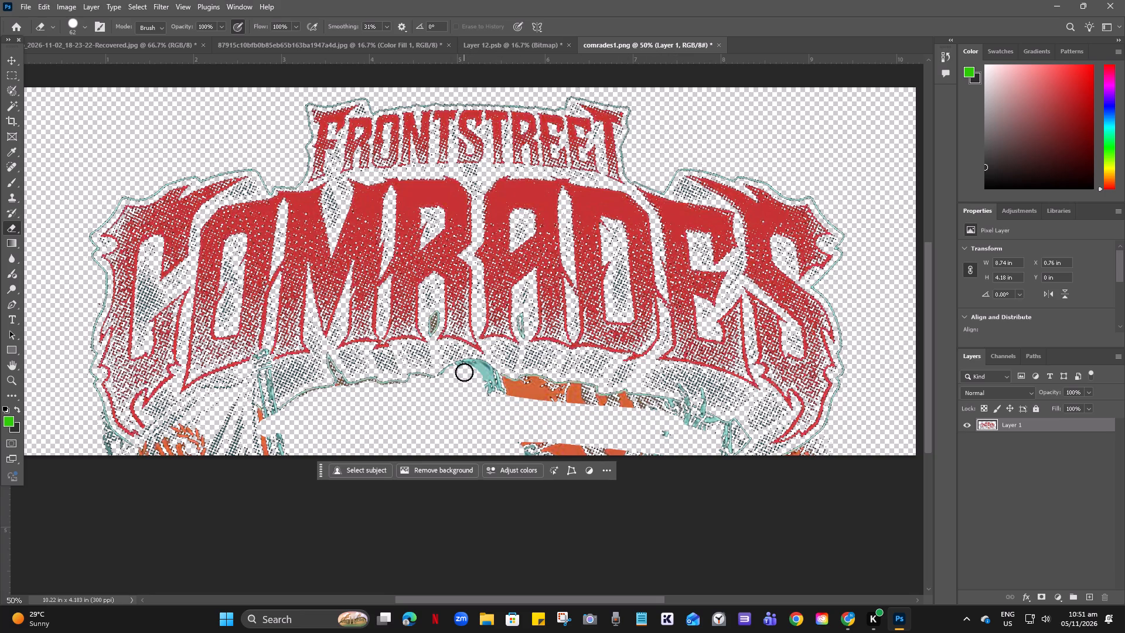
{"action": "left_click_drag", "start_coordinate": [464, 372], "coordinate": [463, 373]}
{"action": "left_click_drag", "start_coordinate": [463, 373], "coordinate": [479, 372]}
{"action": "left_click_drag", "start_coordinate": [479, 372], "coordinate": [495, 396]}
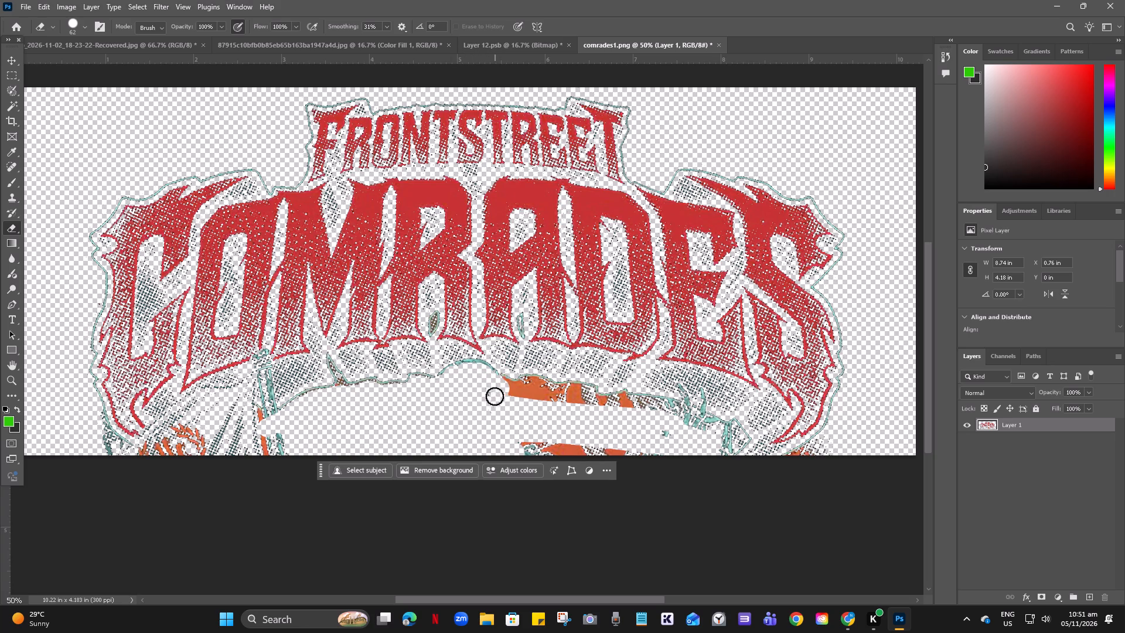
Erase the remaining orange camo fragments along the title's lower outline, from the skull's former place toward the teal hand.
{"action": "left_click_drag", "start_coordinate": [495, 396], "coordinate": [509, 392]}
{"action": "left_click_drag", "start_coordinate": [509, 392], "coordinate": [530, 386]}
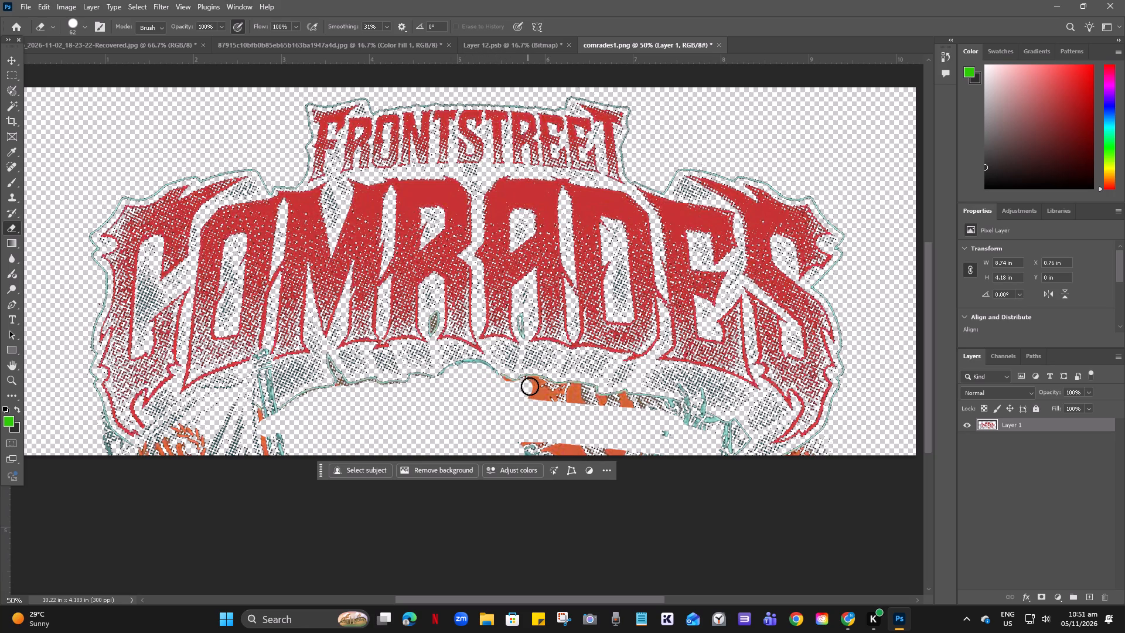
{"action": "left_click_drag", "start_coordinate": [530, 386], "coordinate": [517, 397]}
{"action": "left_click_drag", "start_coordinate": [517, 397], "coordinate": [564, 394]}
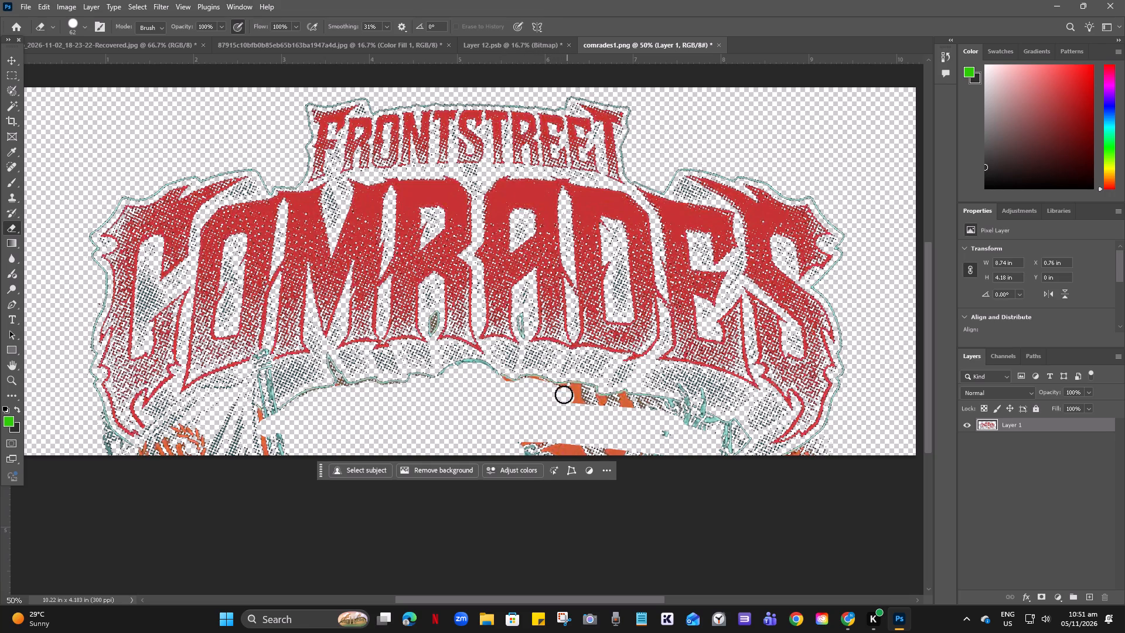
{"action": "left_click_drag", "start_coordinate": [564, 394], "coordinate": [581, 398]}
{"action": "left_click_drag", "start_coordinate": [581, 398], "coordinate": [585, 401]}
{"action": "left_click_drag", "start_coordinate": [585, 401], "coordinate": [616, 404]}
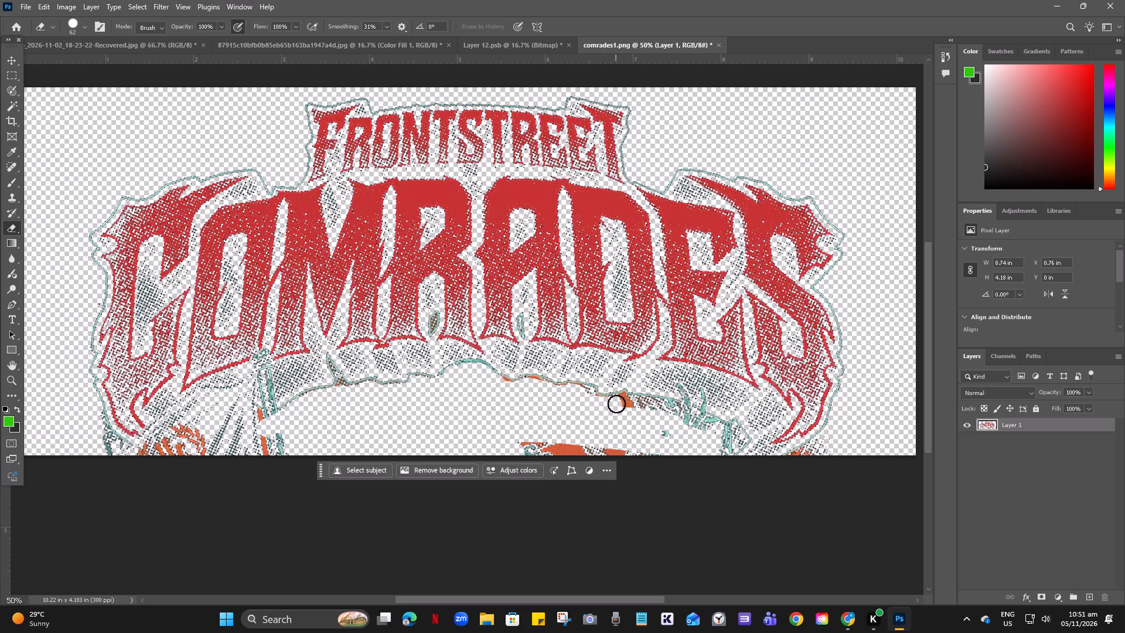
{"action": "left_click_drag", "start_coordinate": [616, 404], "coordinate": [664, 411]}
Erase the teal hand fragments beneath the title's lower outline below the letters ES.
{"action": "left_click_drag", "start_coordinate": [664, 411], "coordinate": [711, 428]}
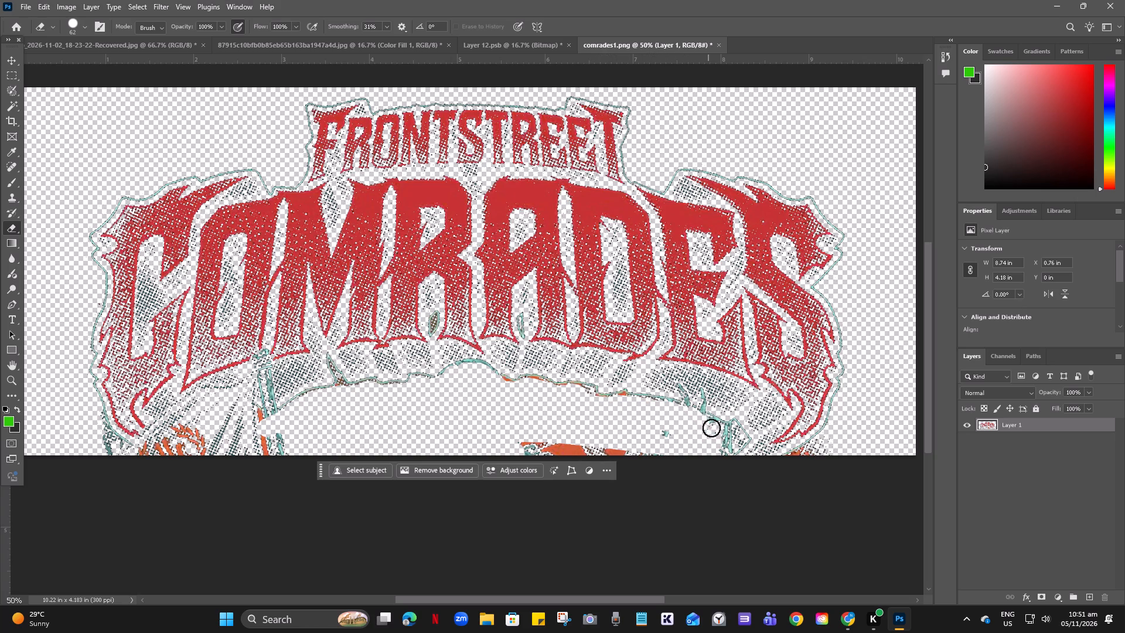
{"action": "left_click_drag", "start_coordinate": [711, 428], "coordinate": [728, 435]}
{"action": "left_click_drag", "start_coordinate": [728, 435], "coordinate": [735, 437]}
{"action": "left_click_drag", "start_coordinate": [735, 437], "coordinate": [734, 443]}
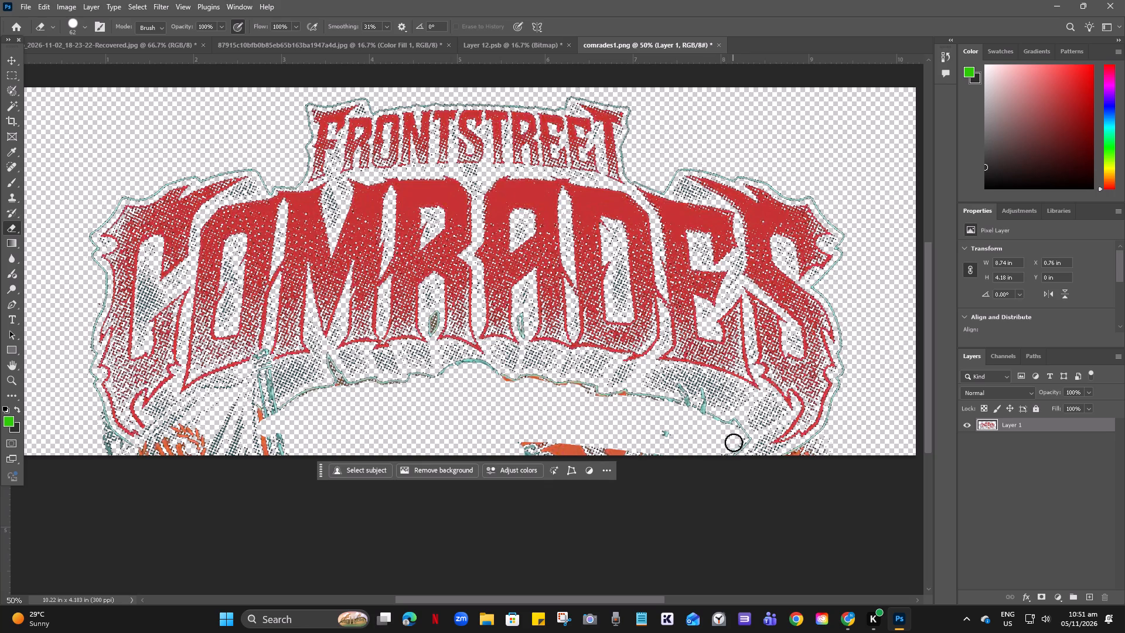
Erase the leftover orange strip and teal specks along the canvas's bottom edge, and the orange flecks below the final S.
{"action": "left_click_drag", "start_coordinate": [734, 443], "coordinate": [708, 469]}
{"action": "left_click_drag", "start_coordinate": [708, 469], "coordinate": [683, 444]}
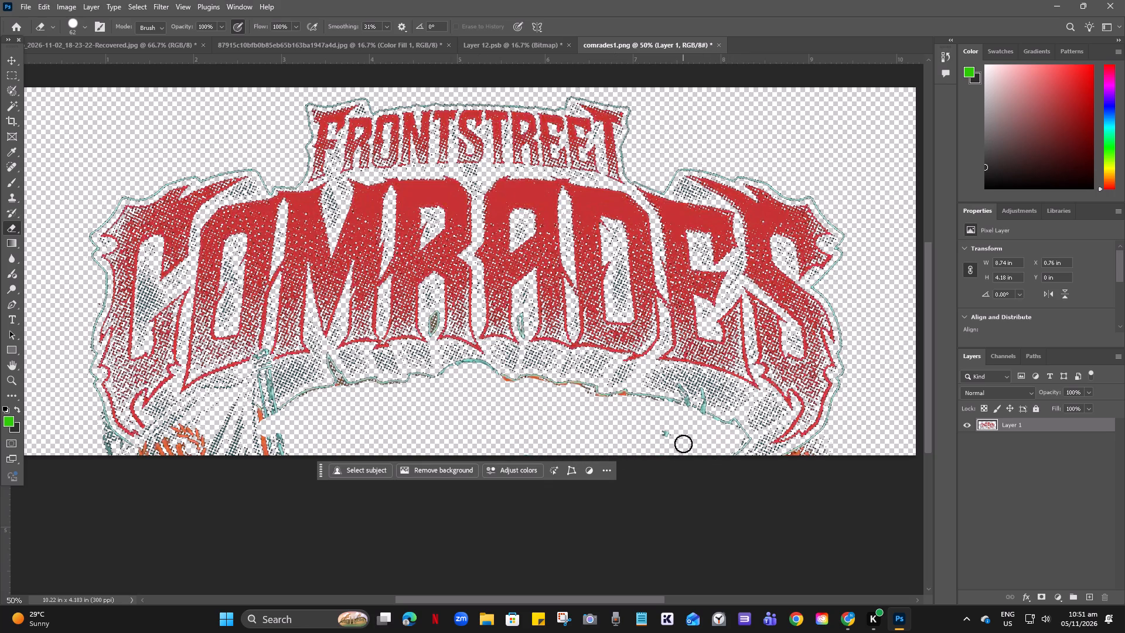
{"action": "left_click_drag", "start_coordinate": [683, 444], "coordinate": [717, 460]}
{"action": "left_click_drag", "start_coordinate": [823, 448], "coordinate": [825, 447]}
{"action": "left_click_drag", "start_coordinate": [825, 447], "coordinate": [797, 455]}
Undo the erasing and the earlier crop to restore the full-height artwork.
{"action": "key", "text": "ctrl+z"}
{"action": "key", "text": "ctrl+z"}
{"action": "key", "text": "ctrl+z"}
{"action": "key", "text": "ctrl+z"}
{"action": "key", "text": "ctrl+z"}
{"action": "key", "text": "ctrl+z"}
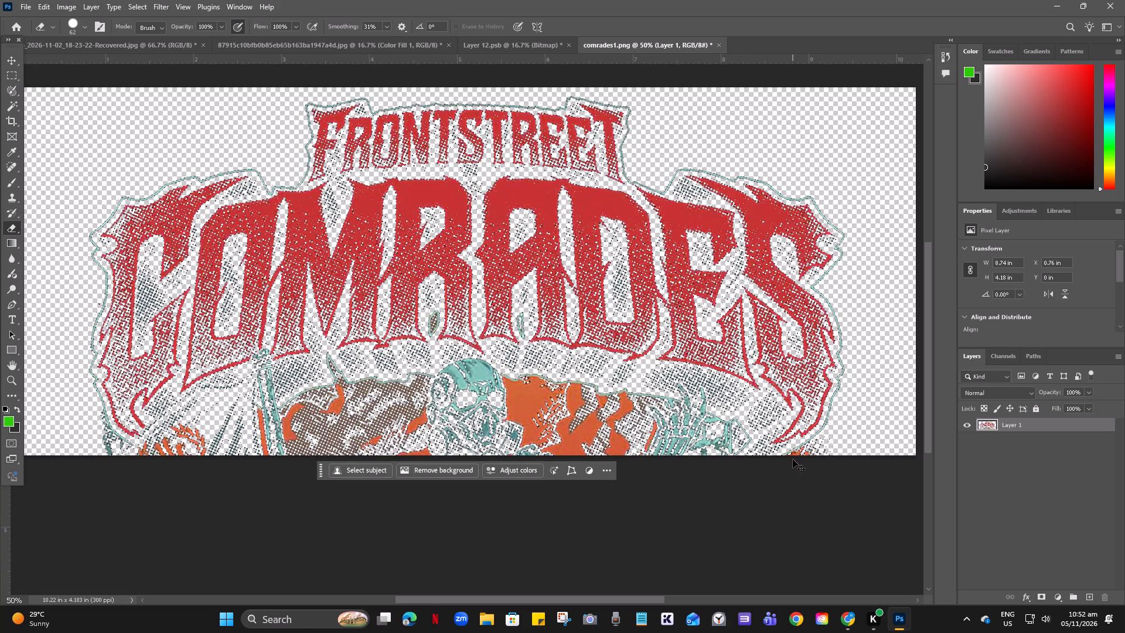
{"action": "key", "text": "ctrl+z"}
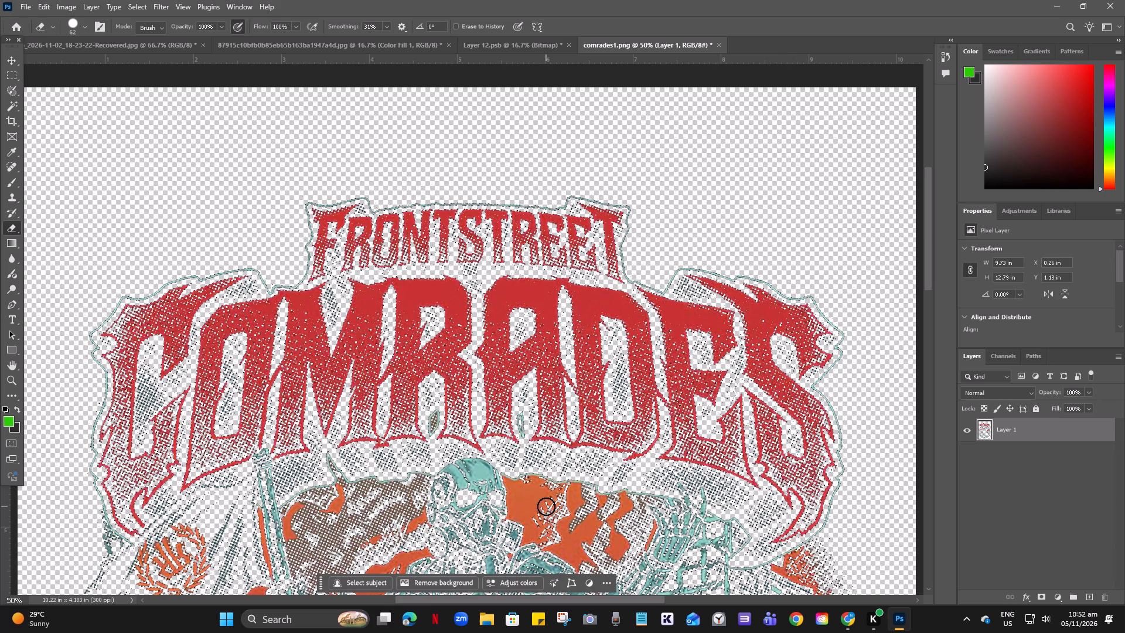
Crop the full artwork to the Frontstreet Comrades title with a thin strip of illustration beneath it, about 10.22 by 4.91 in.
{"action": "scroll", "coordinate": [546, 506], "scroll_direction": "down", "scroll_amount": 3}
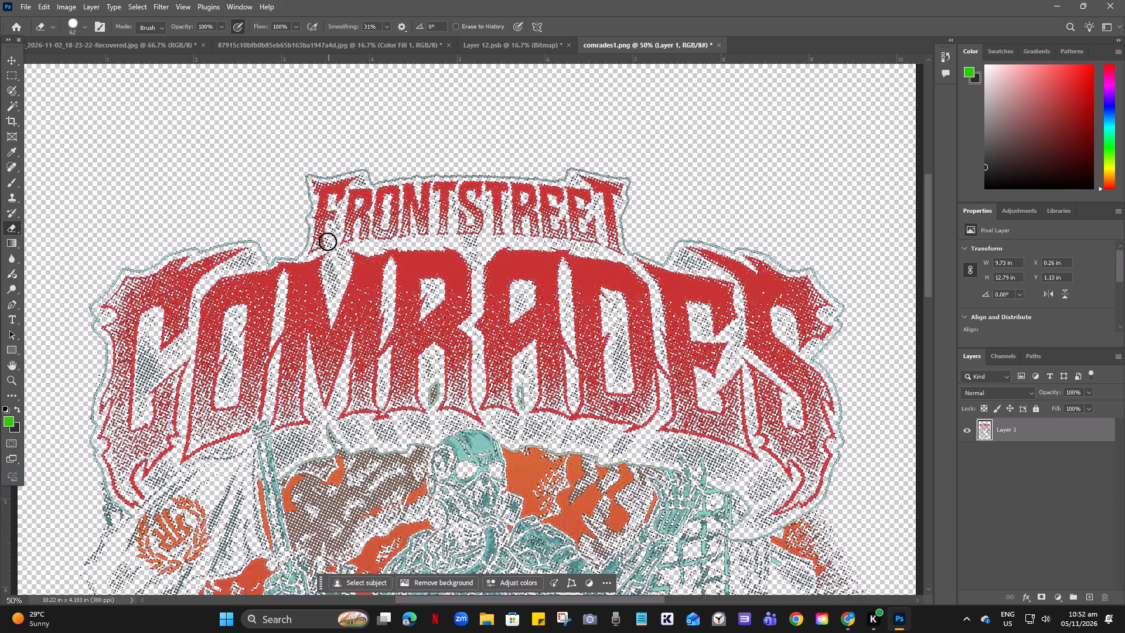
{"action": "left_click", "coordinate": [13, 119]}
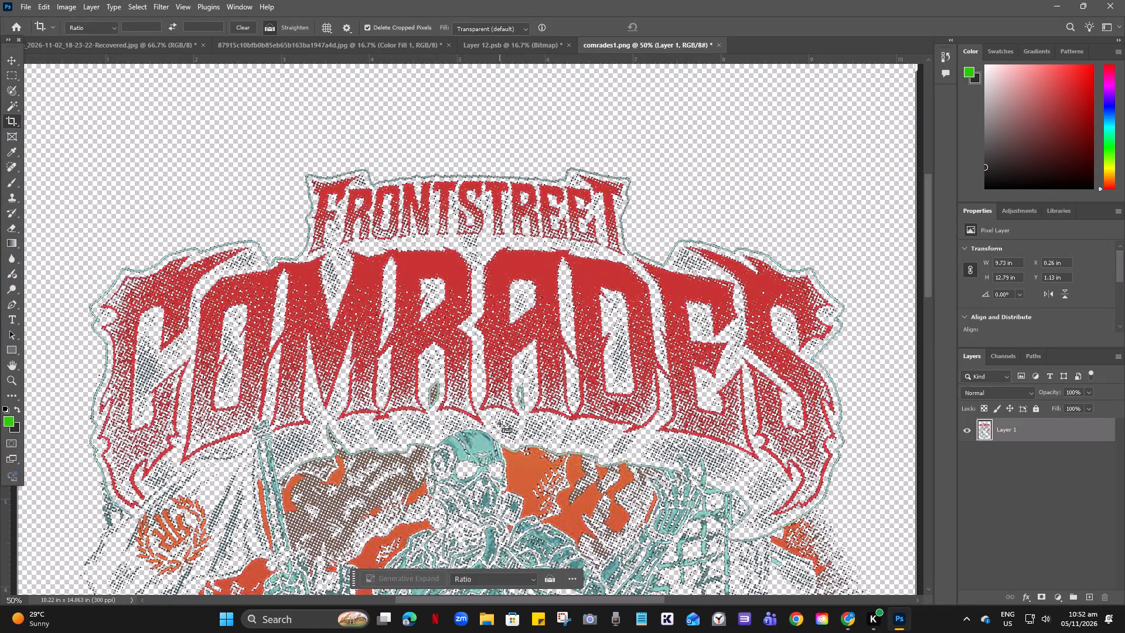
{"action": "key", "text": "ctrl+minus"}
{"action": "key", "text": "ctrl+minus"}
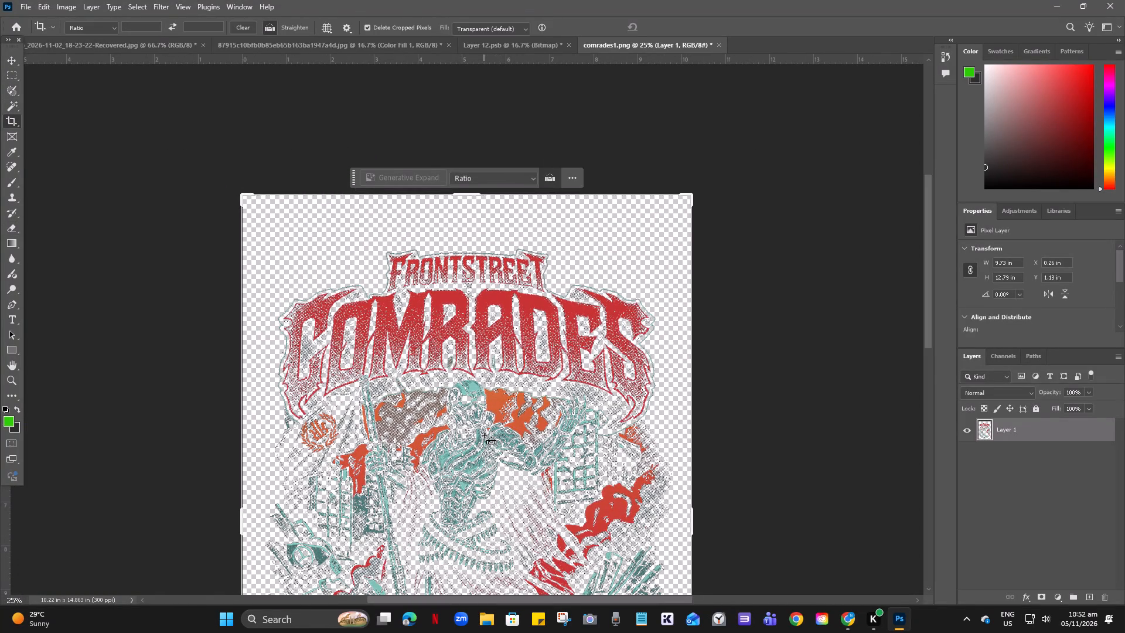
{"action": "key", "text": "ctrl+minus"}
{"action": "scroll", "coordinate": [475, 496], "scroll_direction": "down", "scroll_amount": 6}
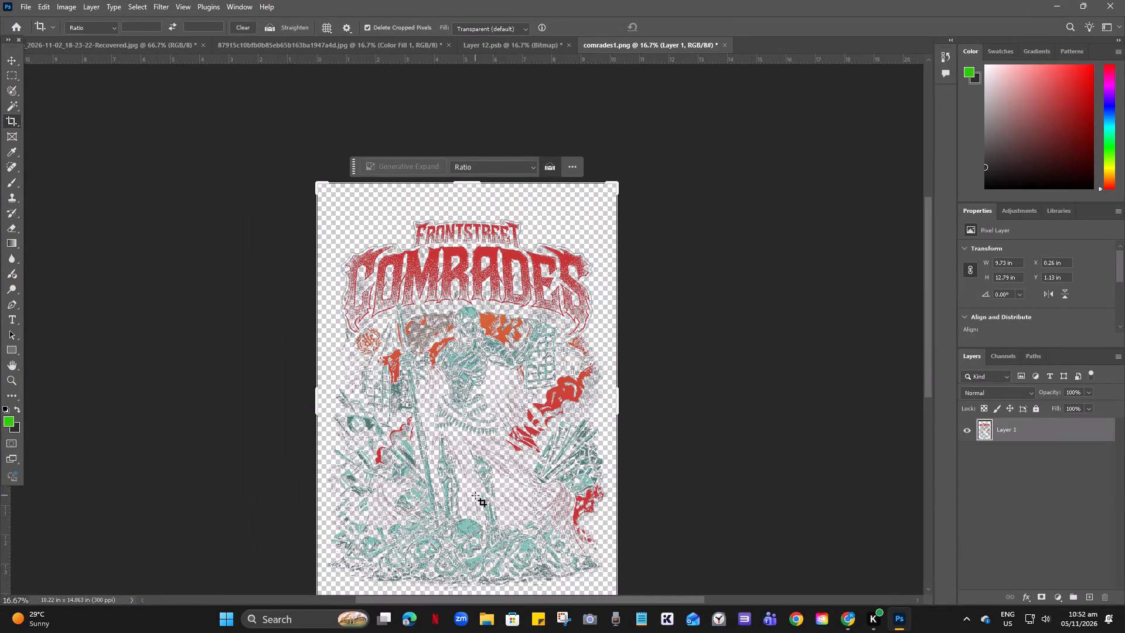
{"action": "scroll", "coordinate": [475, 495], "scroll_direction": "down", "scroll_amount": 2}
{"action": "scroll", "coordinate": [468, 561], "scroll_direction": "down", "scroll_amount": 4}
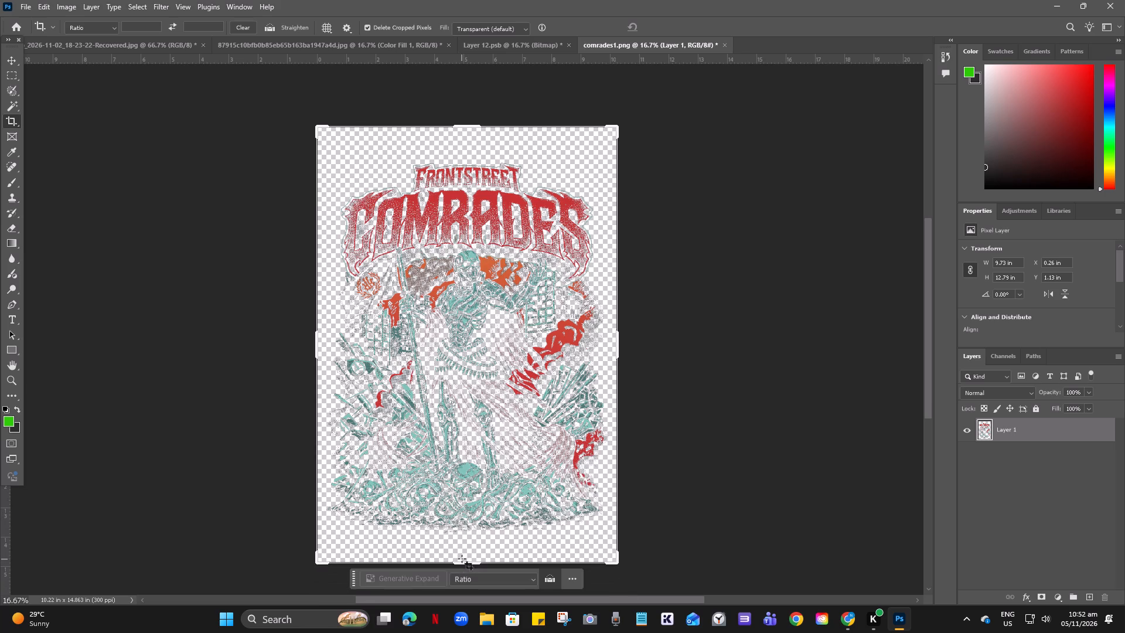
{"action": "left_click_drag", "start_coordinate": [462, 561], "coordinate": [473, 424]}
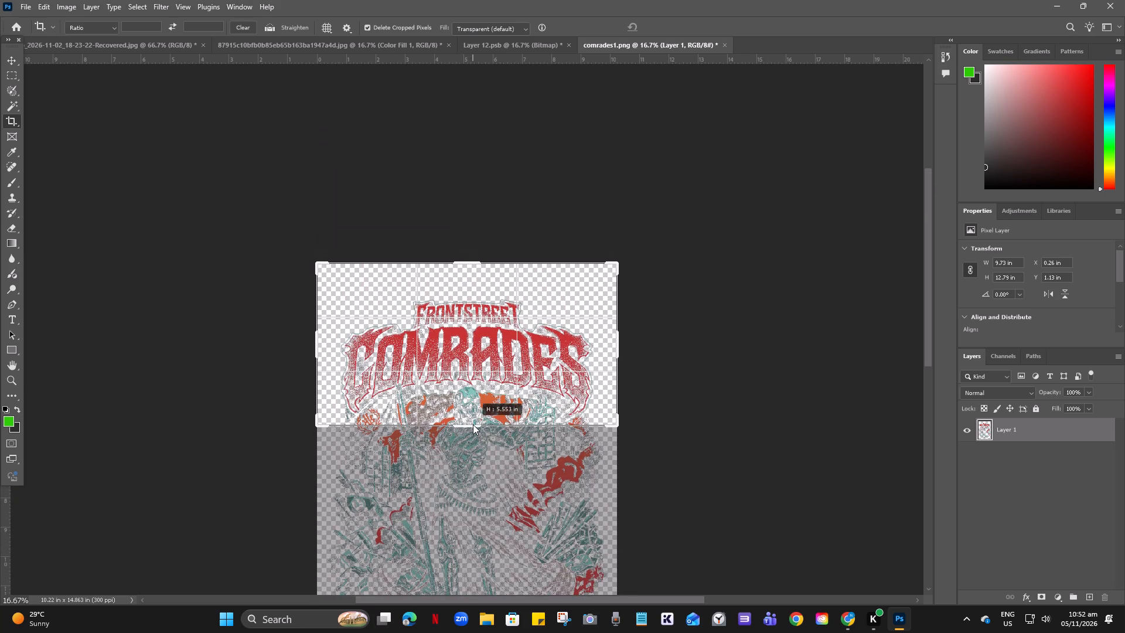
{"action": "left_click_drag", "start_coordinate": [473, 424], "coordinate": [473, 429]}
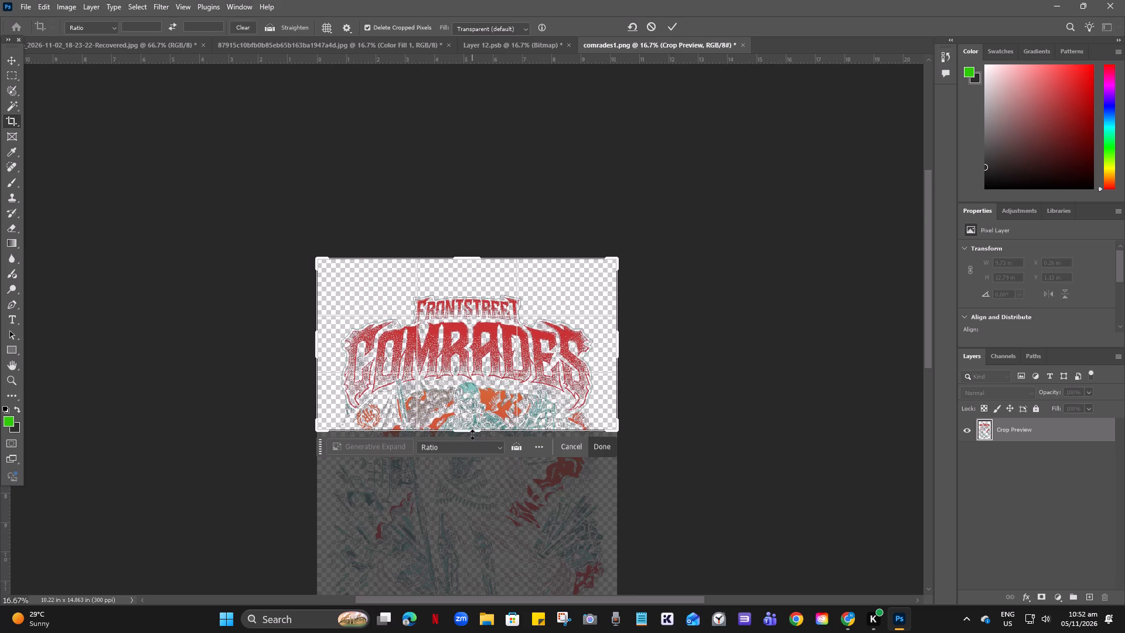
{"action": "left_click_drag", "start_coordinate": [465, 260], "coordinate": [464, 271]}
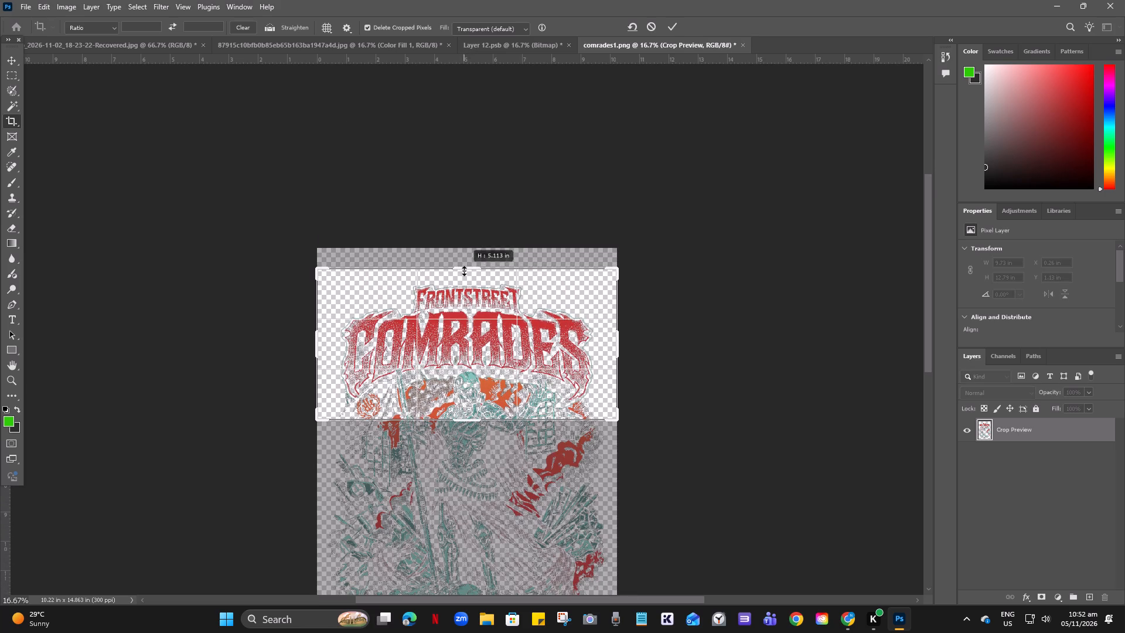
{"action": "left_click_drag", "start_coordinate": [464, 271], "coordinate": [464, 274]}
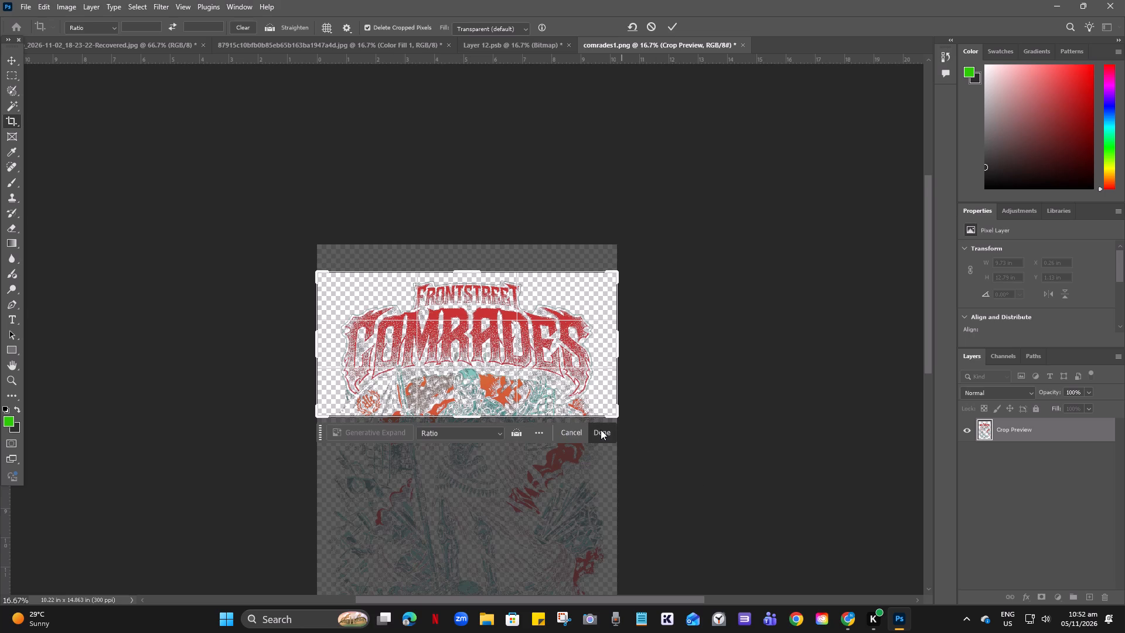
{"action": "left_click", "coordinate": [601, 430]}
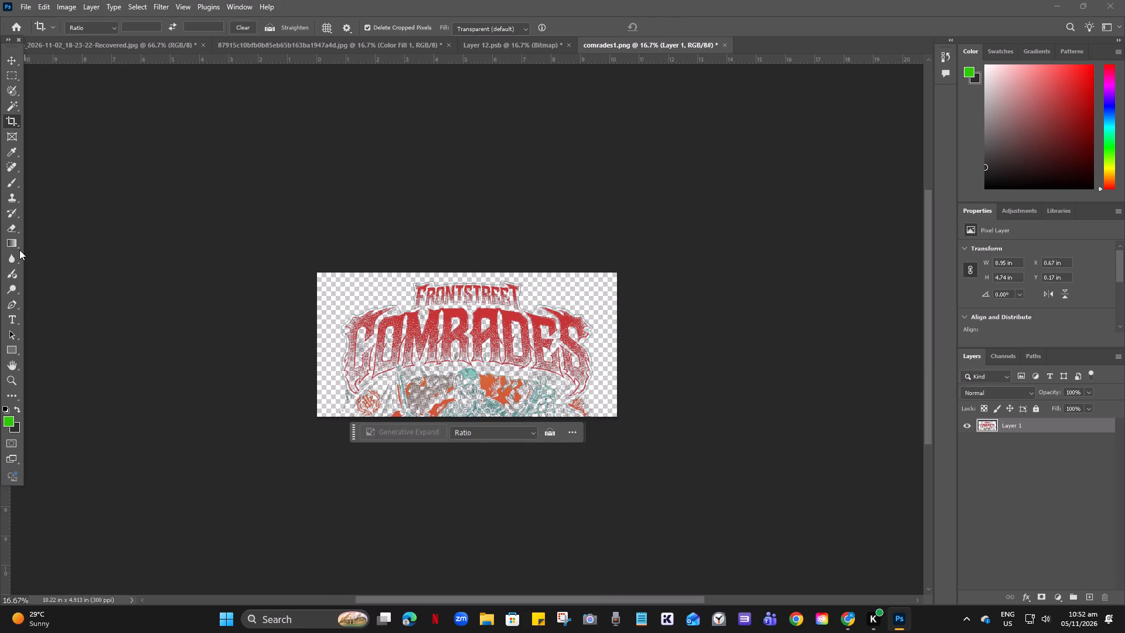
Erase the first patches of the brown camo between the teal pole and the skull with the Eraser.
{"action": "left_click", "coordinate": [10, 229]}
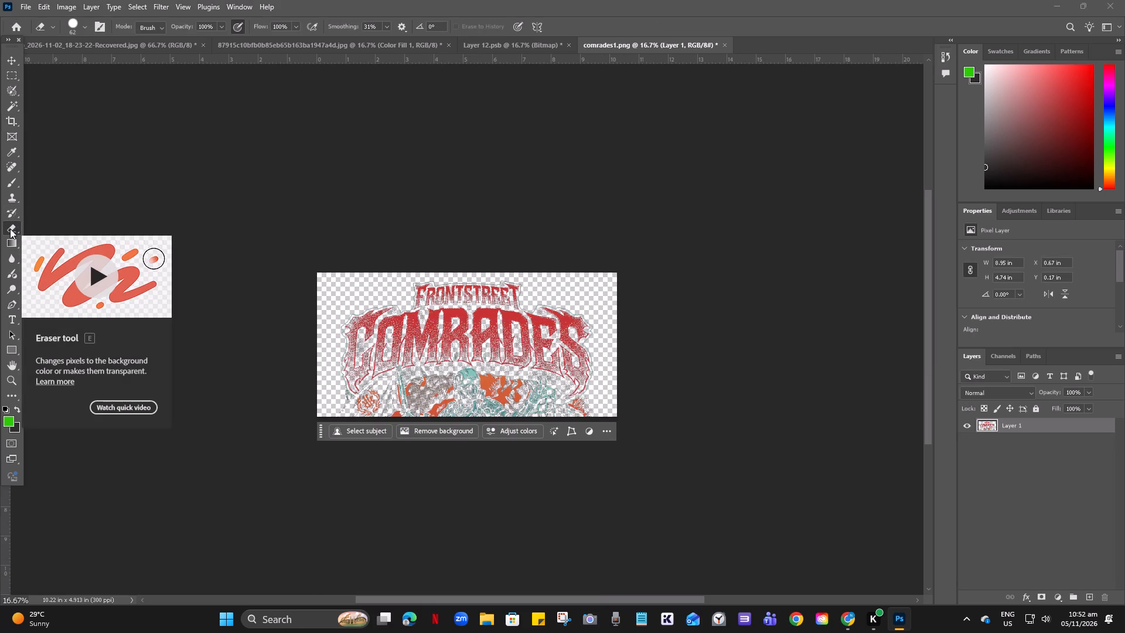
{"action": "left_click_drag", "start_coordinate": [436, 400], "coordinate": [409, 404]}
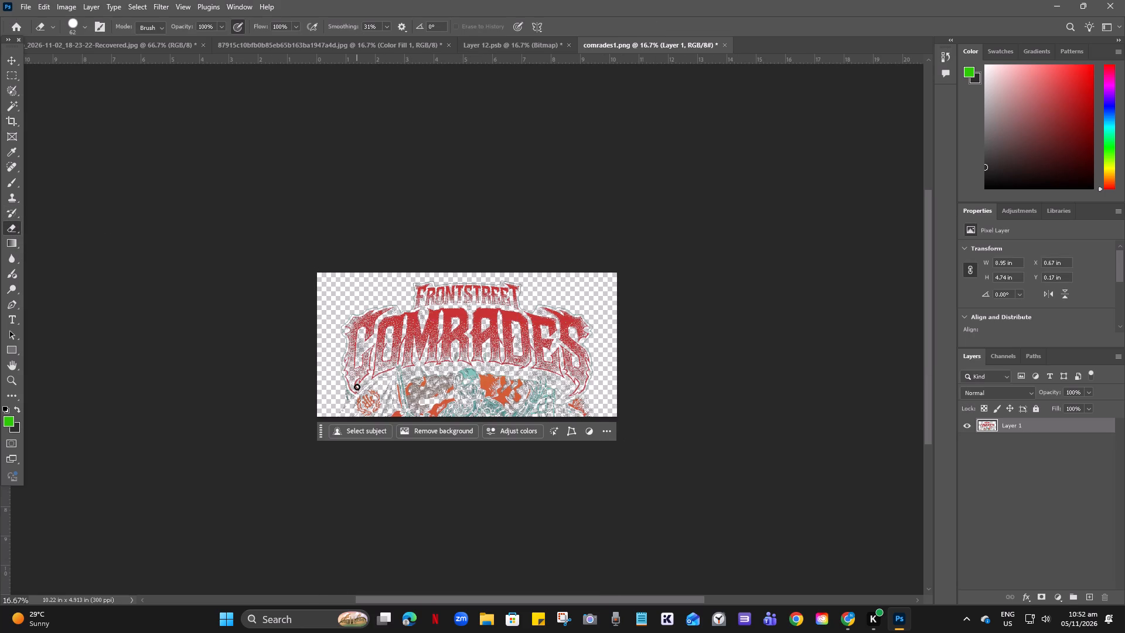
{"action": "key", "text": "ctrl+plus"}
{"action": "key", "text": "ctrl+plus"}
{"action": "key", "text": "ctrl+plus"}
{"action": "key", "text": "ctrl+plus"}
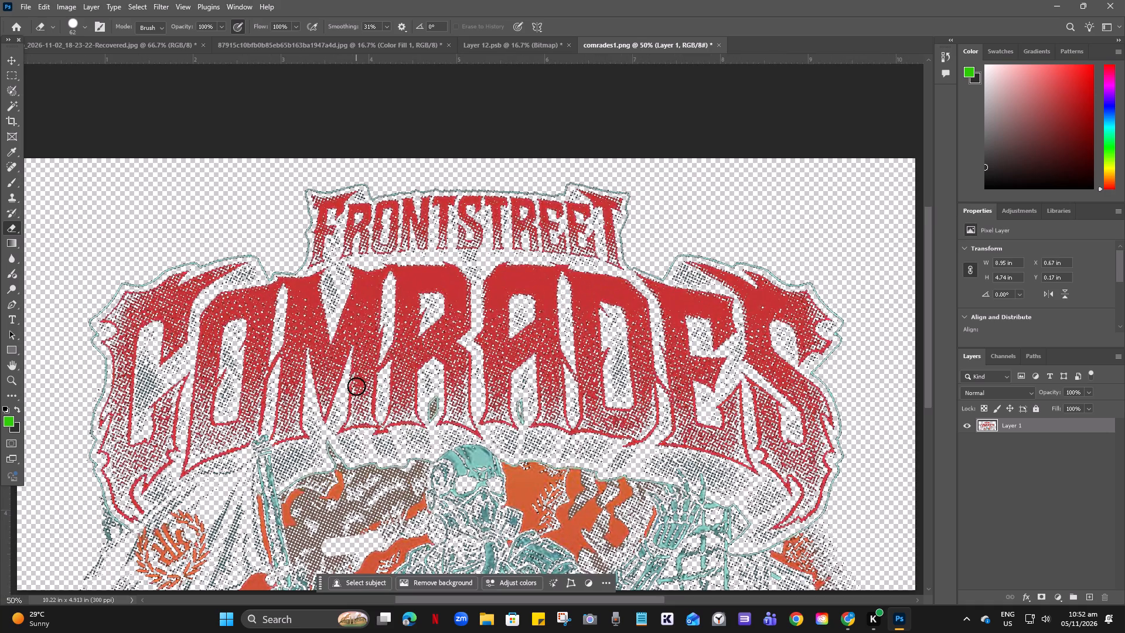
{"action": "scroll", "coordinate": [323, 389], "scroll_direction": "down", "scroll_amount": 5}
{"action": "left_click_drag", "start_coordinate": [381, 462], "coordinate": [289, 492]}
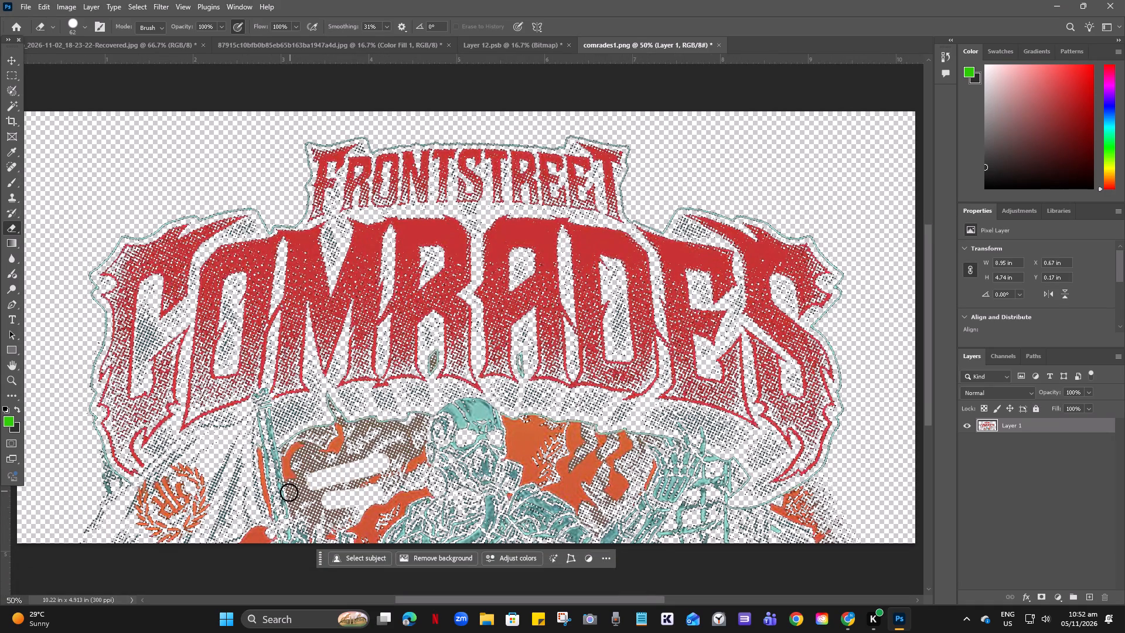
{"action": "left_click_drag", "start_coordinate": [289, 492], "coordinate": [288, 492]}
Enlarge the eraser to 158 px and erase the lower camo, the pole's base and the lower half of the orange wreath emblem.
{"action": "left_click", "coordinate": [85, 25]}
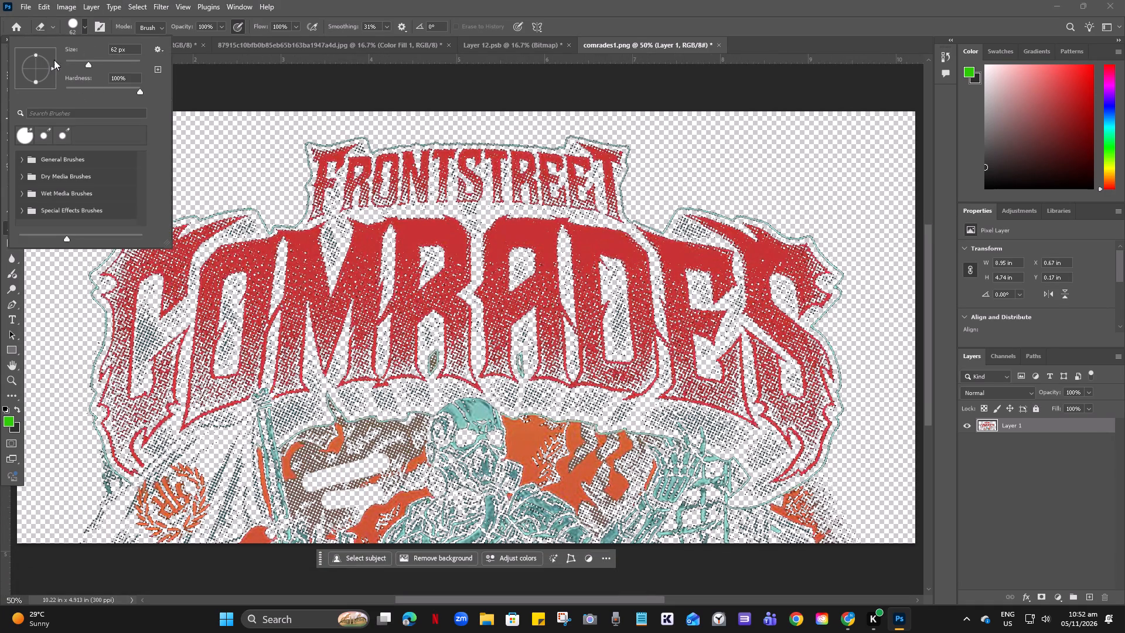
{"action": "left_click_drag", "start_coordinate": [86, 66], "coordinate": [114, 67]}
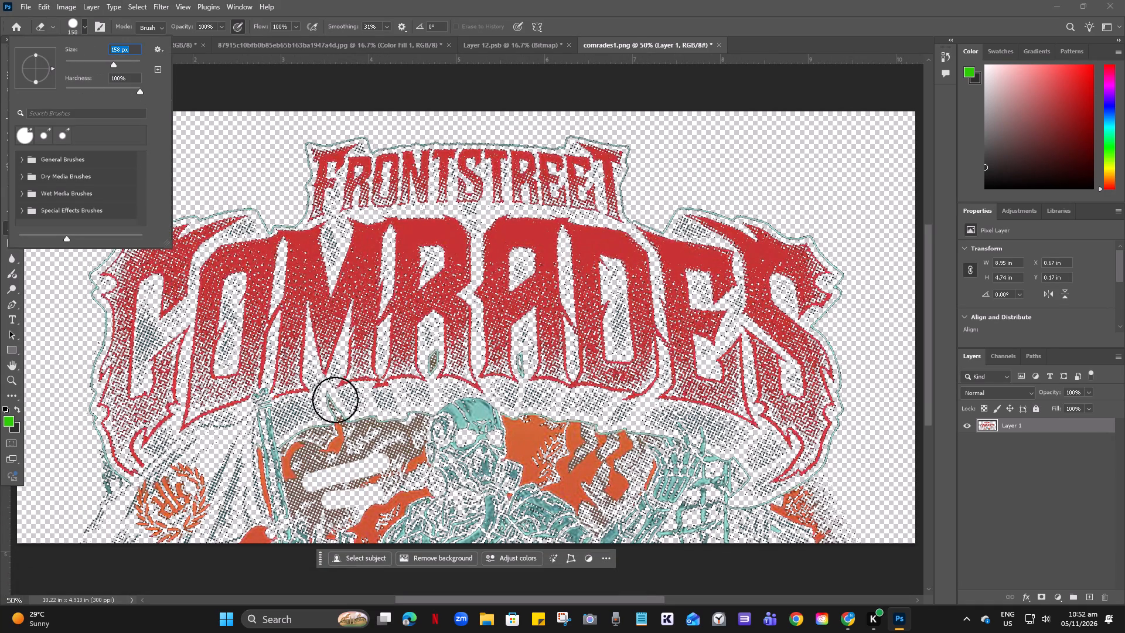
{"action": "left_click_drag", "start_coordinate": [417, 489], "coordinate": [251, 525]}
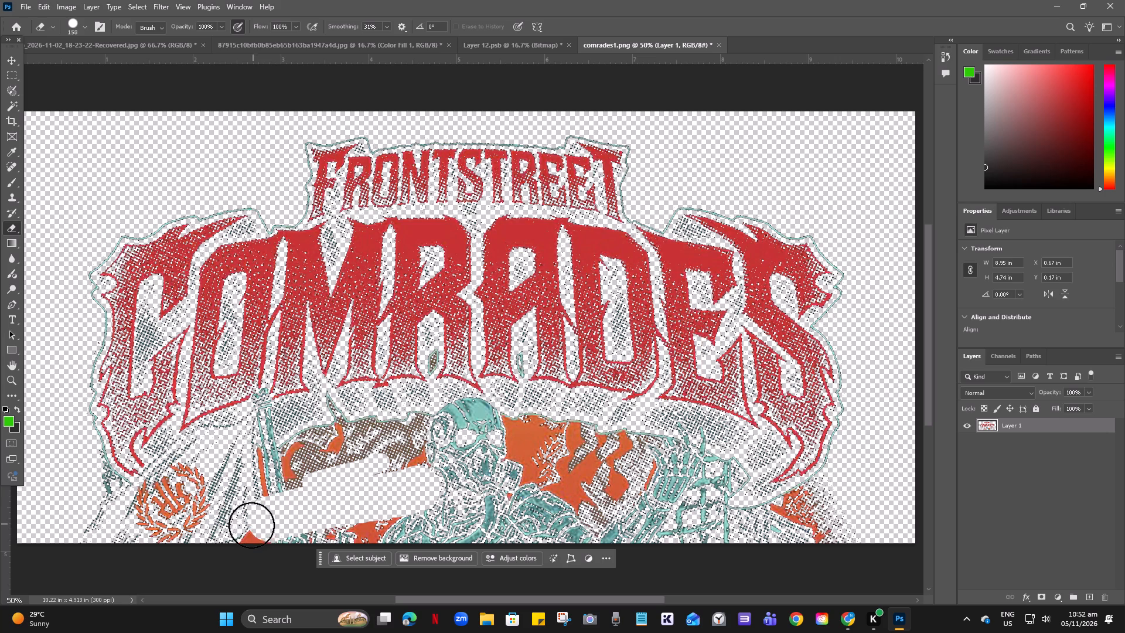
{"action": "left_click_drag", "start_coordinate": [251, 525], "coordinate": [97, 499]}
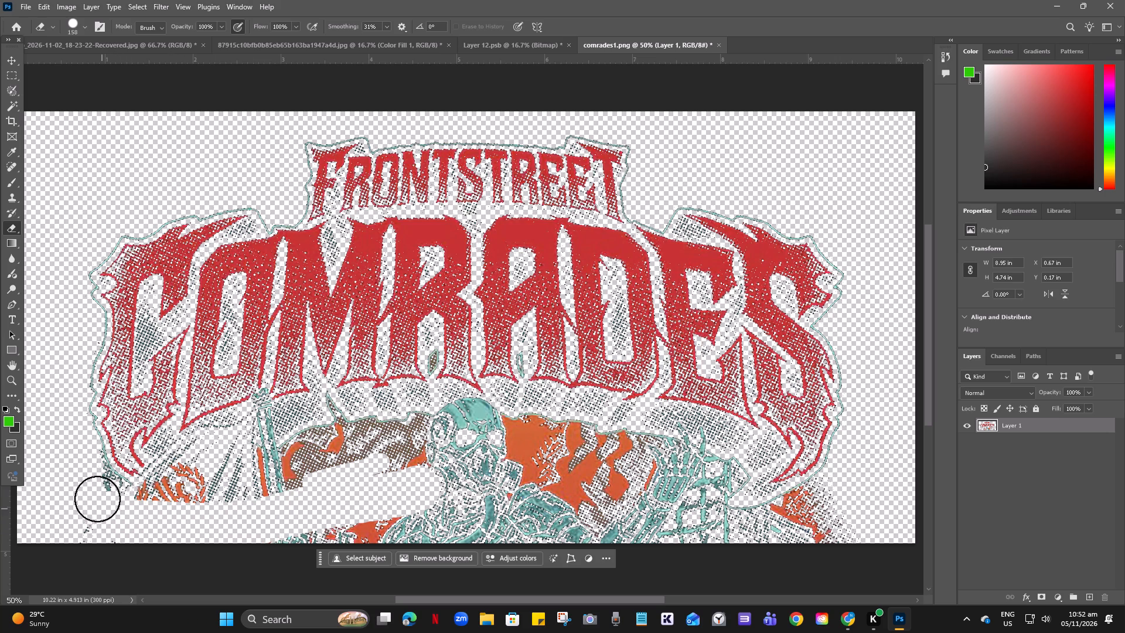
{"action": "left_click_drag", "start_coordinate": [97, 499], "coordinate": [274, 491]}
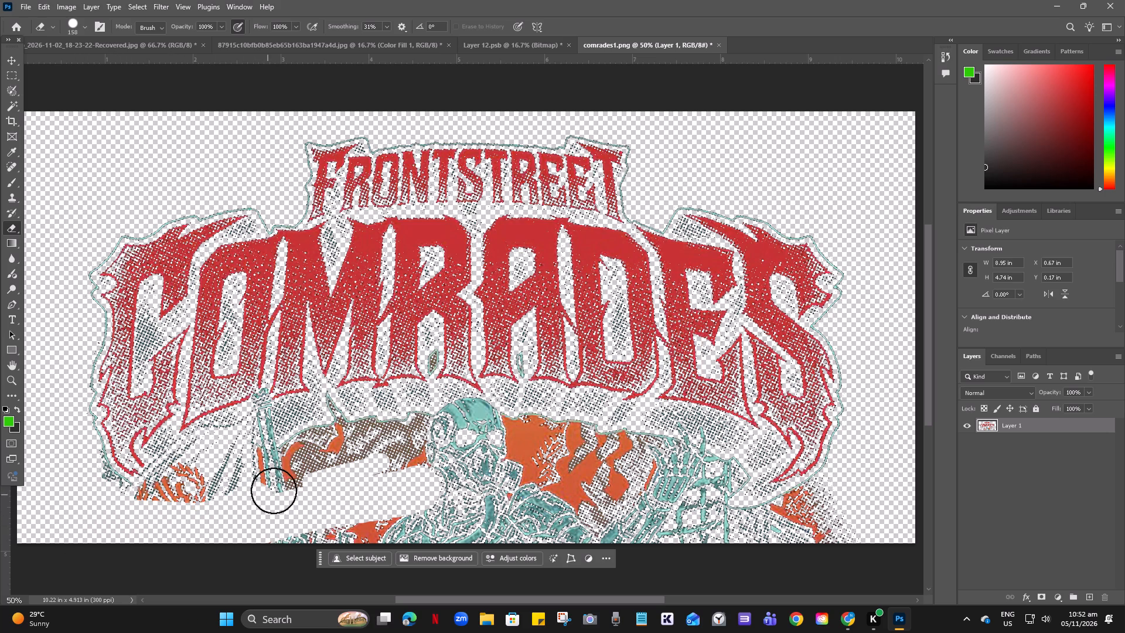
{"action": "left_click_drag", "start_coordinate": [274, 491], "coordinate": [374, 527]}
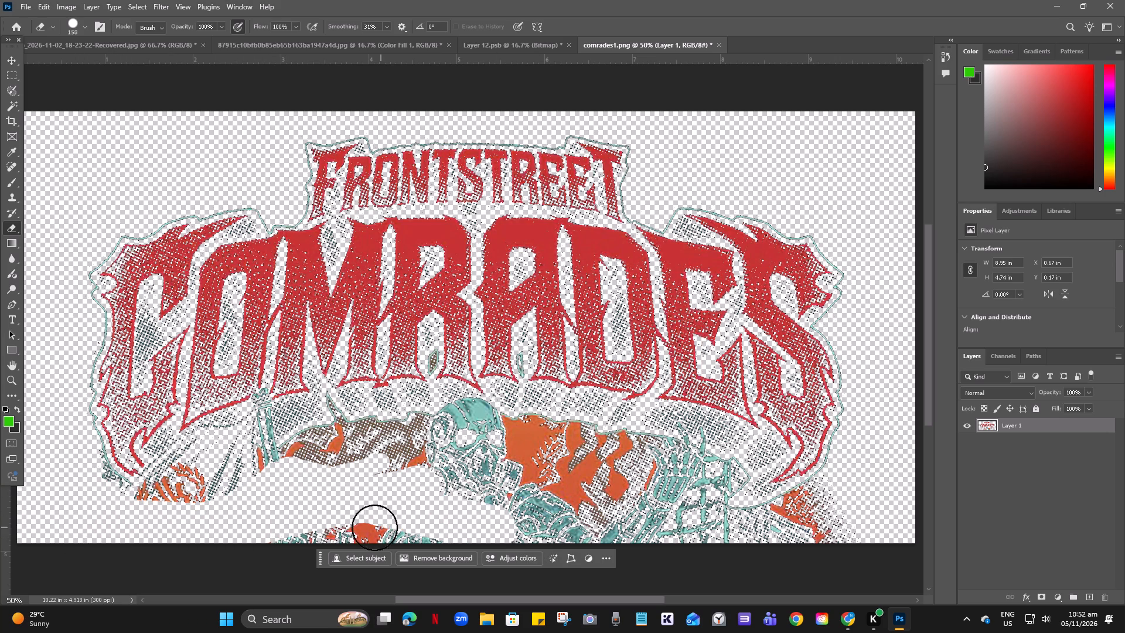
Erase the artwork along the canvas's bottom edge from the skull's chest to the final S, including the orange flecks below that letter.
{"action": "left_click_drag", "start_coordinate": [374, 527], "coordinate": [742, 550]}
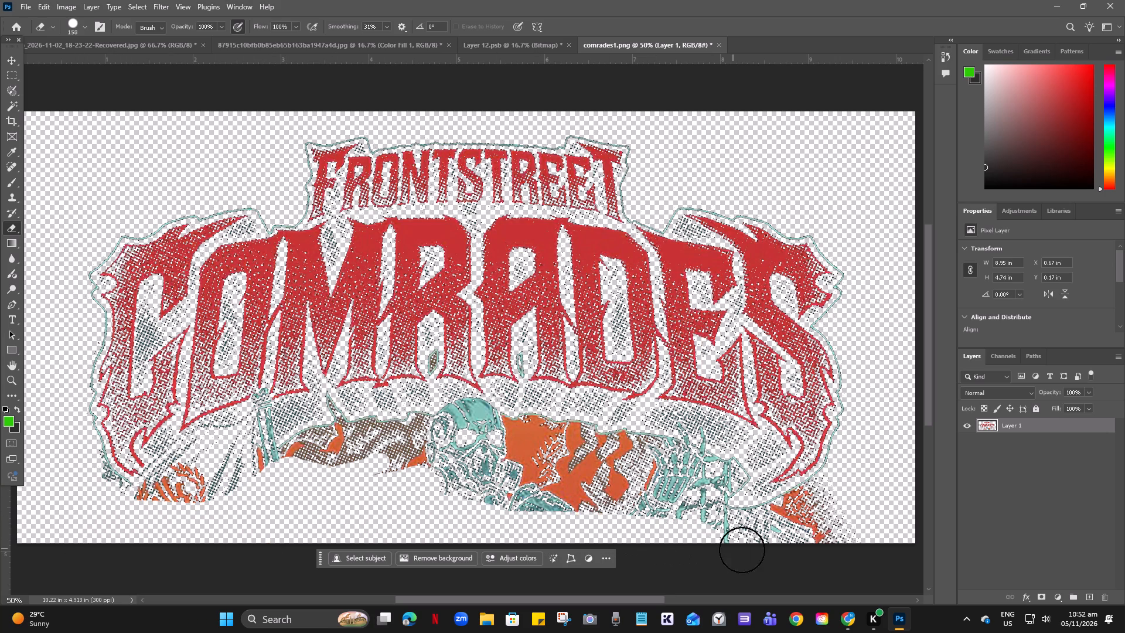
{"action": "left_click_drag", "start_coordinate": [742, 550], "coordinate": [839, 518]}
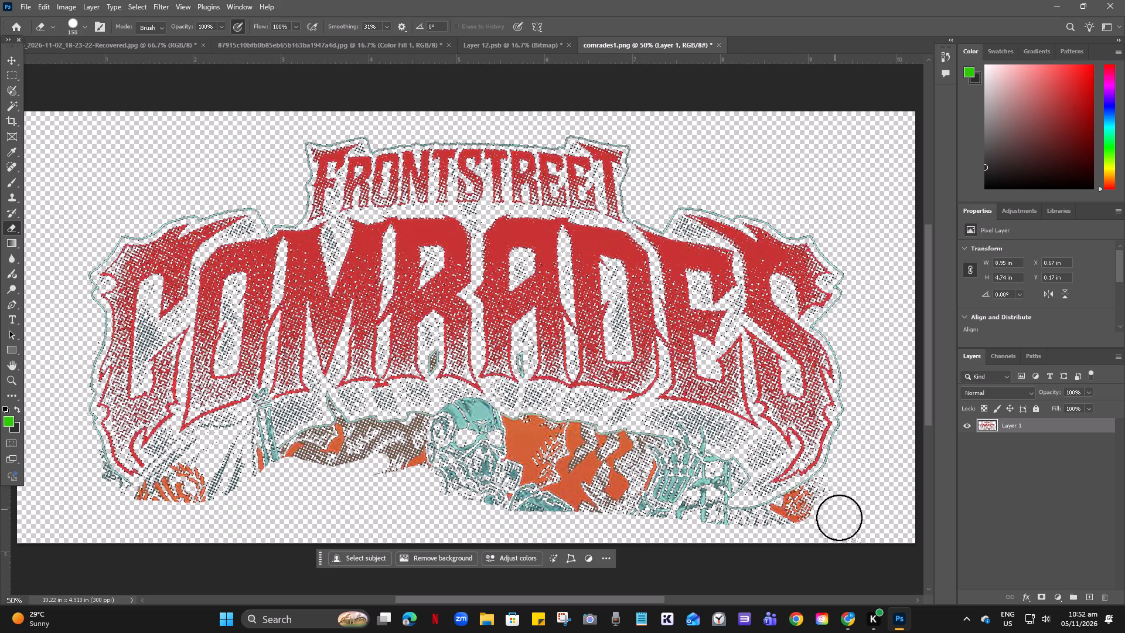
{"action": "left_click_drag", "start_coordinate": [839, 518], "coordinate": [831, 505]}
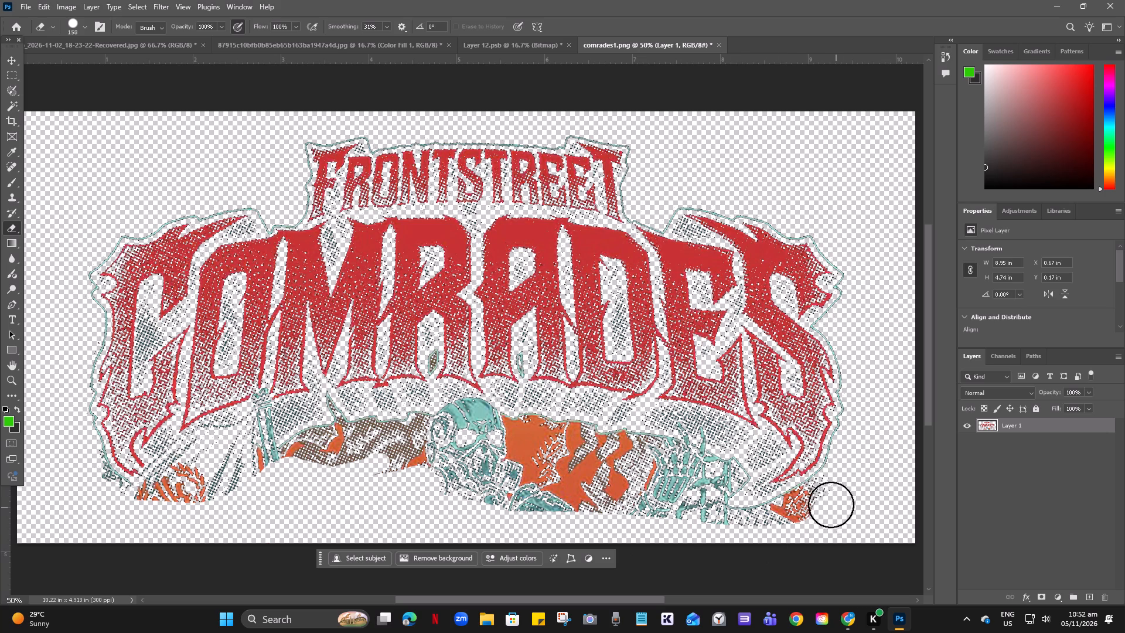
{"action": "left_click_drag", "start_coordinate": [831, 505], "coordinate": [773, 528]}
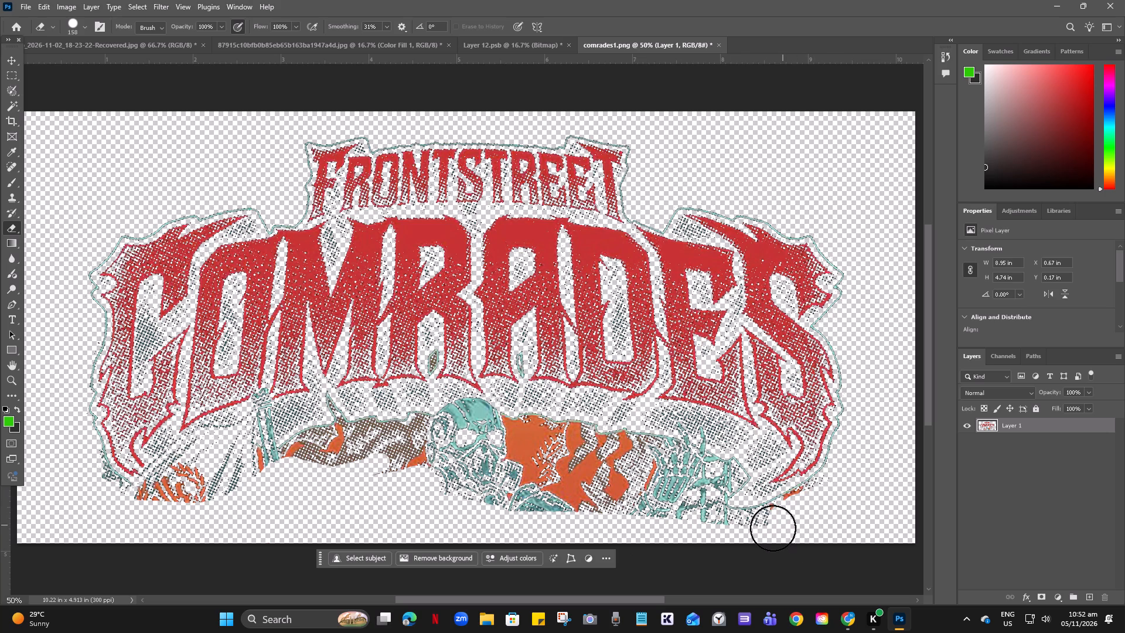
{"action": "left_click_drag", "start_coordinate": [773, 528], "coordinate": [725, 535]}
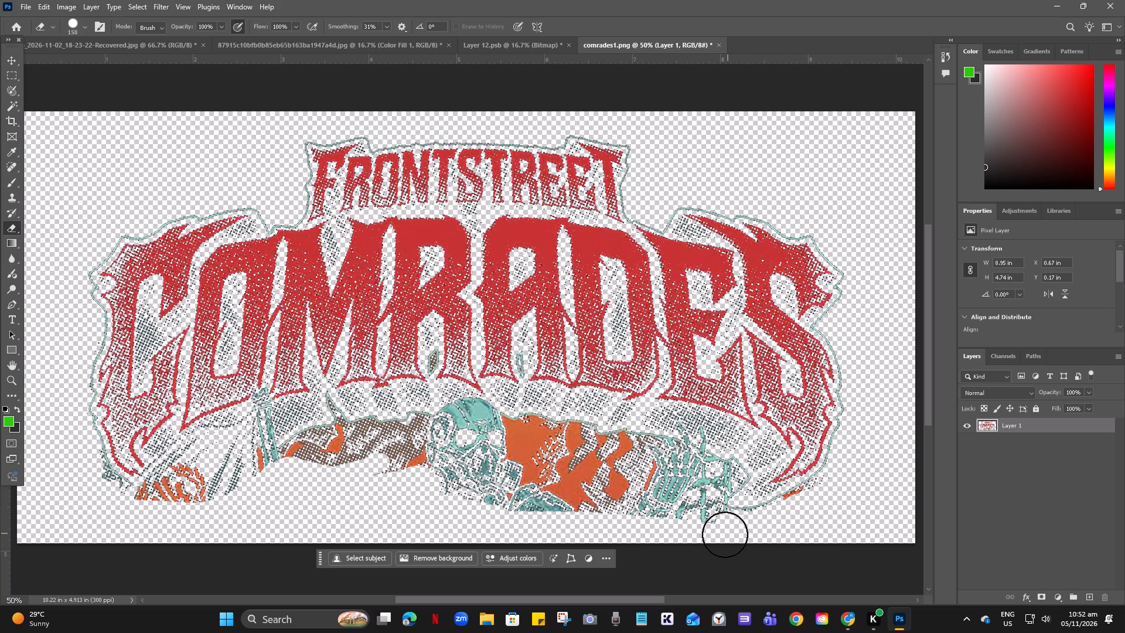
Erase the lower part of the teal hand, the orange camo beside it and the skull's jaw and face.
{"action": "left_click_drag", "start_coordinate": [725, 535], "coordinate": [672, 487]}
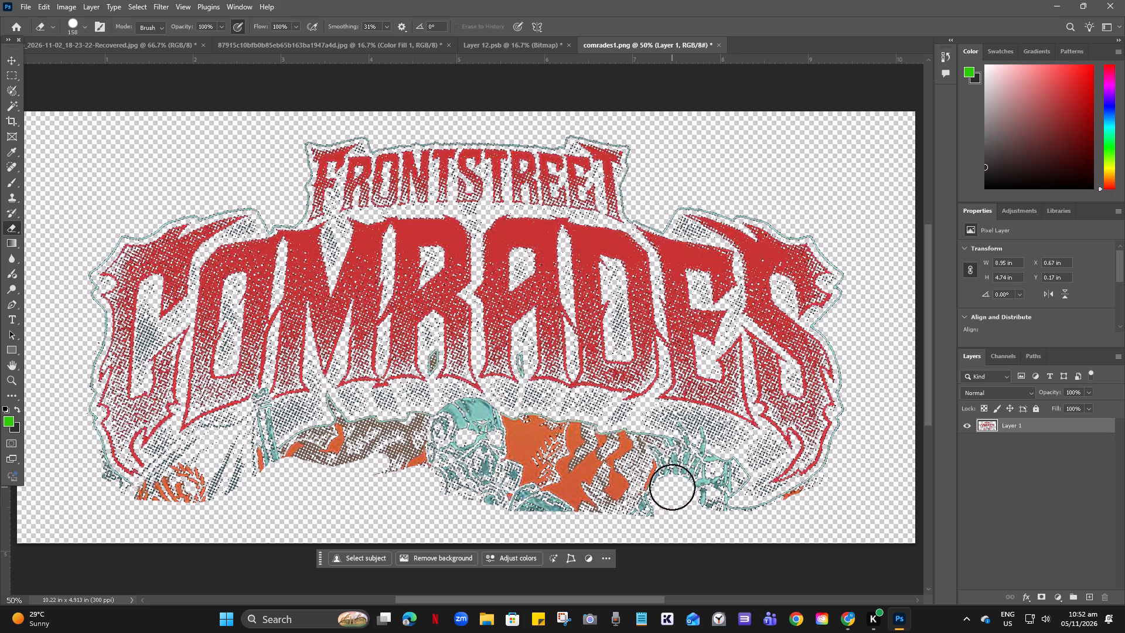
{"action": "left_click_drag", "start_coordinate": [672, 487], "coordinate": [412, 505]}
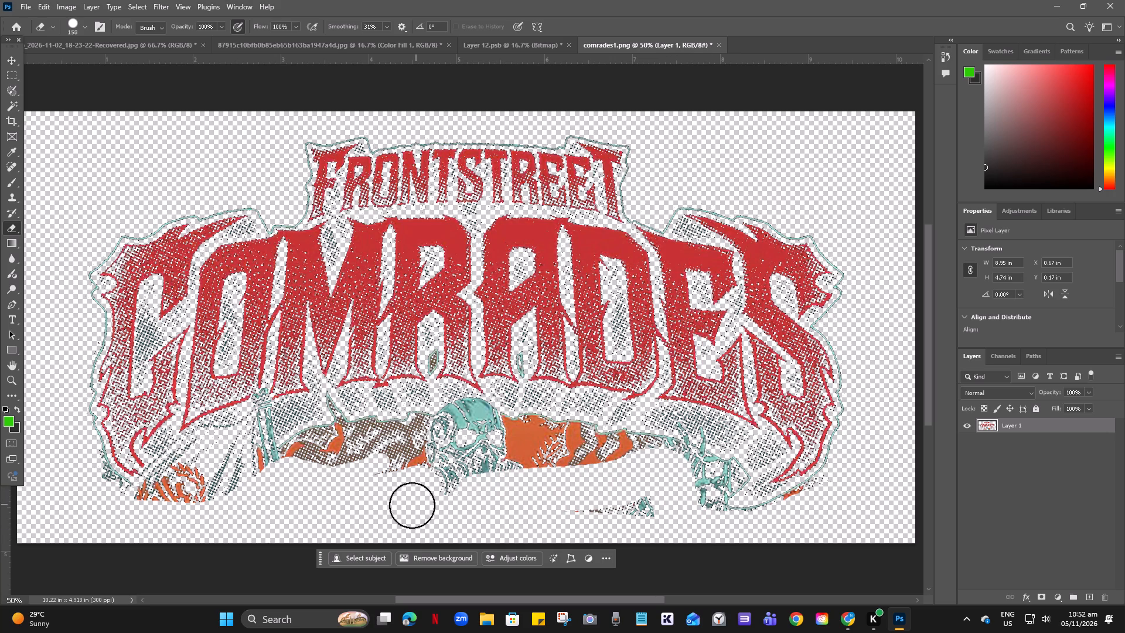
{"action": "left_click_drag", "start_coordinate": [412, 505], "coordinate": [556, 503]}
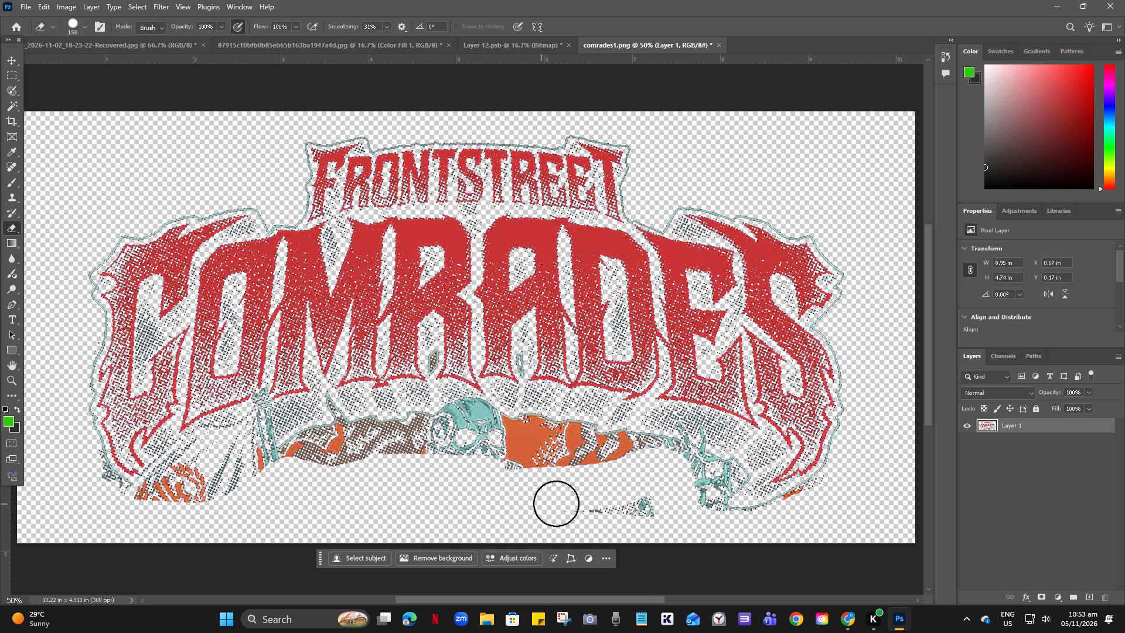
{"action": "left_click_drag", "start_coordinate": [556, 503], "coordinate": [456, 461]}
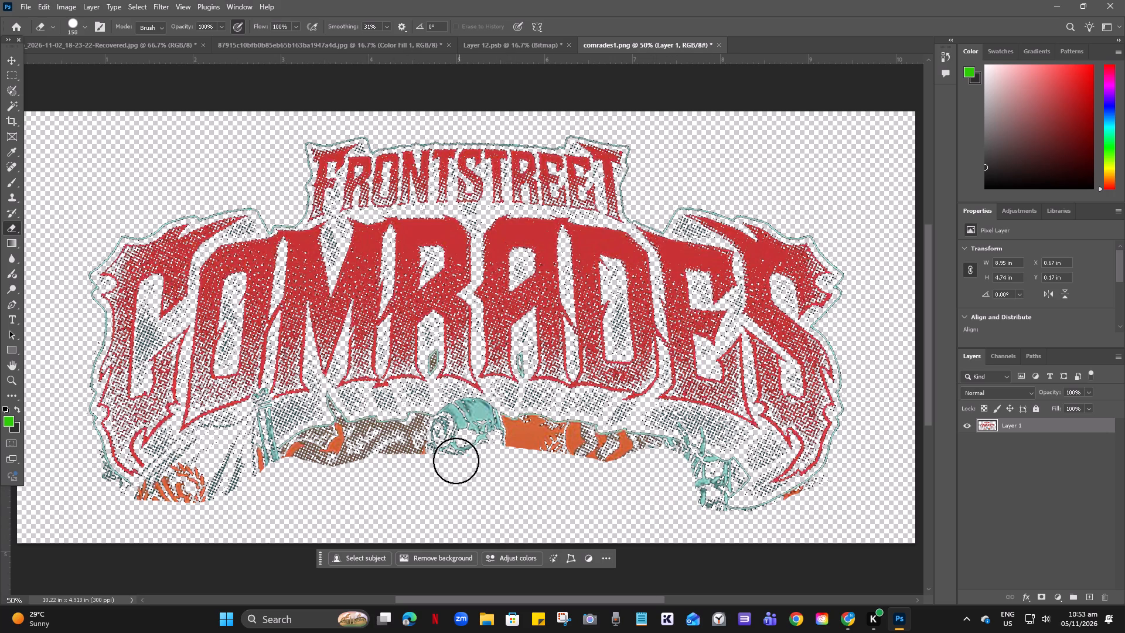
Erase the skull's remaining cheek and the brown and orange camo up to the title's lower outline, between the skull and the teal pole.
{"action": "left_click_drag", "start_coordinate": [456, 461], "coordinate": [391, 450]}
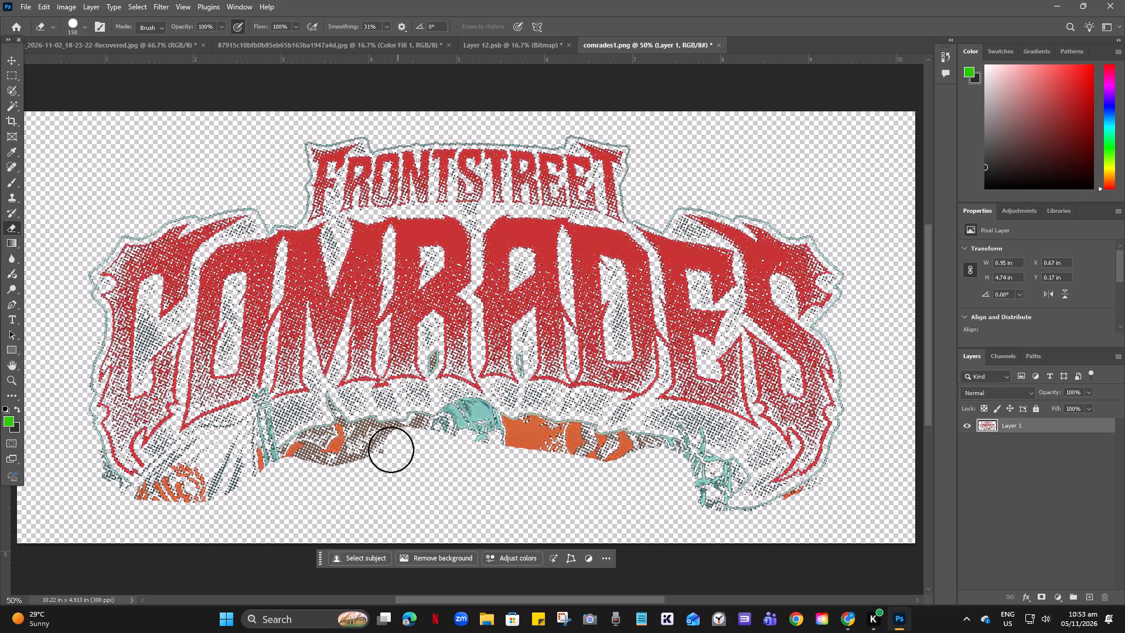
{"action": "left_click_drag", "start_coordinate": [391, 450], "coordinate": [326, 455]}
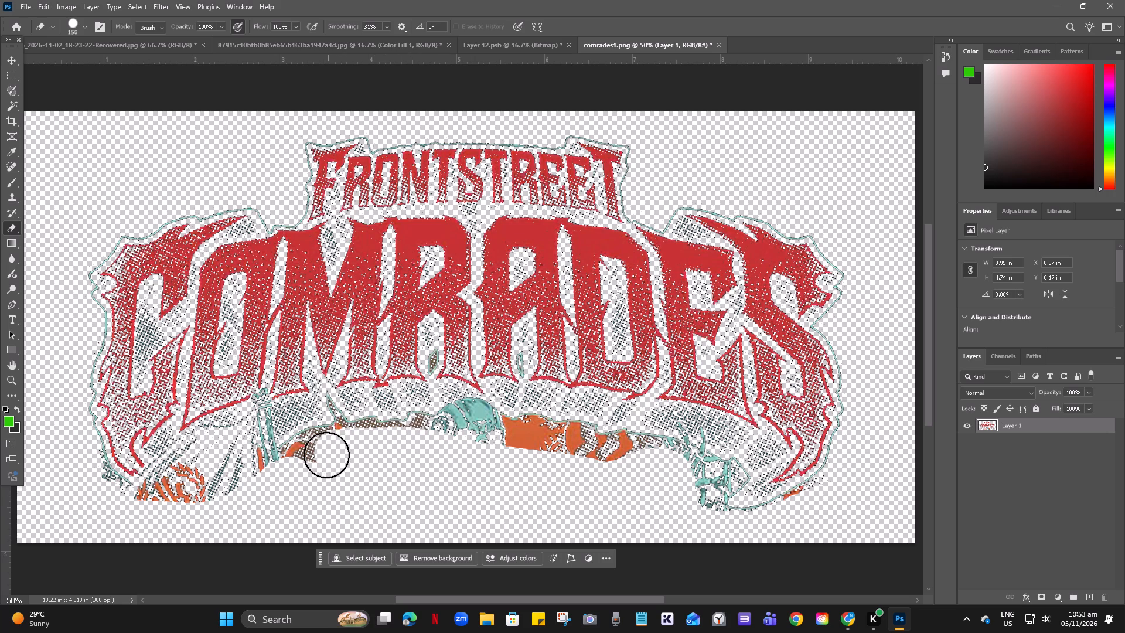
{"action": "left_click_drag", "start_coordinate": [326, 455], "coordinate": [313, 454]}
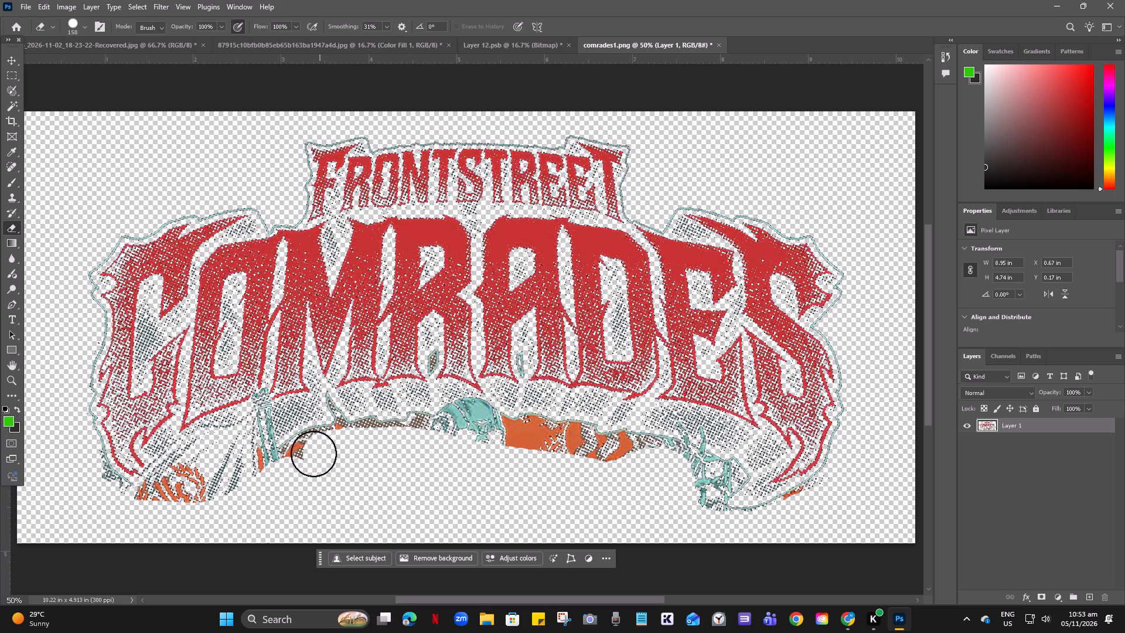
{"action": "left_click_drag", "start_coordinate": [313, 454], "coordinate": [304, 459]}
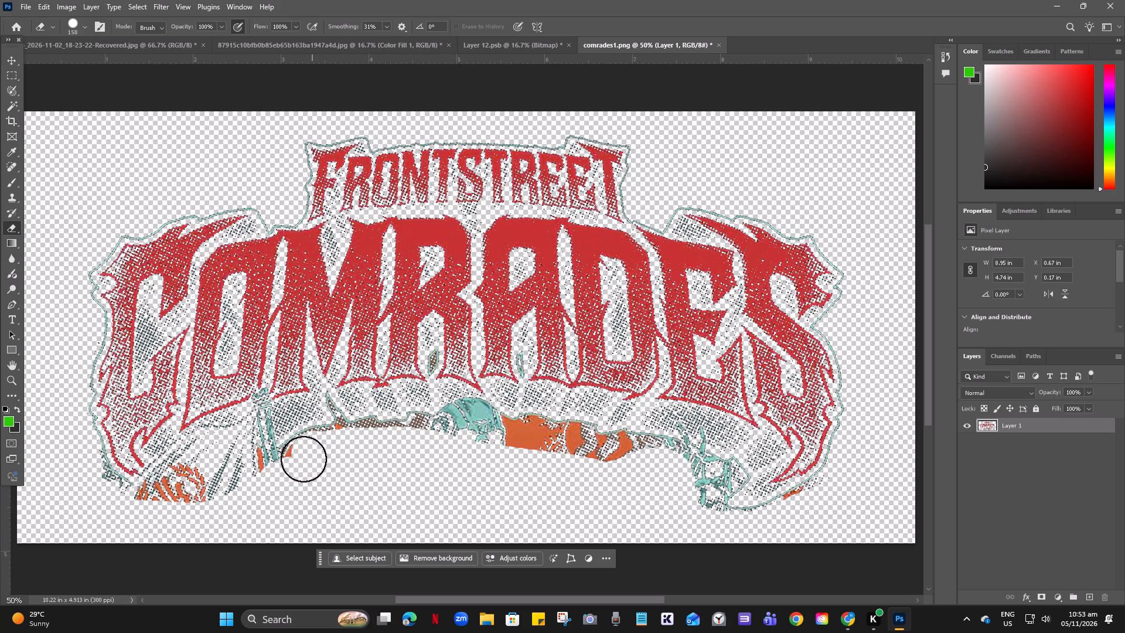
{"action": "left_click_drag", "start_coordinate": [304, 459], "coordinate": [230, 522]}
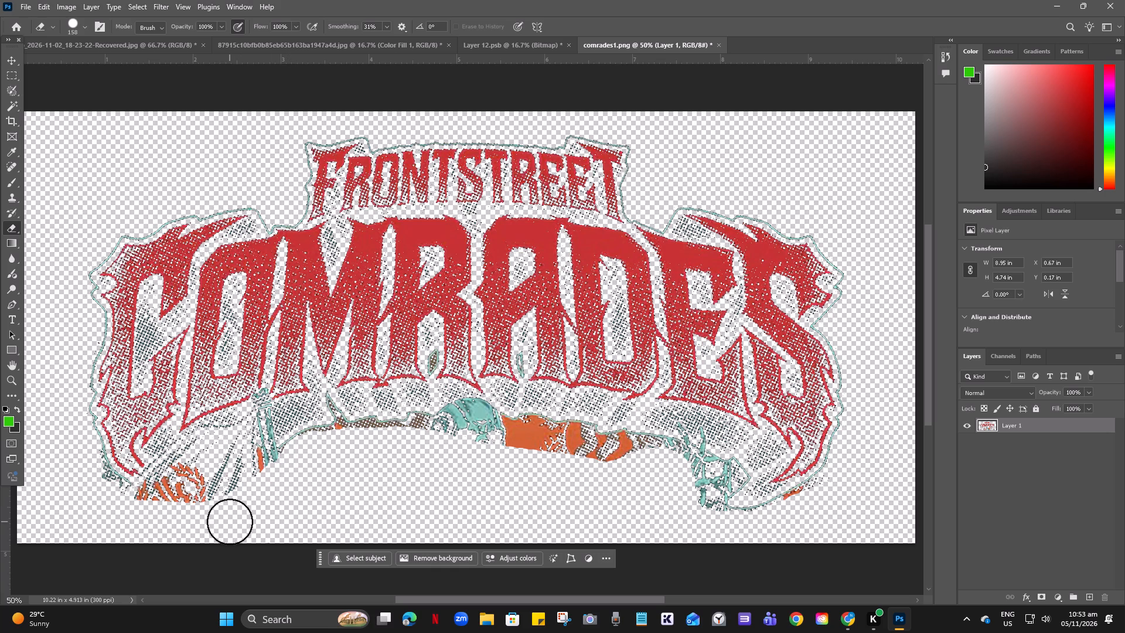
Erase the rest of the orange wreath emblem, the camo beside it and the orange strip along the teal pole.
{"action": "left_click_drag", "start_coordinate": [230, 522], "coordinate": [223, 460]}
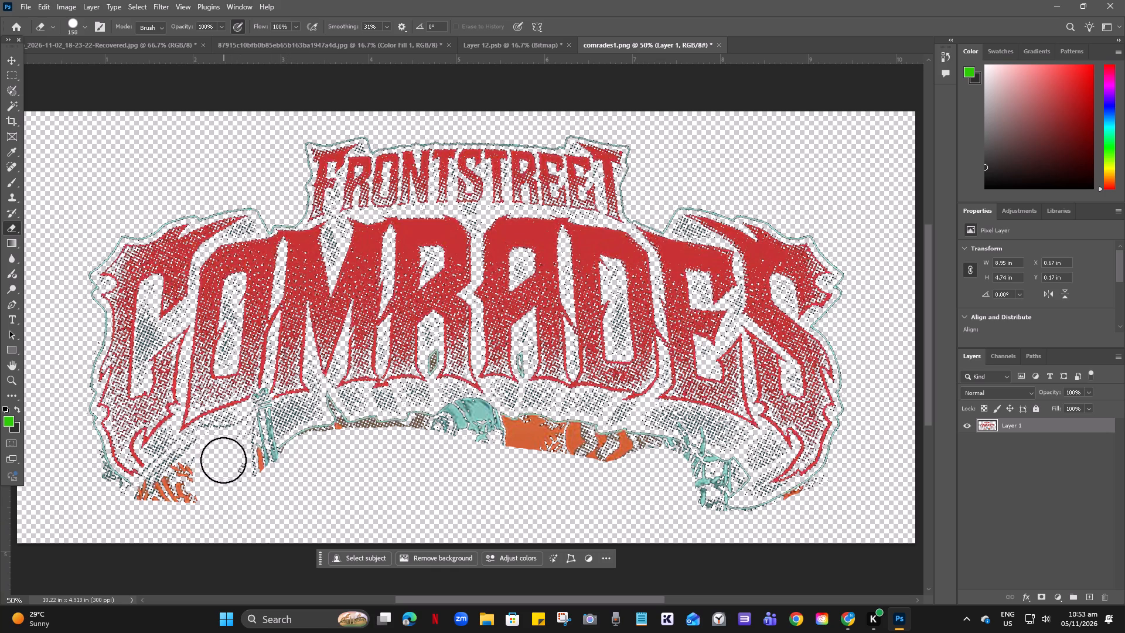
{"action": "left_click_drag", "start_coordinate": [223, 460], "coordinate": [229, 484]}
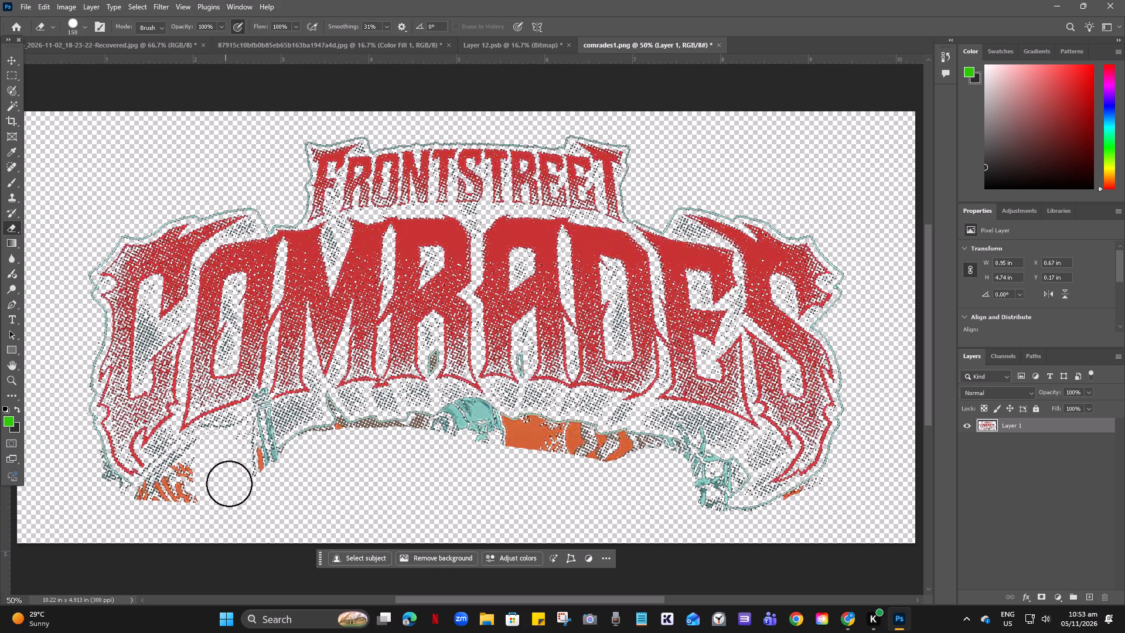
{"action": "left_click_drag", "start_coordinate": [229, 484], "coordinate": [181, 478]}
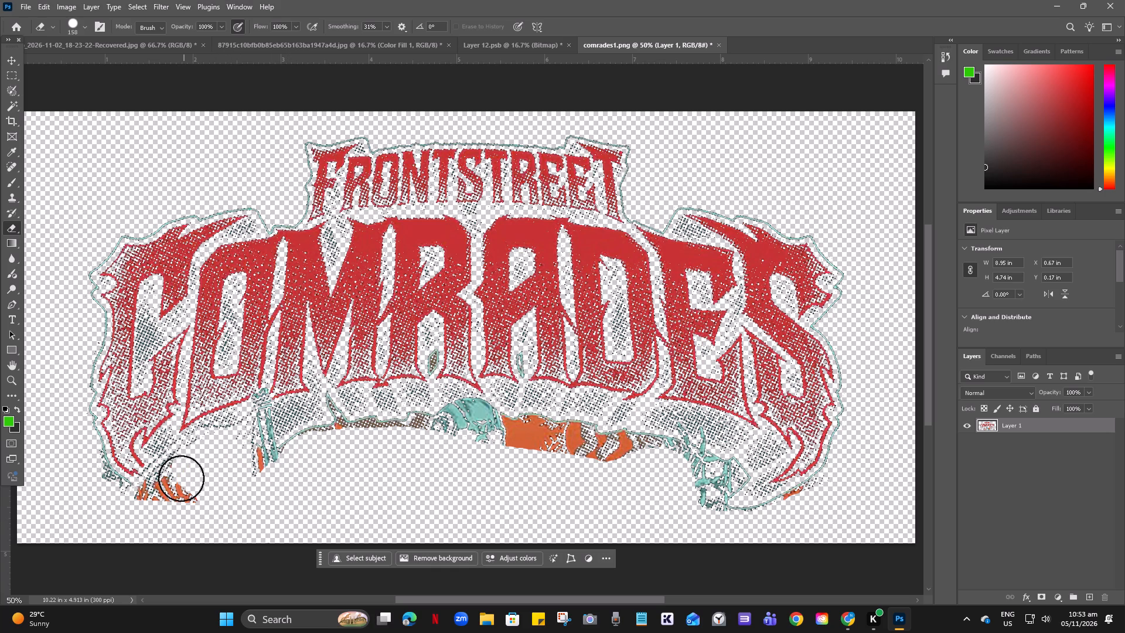
{"action": "left_click_drag", "start_coordinate": [181, 478], "coordinate": [194, 508]}
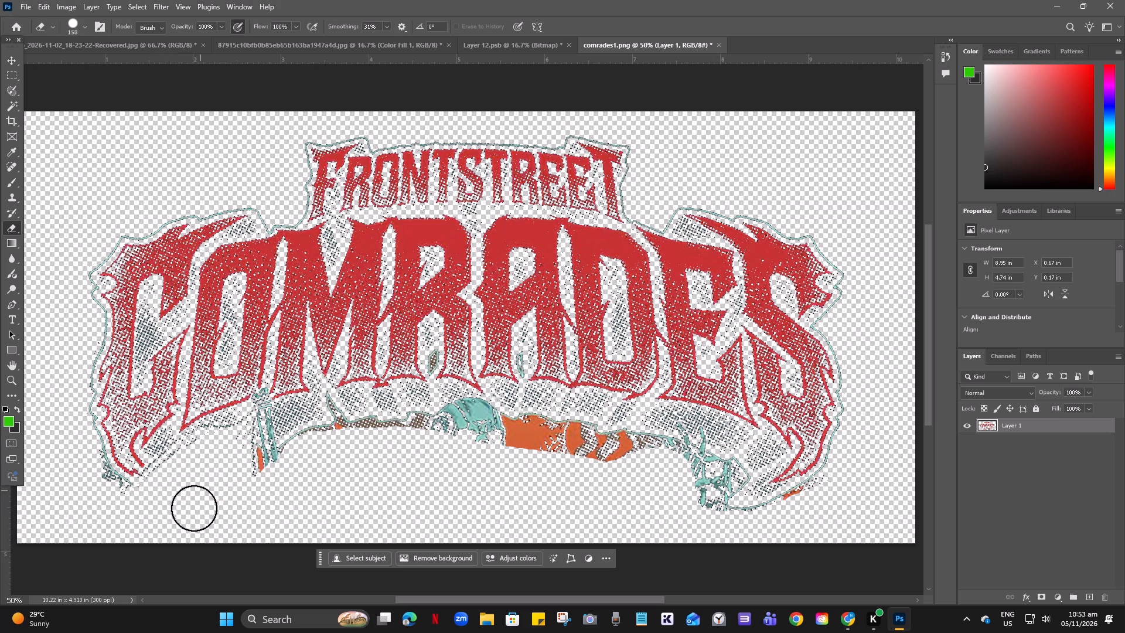
{"action": "left_click_drag", "start_coordinate": [194, 508], "coordinate": [237, 491]}
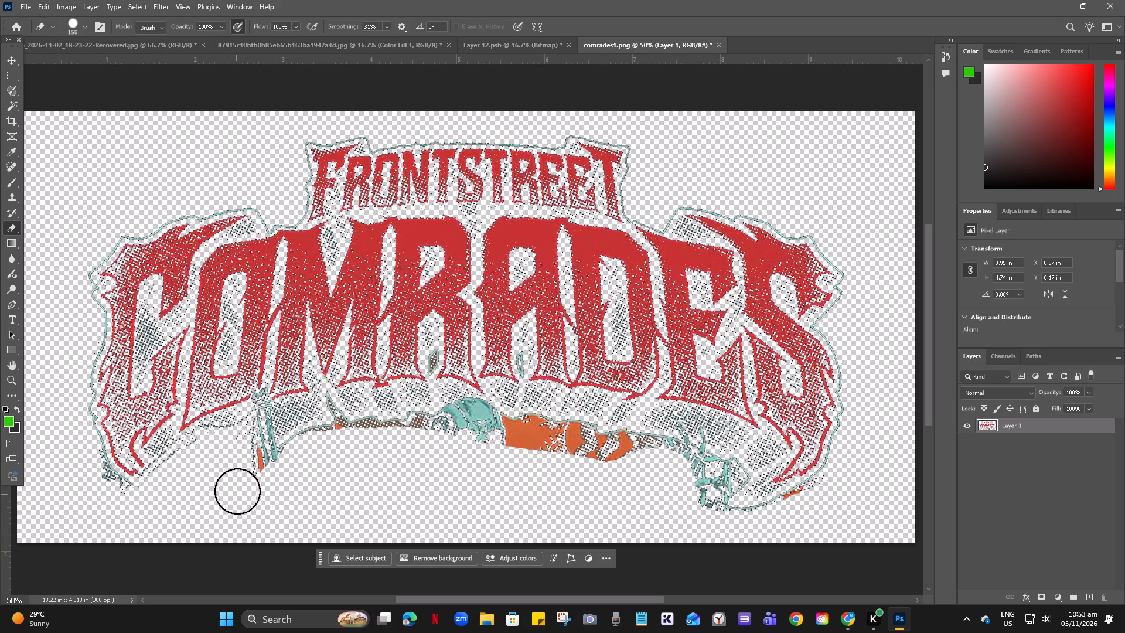
{"action": "left_click_drag", "start_coordinate": [237, 491], "coordinate": [240, 447]}
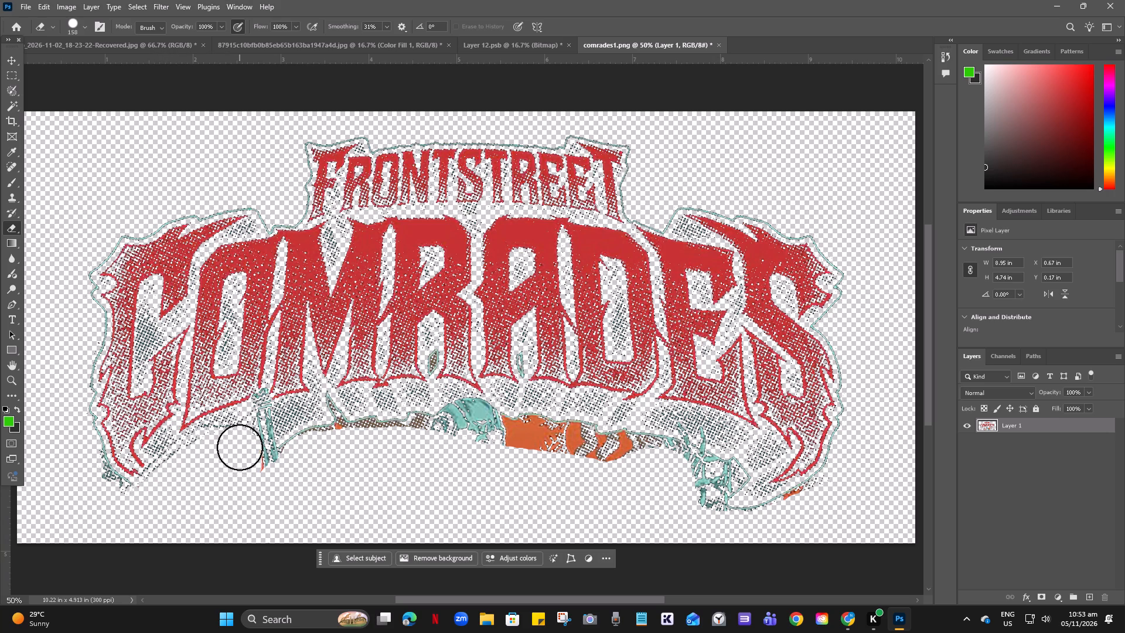
{"action": "left_click_drag", "start_coordinate": [240, 447], "coordinate": [243, 472]}
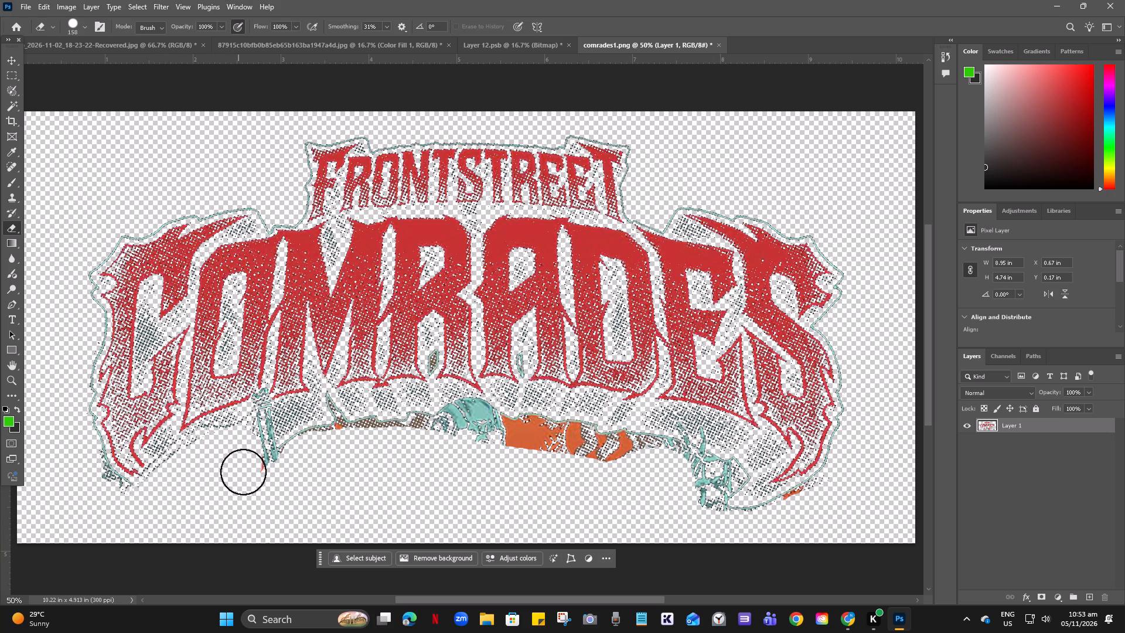
Erase the brown camo under the title between the teal pole and the teal hand, and the hand itself, up to the outline.
{"action": "left_click_drag", "start_coordinate": [243, 472], "coordinate": [326, 451]}
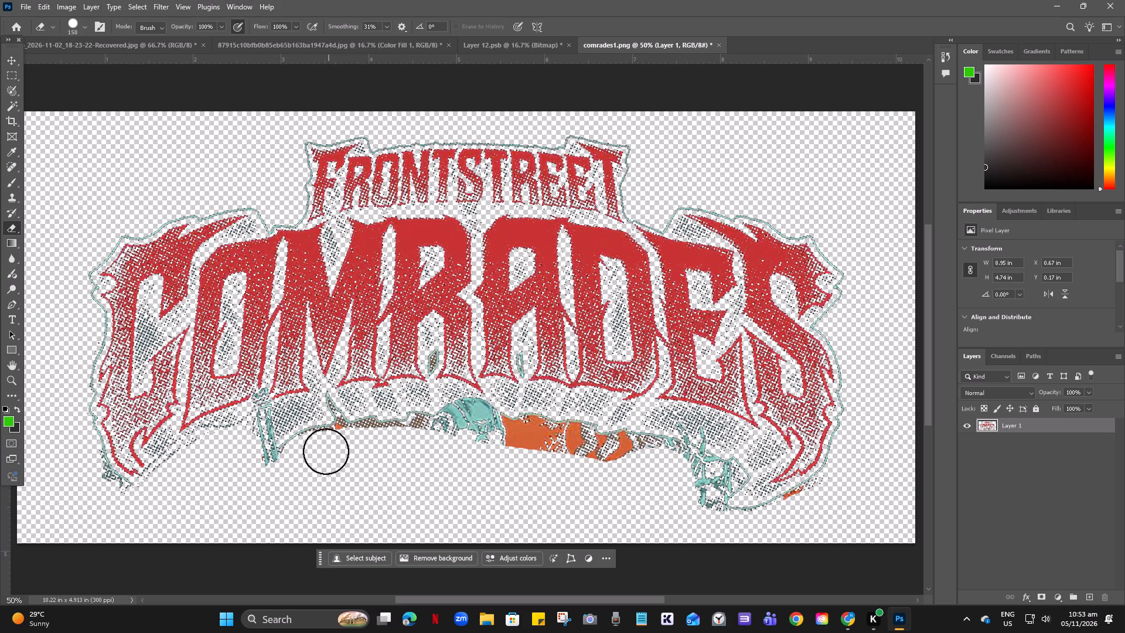
{"action": "left_click_drag", "start_coordinate": [326, 451], "coordinate": [359, 445]}
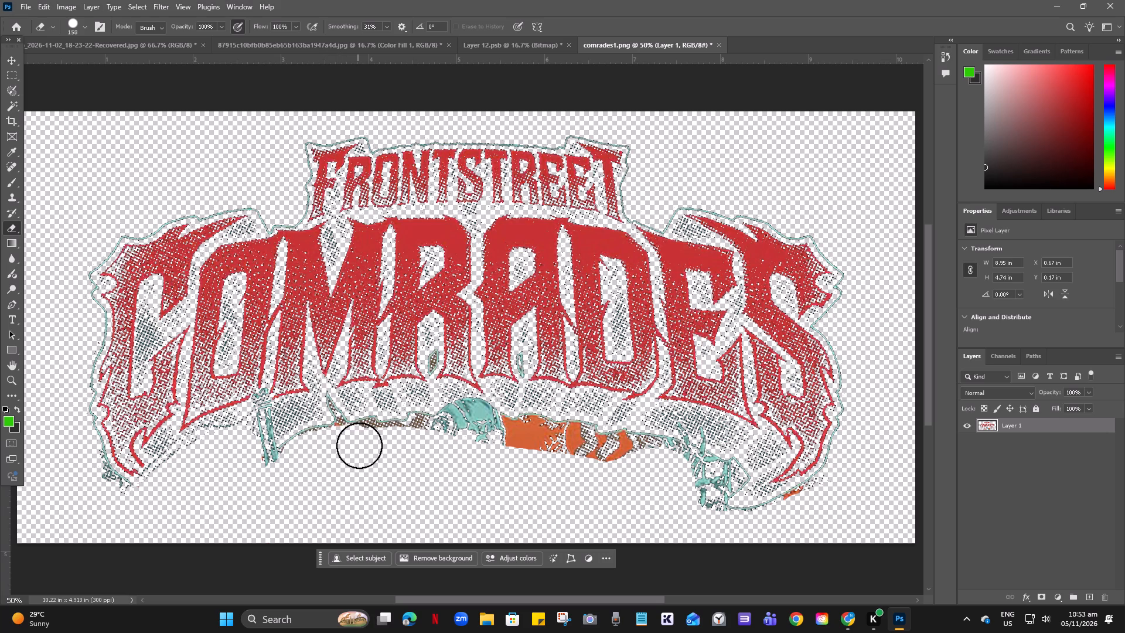
{"action": "left_click_drag", "start_coordinate": [359, 445], "coordinate": [424, 448]}
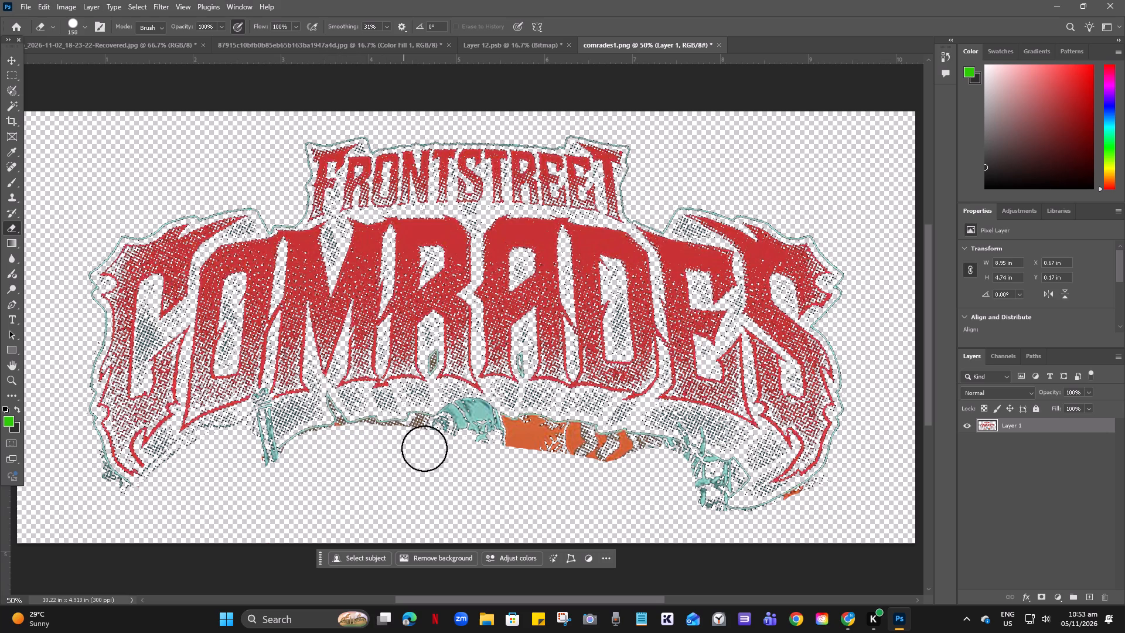
{"action": "left_click_drag", "start_coordinate": [424, 448], "coordinate": [464, 426]}
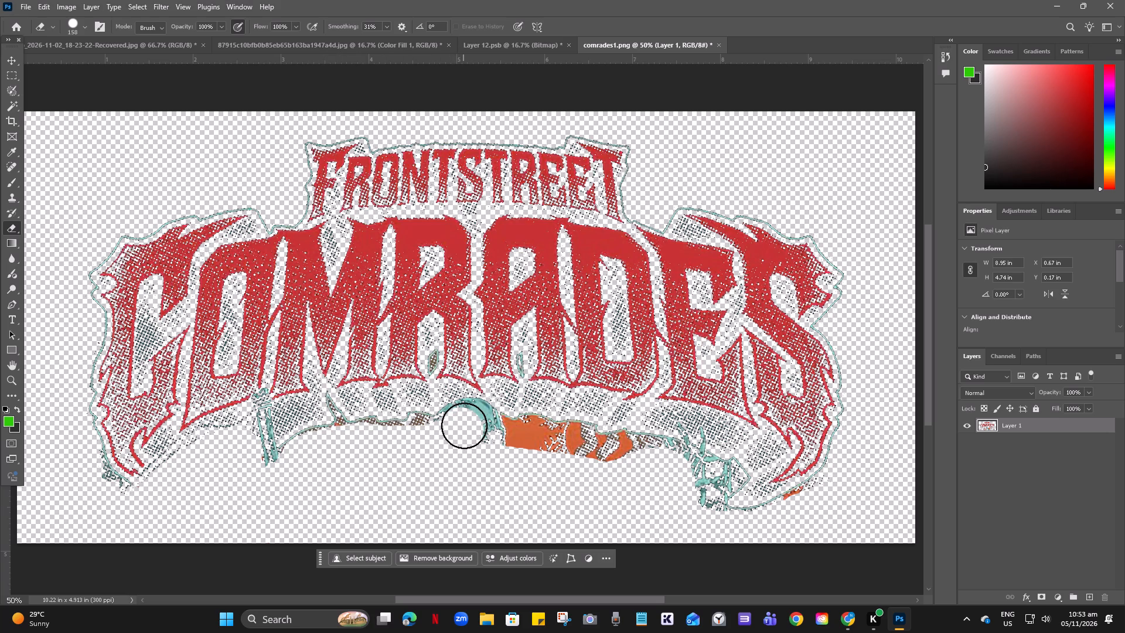
{"action": "left_click_drag", "start_coordinate": [464, 426], "coordinate": [474, 424]}
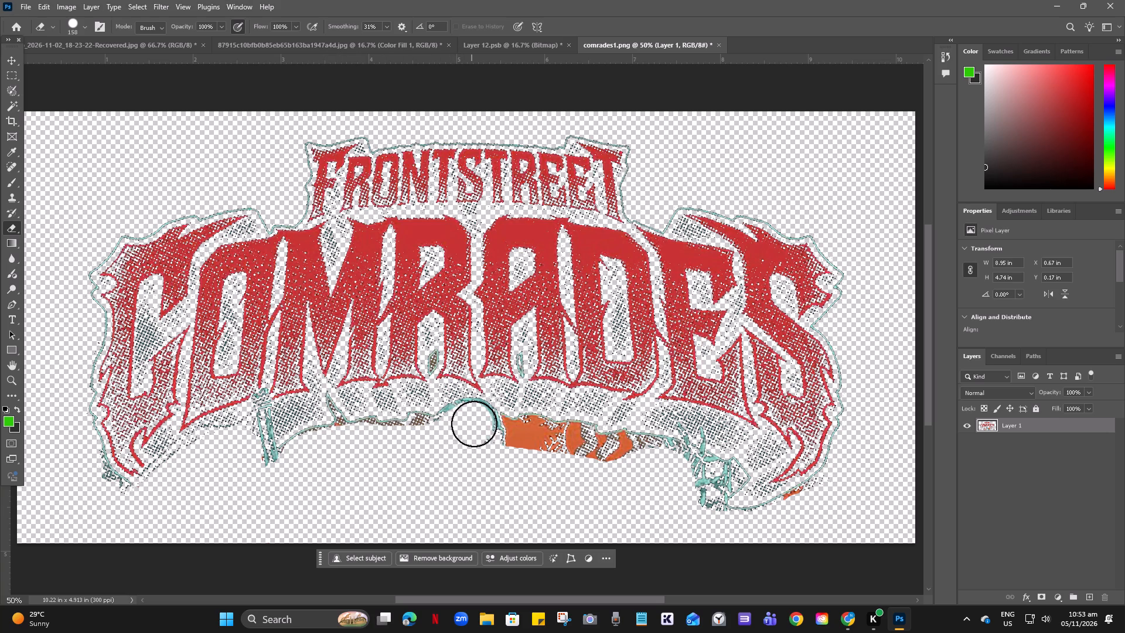
Erase the orange camo below the title's A and D and most of the teal artwork beneath the E.
{"action": "left_click_drag", "start_coordinate": [474, 424], "coordinate": [506, 444]}
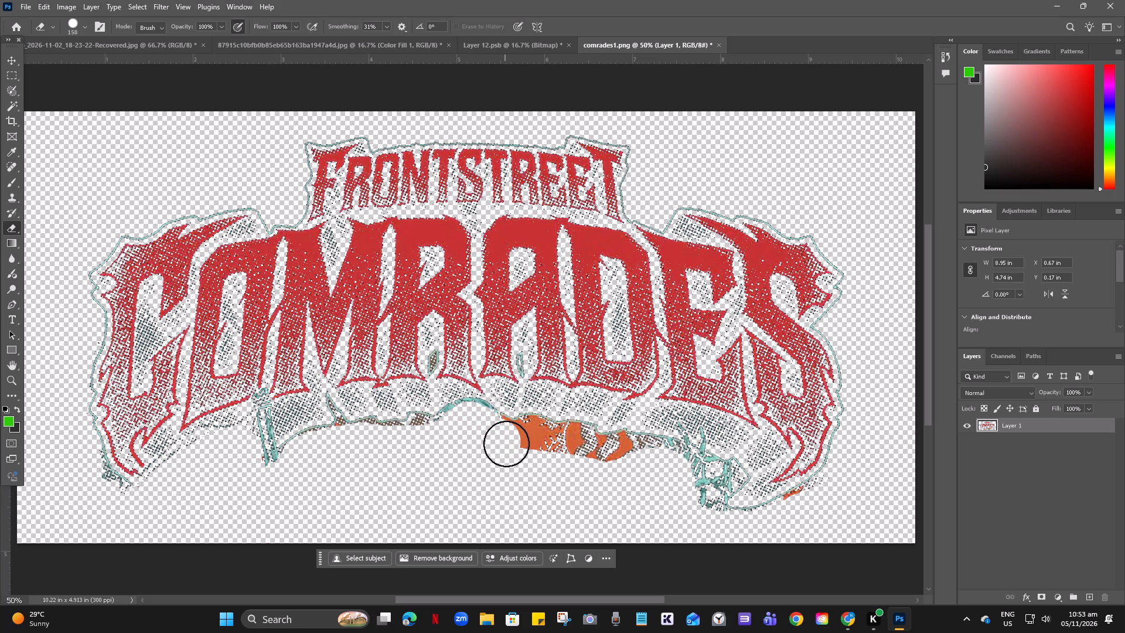
{"action": "left_click_drag", "start_coordinate": [506, 444], "coordinate": [620, 467]}
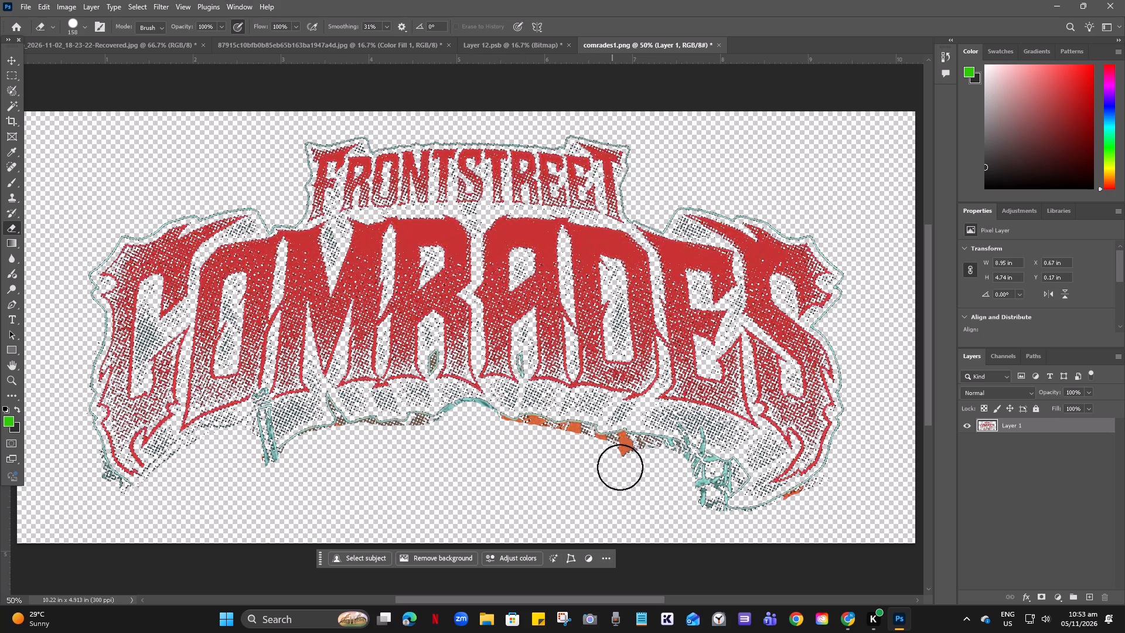
{"action": "left_click_drag", "start_coordinate": [620, 467], "coordinate": [641, 460]}
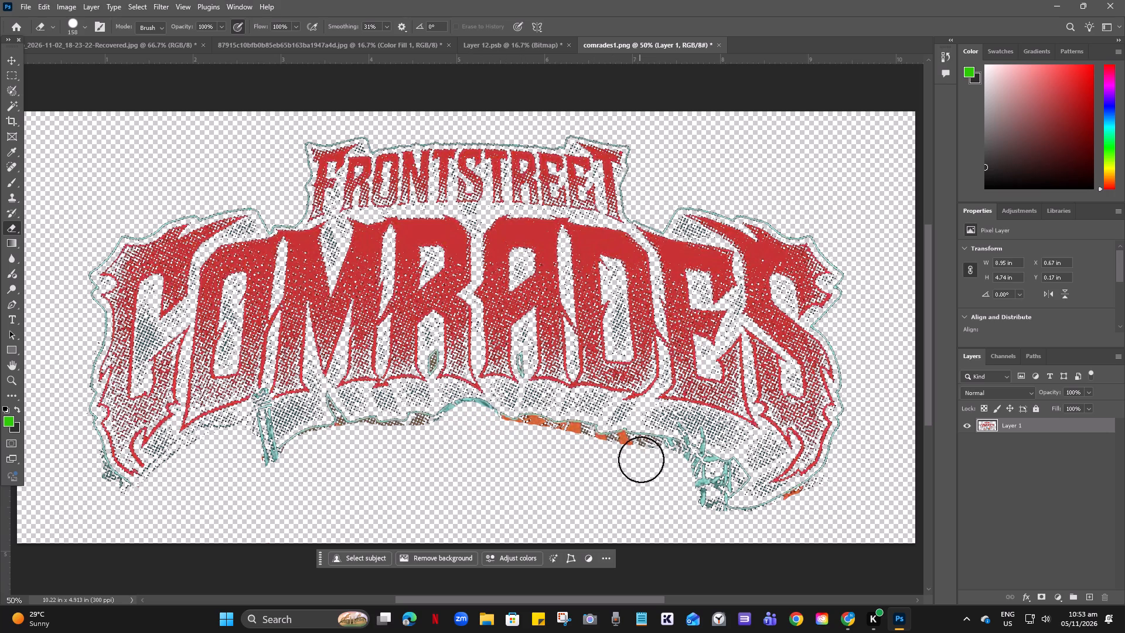
{"action": "left_click_drag", "start_coordinate": [641, 460], "coordinate": [693, 482]}
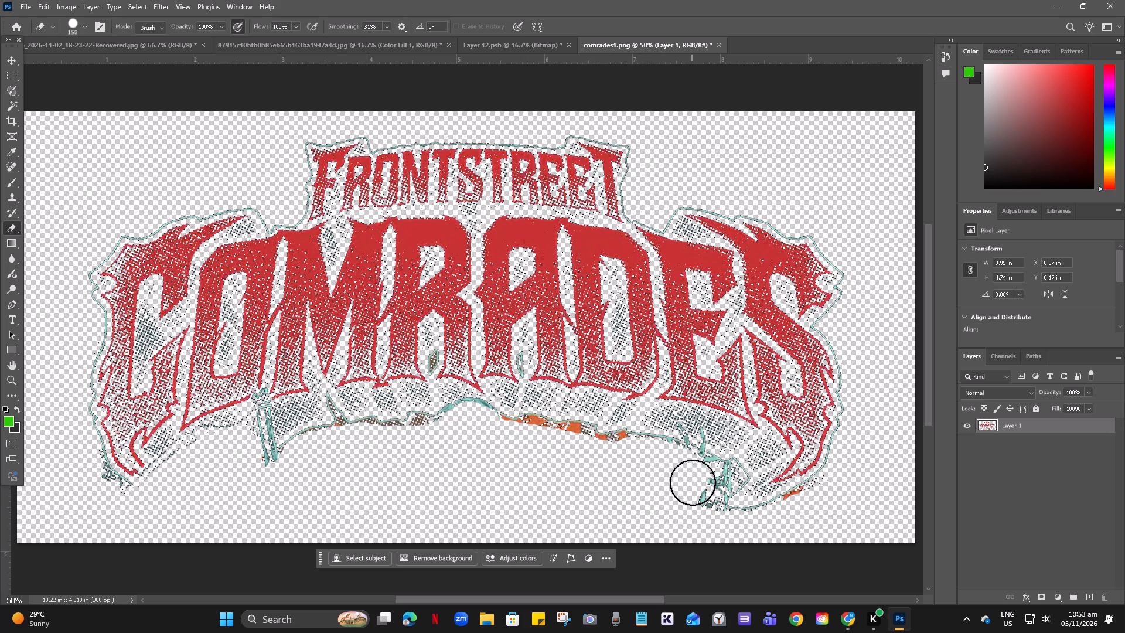
{"action": "left_click_drag", "start_coordinate": [693, 482], "coordinate": [667, 512]}
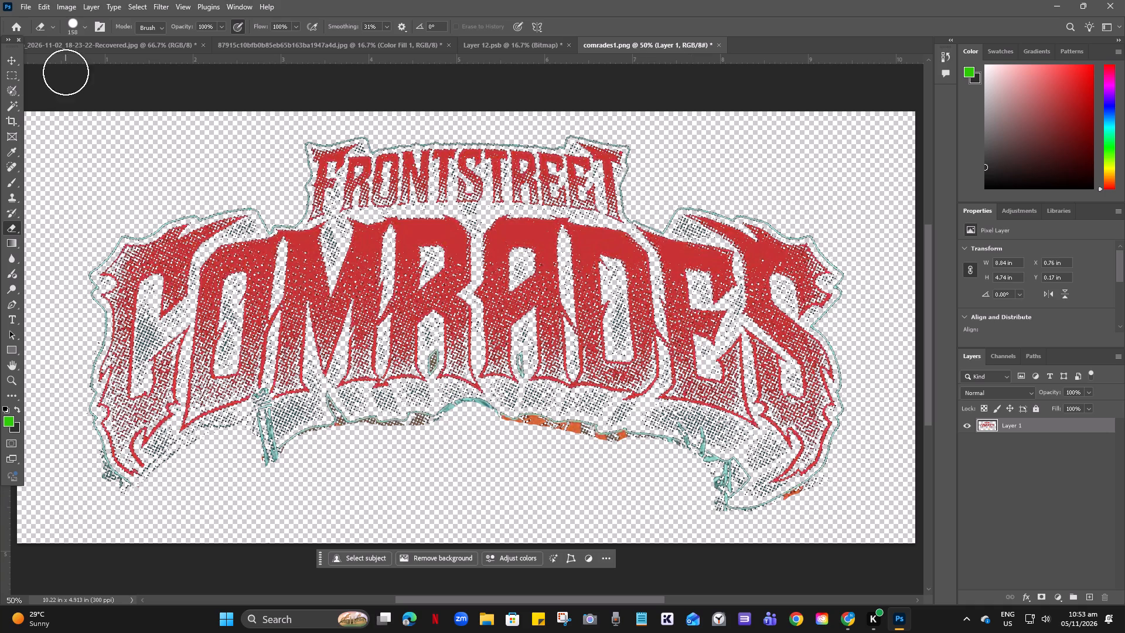
Reduce the eraser size to 64 px.
{"action": "left_click", "coordinate": [85, 29]}
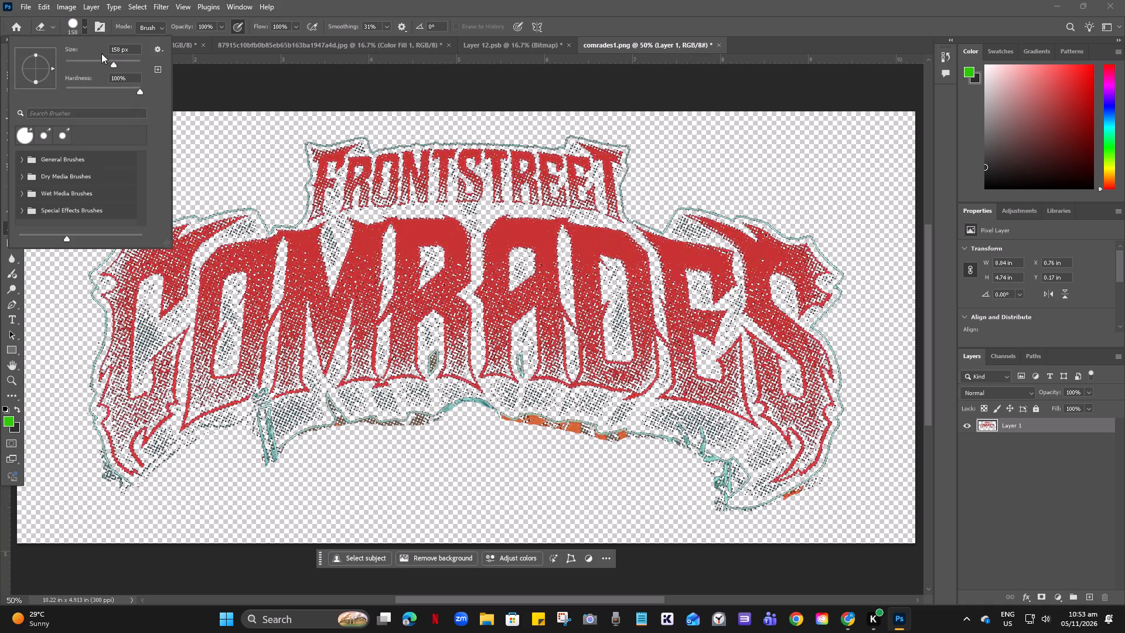
{"action": "left_click_drag", "start_coordinate": [114, 66], "coordinate": [89, 78]}
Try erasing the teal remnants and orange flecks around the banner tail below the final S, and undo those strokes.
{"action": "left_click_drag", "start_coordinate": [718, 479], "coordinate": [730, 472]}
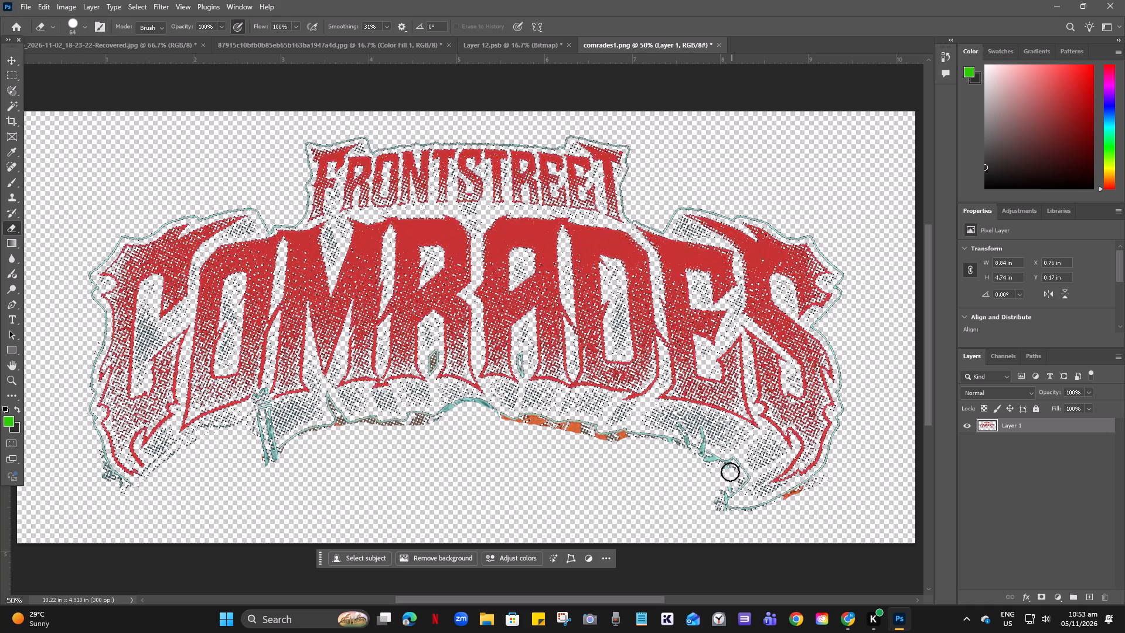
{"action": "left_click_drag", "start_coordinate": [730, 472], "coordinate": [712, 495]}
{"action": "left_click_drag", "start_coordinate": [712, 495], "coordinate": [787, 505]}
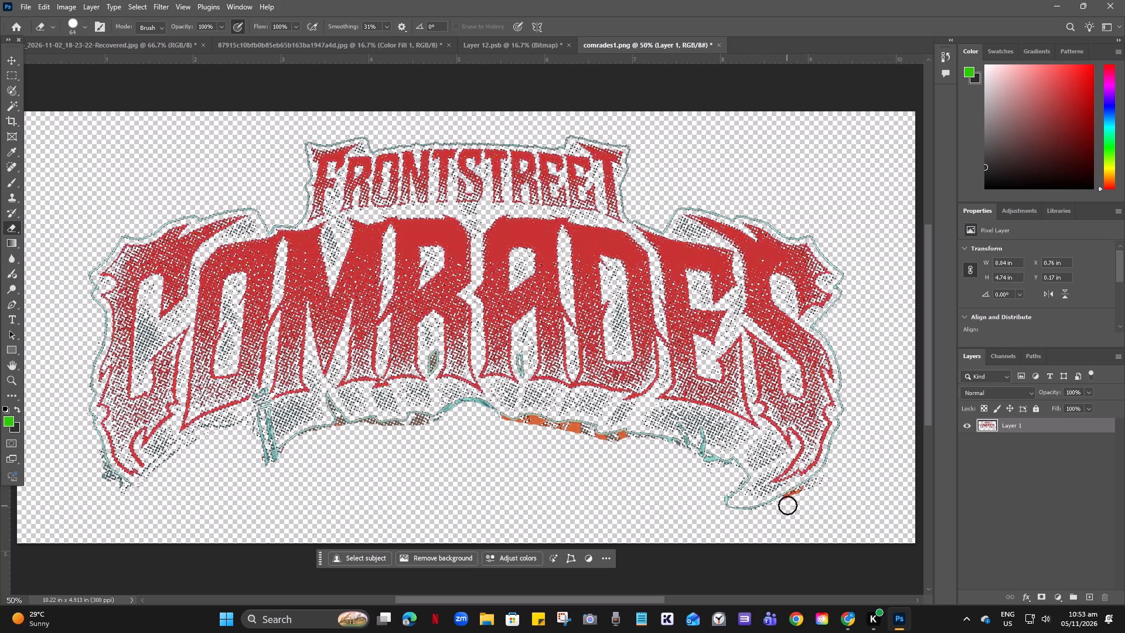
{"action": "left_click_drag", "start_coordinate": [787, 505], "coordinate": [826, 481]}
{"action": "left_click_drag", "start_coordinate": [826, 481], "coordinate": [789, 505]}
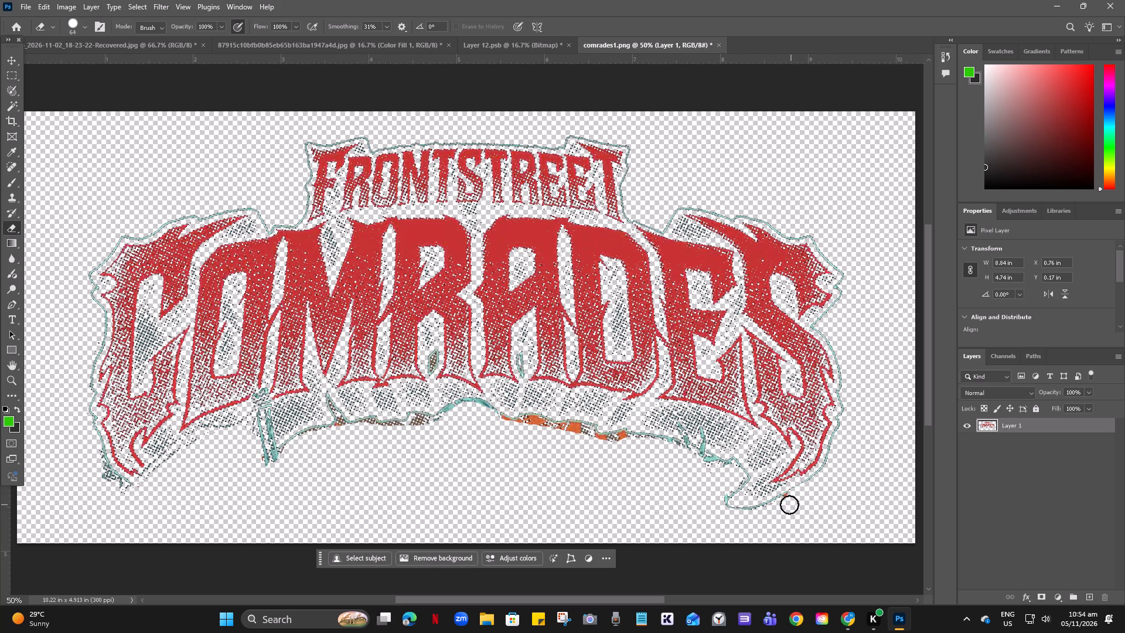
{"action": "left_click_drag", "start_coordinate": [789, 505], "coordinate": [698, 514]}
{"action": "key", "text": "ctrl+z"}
Erase the orange flecks outside the final S's lower outline and the teal remnants on the inner side of the banner tail.
{"action": "left_click_drag", "start_coordinate": [825, 486], "coordinate": [812, 490]}
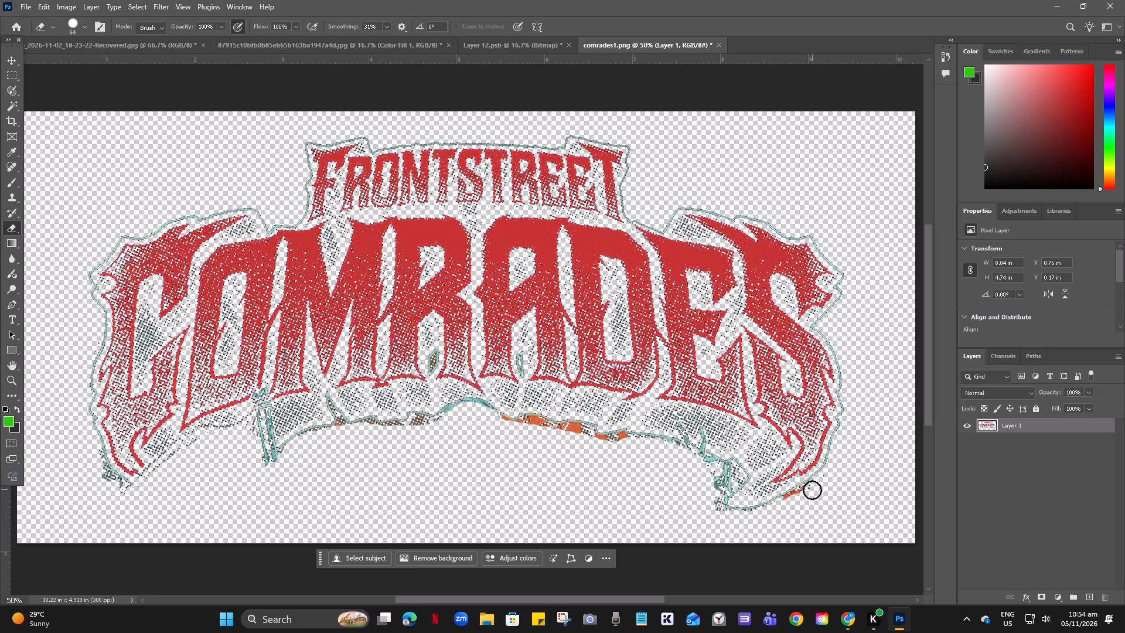
{"action": "left_click_drag", "start_coordinate": [812, 490], "coordinate": [765, 516]}
{"action": "left_click_drag", "start_coordinate": [765, 516], "coordinate": [728, 476]}
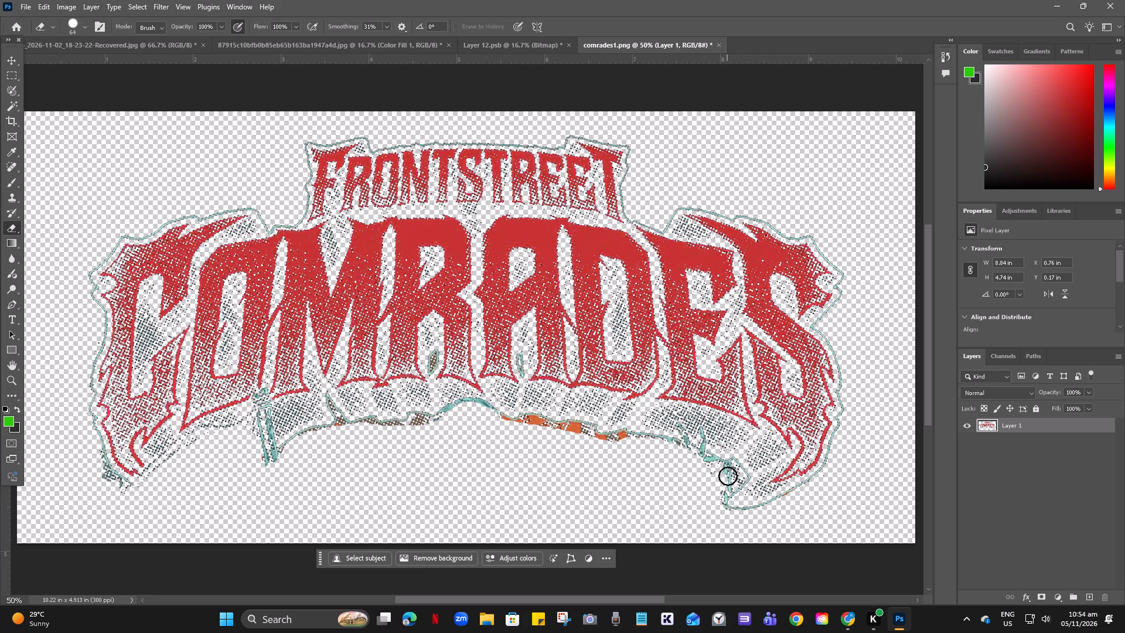
{"action": "left_click_drag", "start_coordinate": [728, 476], "coordinate": [701, 465]}
{"action": "left_click_drag", "start_coordinate": [701, 465], "coordinate": [717, 469]}
{"action": "left_click_drag", "start_coordinate": [717, 469], "coordinate": [731, 478]}
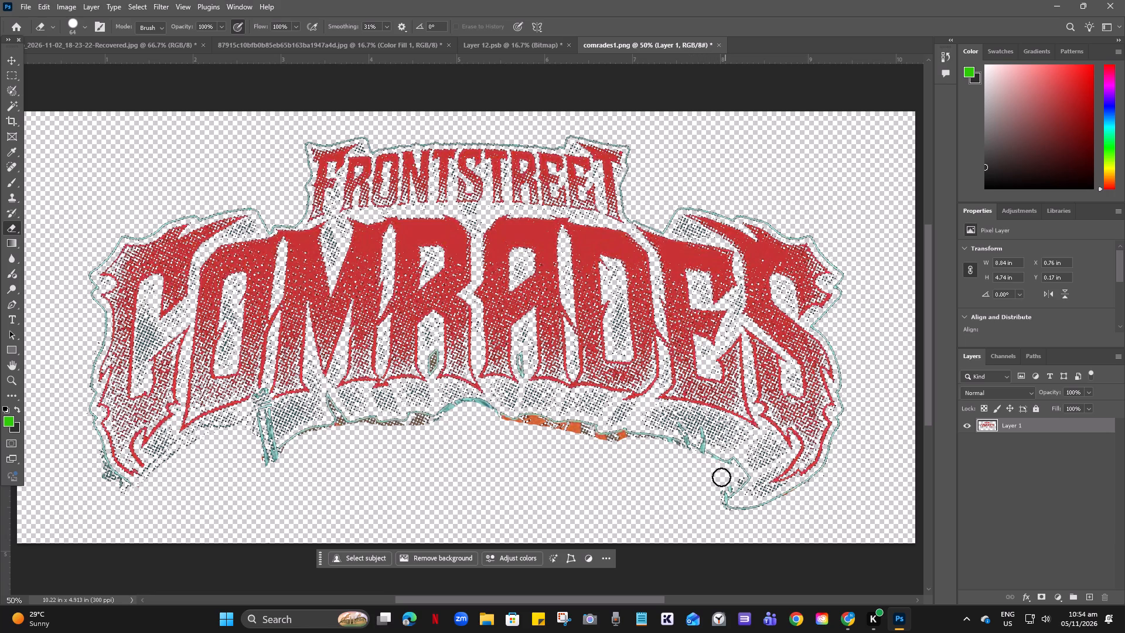
Erase the leftover teal and dark specks outside the outline at the tip of the banner tail below the final S.
{"action": "key", "text": "ctrl+plus"}
{"action": "key", "text": "ctrl+plus"}
{"action": "scroll", "coordinate": [666, 496], "scroll_direction": "down", "scroll_amount": 9}
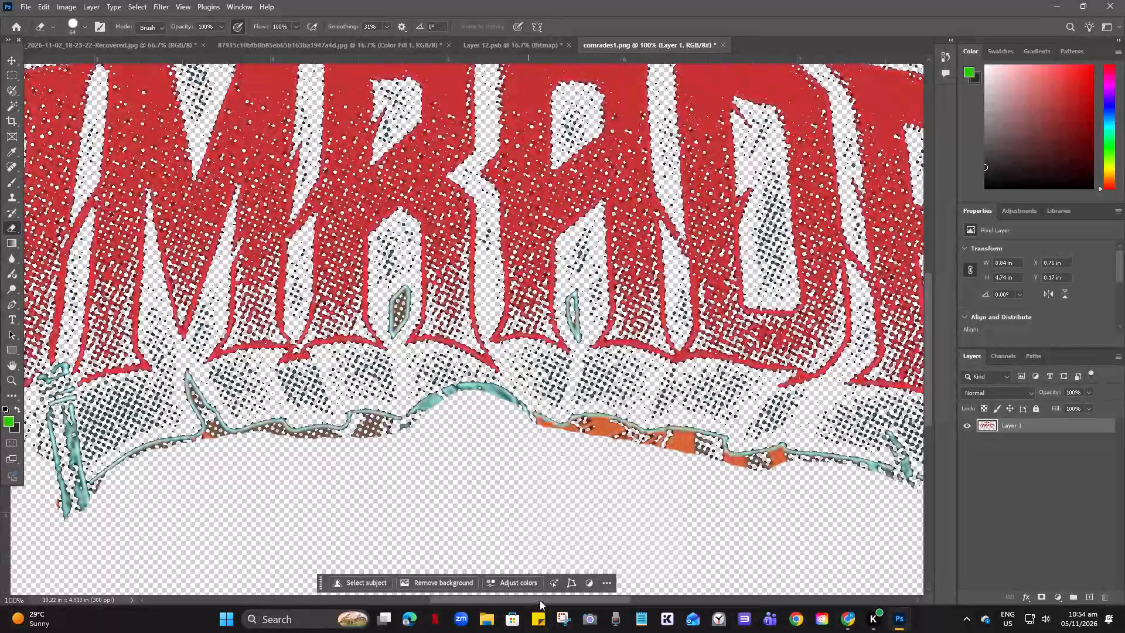
{"action": "left_click_drag", "start_coordinate": [540, 600], "coordinate": [635, 589]}
{"action": "scroll", "coordinate": [696, 497], "scroll_direction": "down", "scroll_amount": 6}
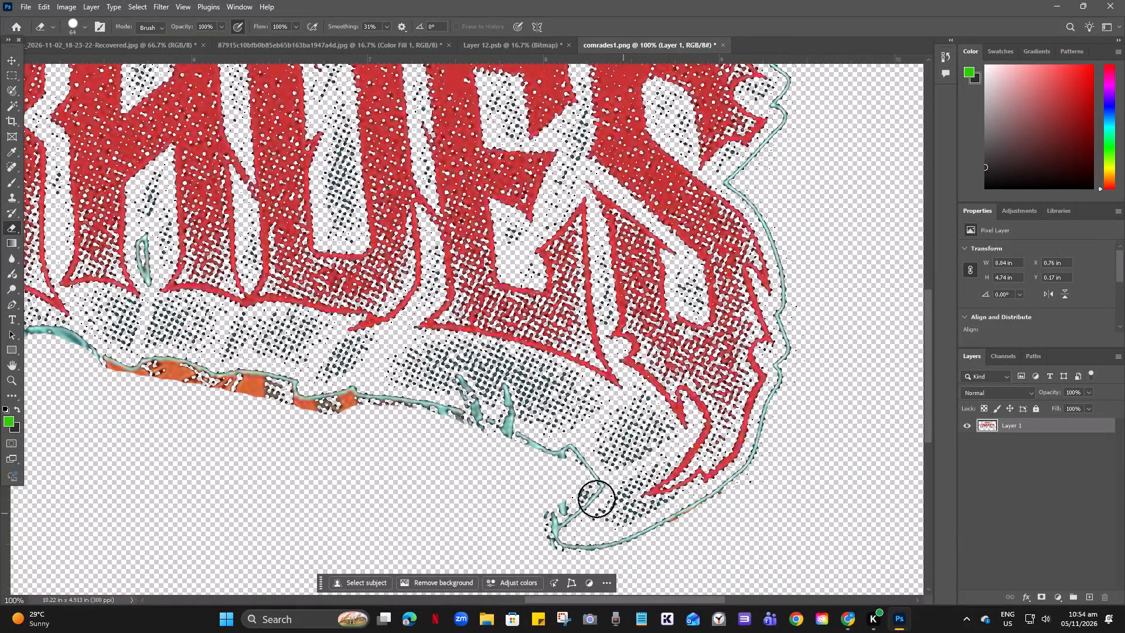
{"action": "left_click_drag", "start_coordinate": [571, 488], "coordinate": [559, 497]}
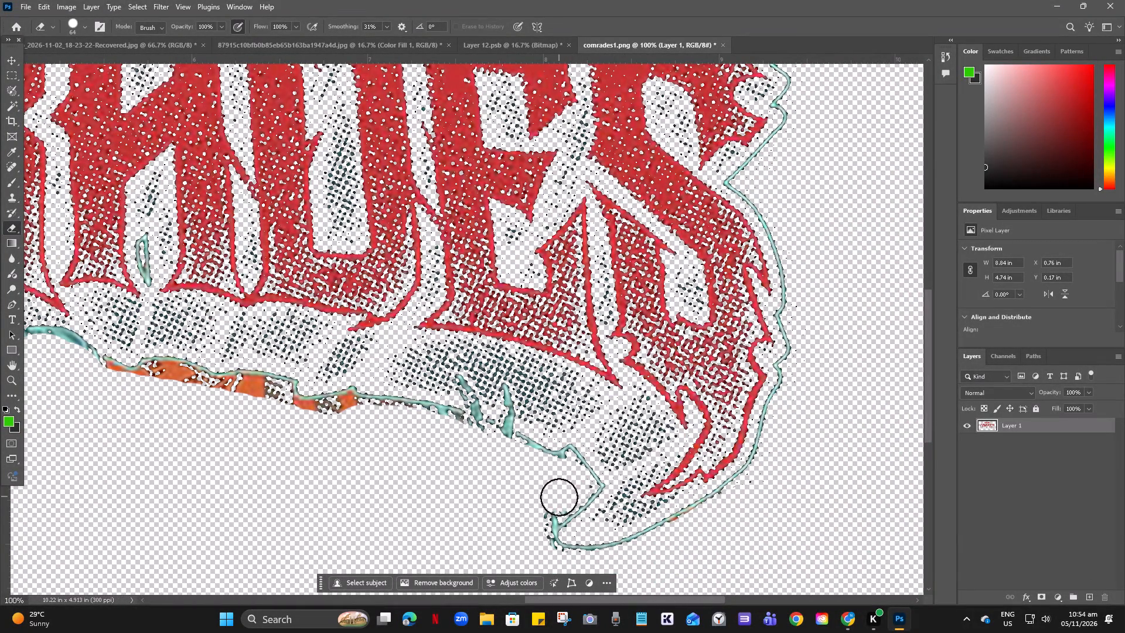
{"action": "left_click_drag", "start_coordinate": [559, 497], "coordinate": [551, 506]}
{"action": "left_click_drag", "start_coordinate": [551, 506], "coordinate": [536, 547]}
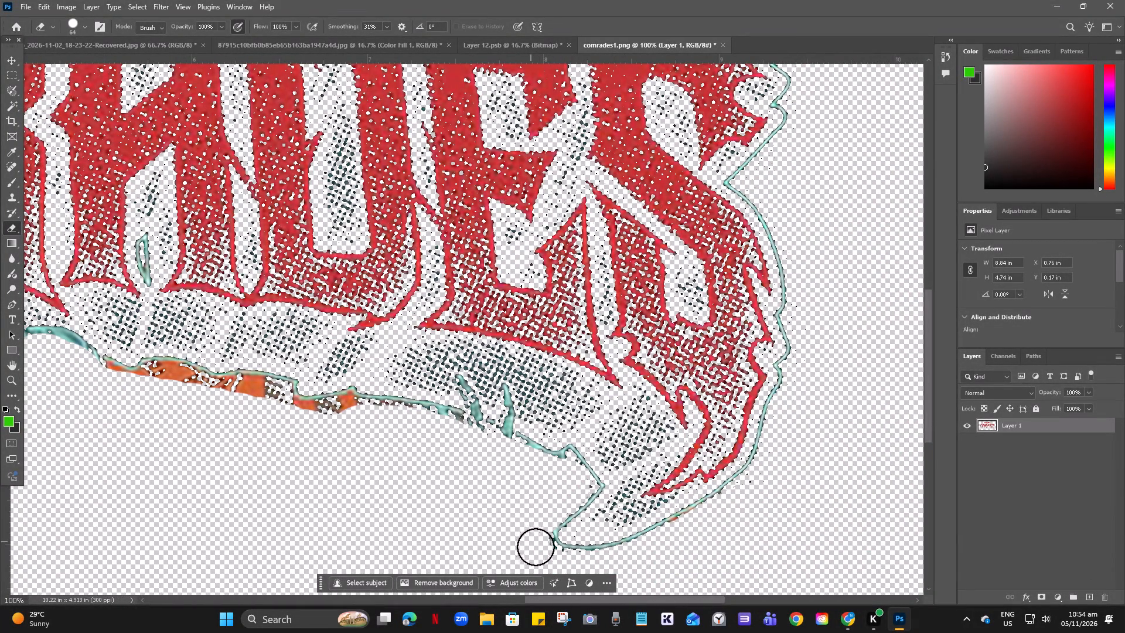
Erase the teal drip ends and dark specks hanging below the banner's lower outline beneath the E.
{"action": "left_click_drag", "start_coordinate": [536, 547], "coordinate": [483, 447]}
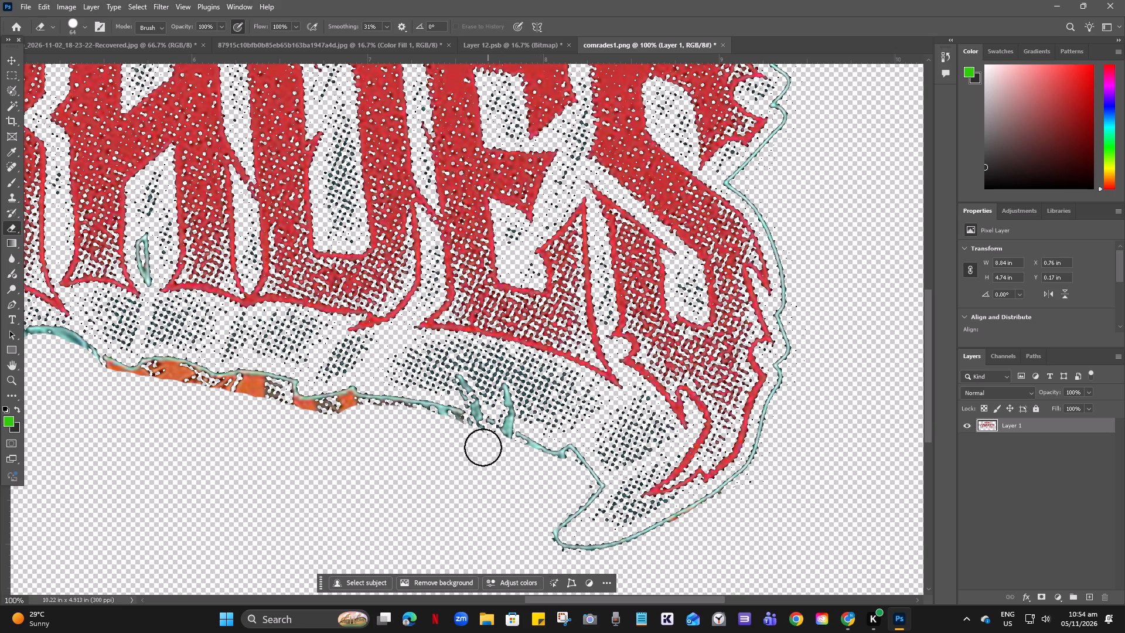
{"action": "left_click_drag", "start_coordinate": [483, 447], "coordinate": [428, 427]}
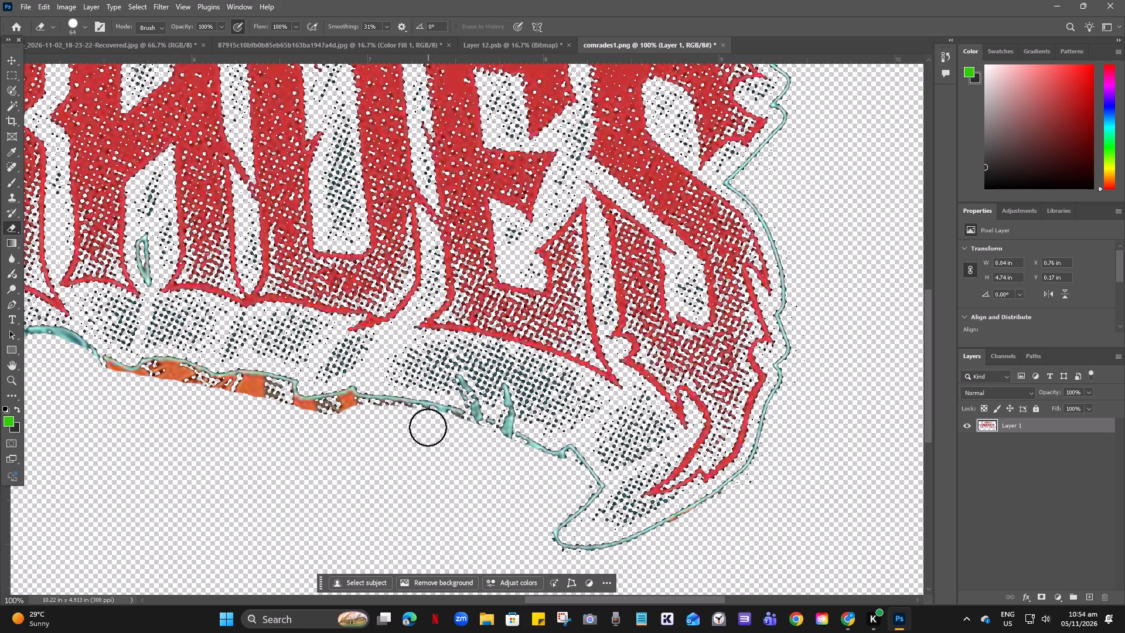
{"action": "left_click_drag", "start_coordinate": [428, 427], "coordinate": [500, 452]}
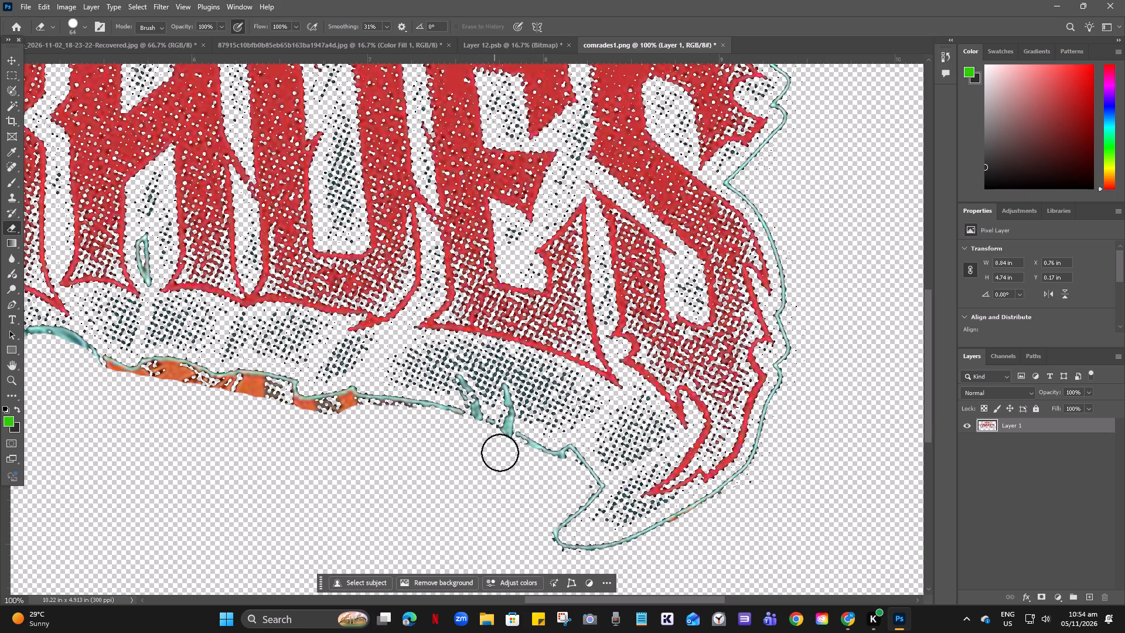
{"action": "left_click_drag", "start_coordinate": [500, 452], "coordinate": [553, 473]}
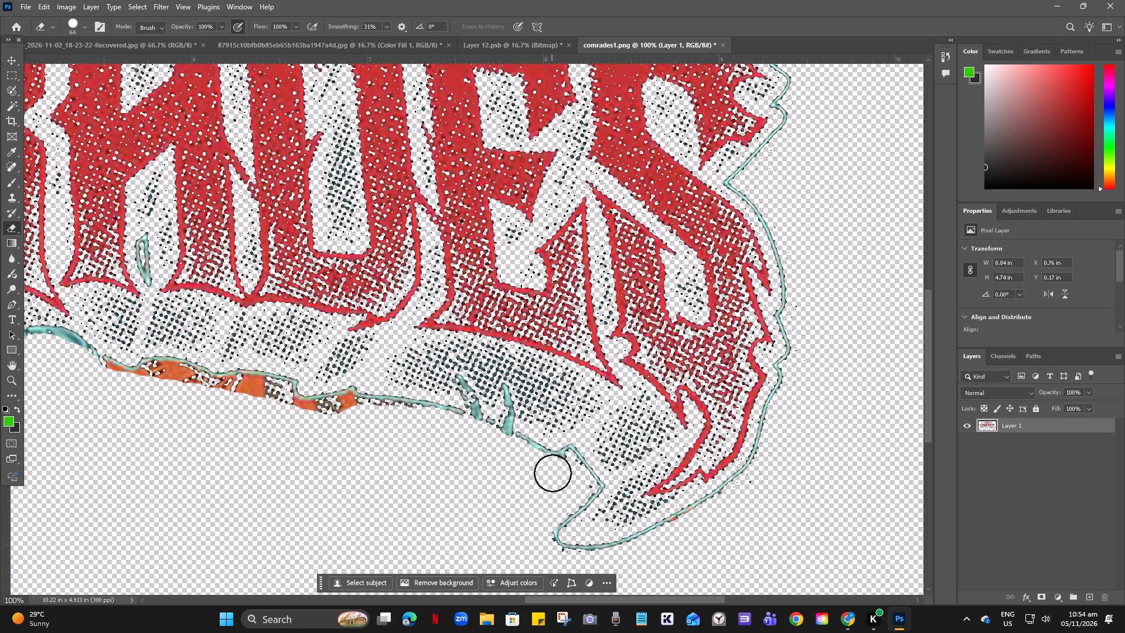
{"action": "left_click_drag", "start_coordinate": [553, 473], "coordinate": [516, 478]}
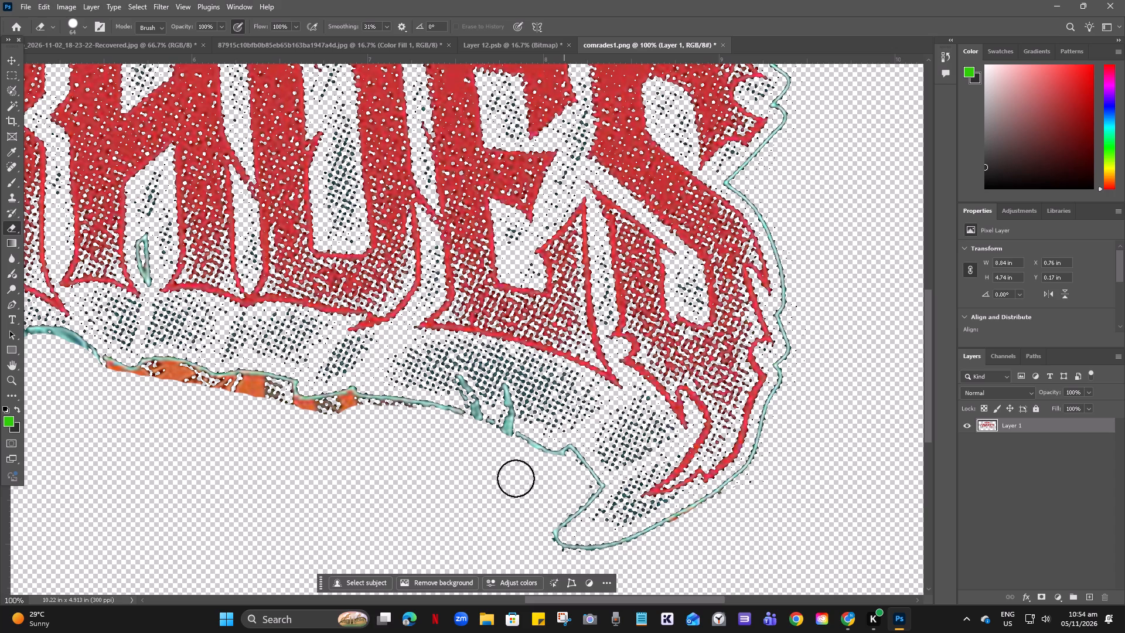
{"action": "left_click_drag", "start_coordinate": [516, 478], "coordinate": [398, 421]}
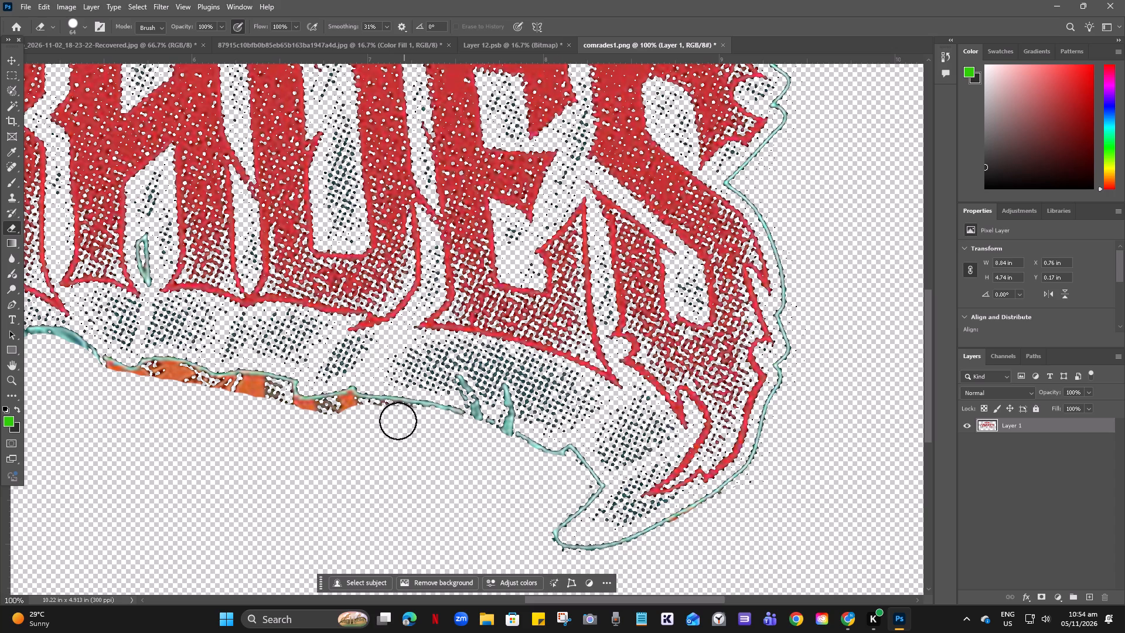
Erase the orange and dotted remnants hanging below the banner's lower outline beneath the A and D.
{"action": "left_click_drag", "start_coordinate": [398, 421], "coordinate": [335, 416]}
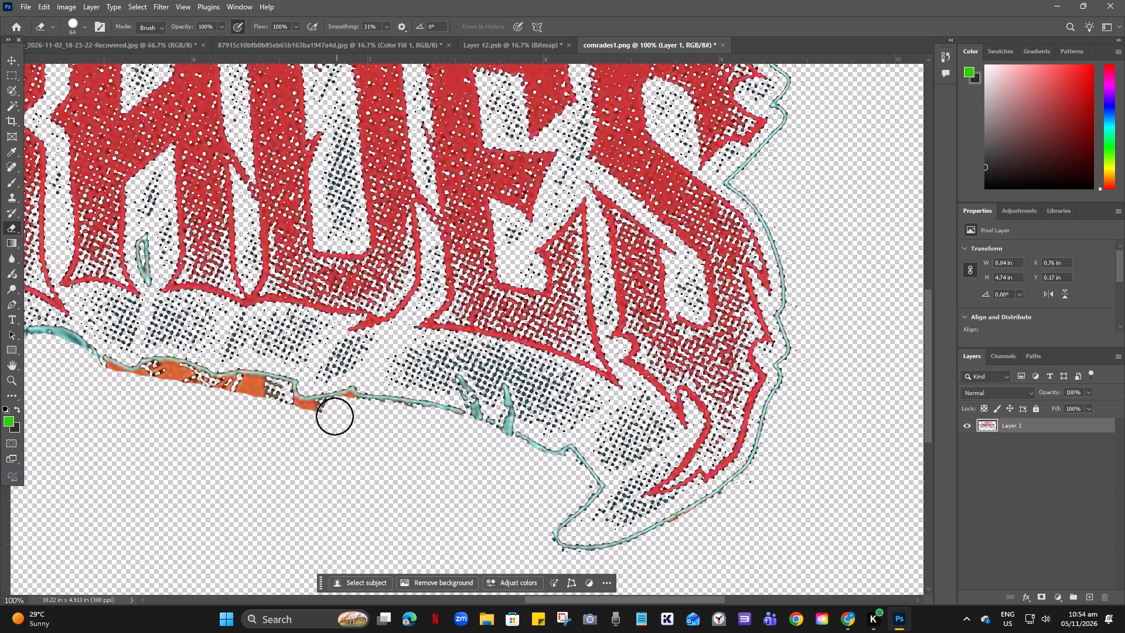
{"action": "left_click_drag", "start_coordinate": [335, 416], "coordinate": [268, 411]}
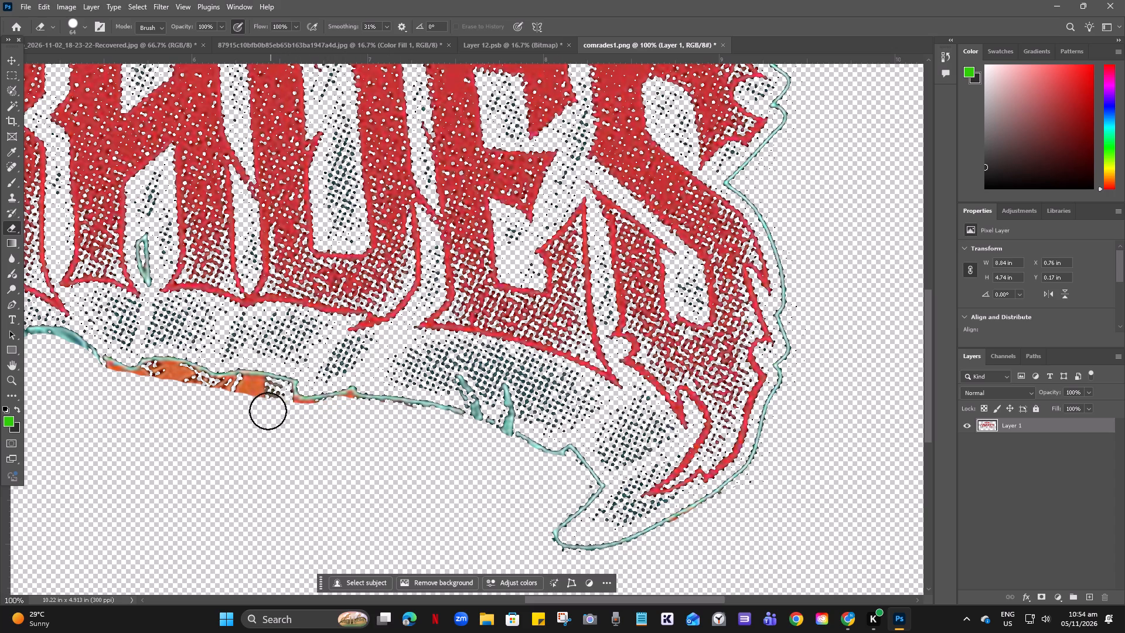
{"action": "left_click_drag", "start_coordinate": [268, 411], "coordinate": [268, 397]}
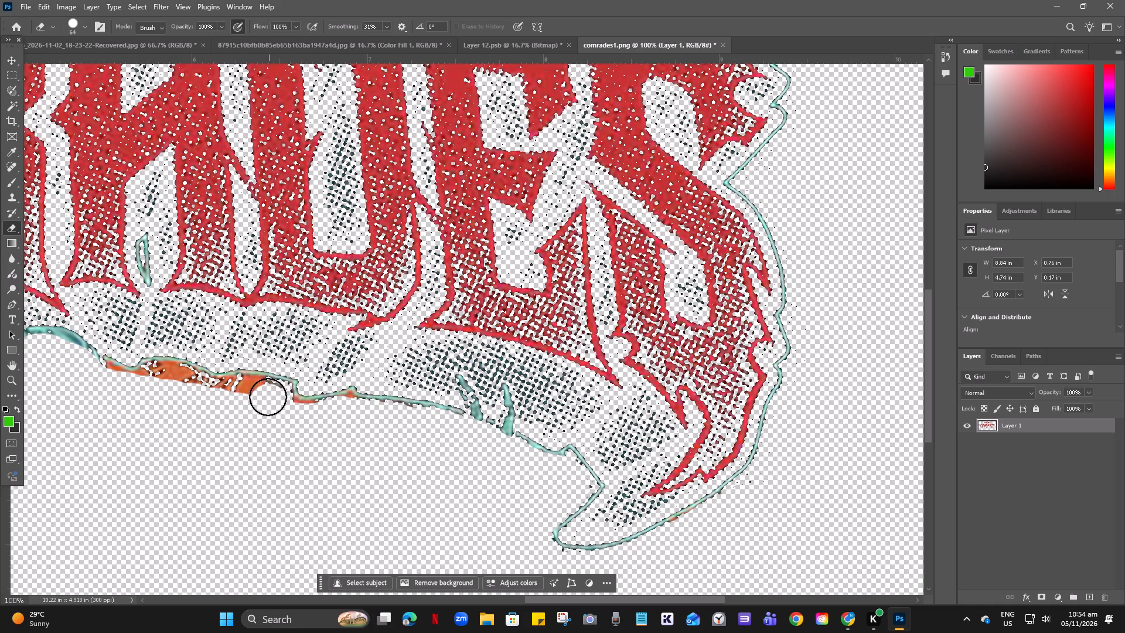
{"action": "left_click_drag", "start_coordinate": [268, 397], "coordinate": [187, 399]}
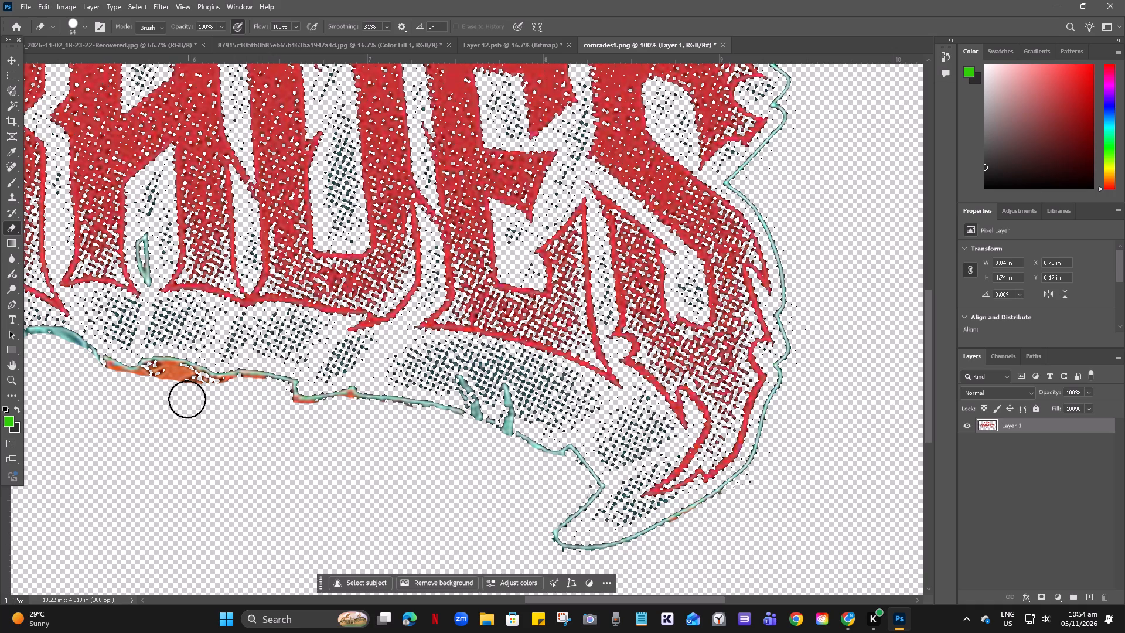
{"action": "left_click_drag", "start_coordinate": [187, 399], "coordinate": [152, 383]}
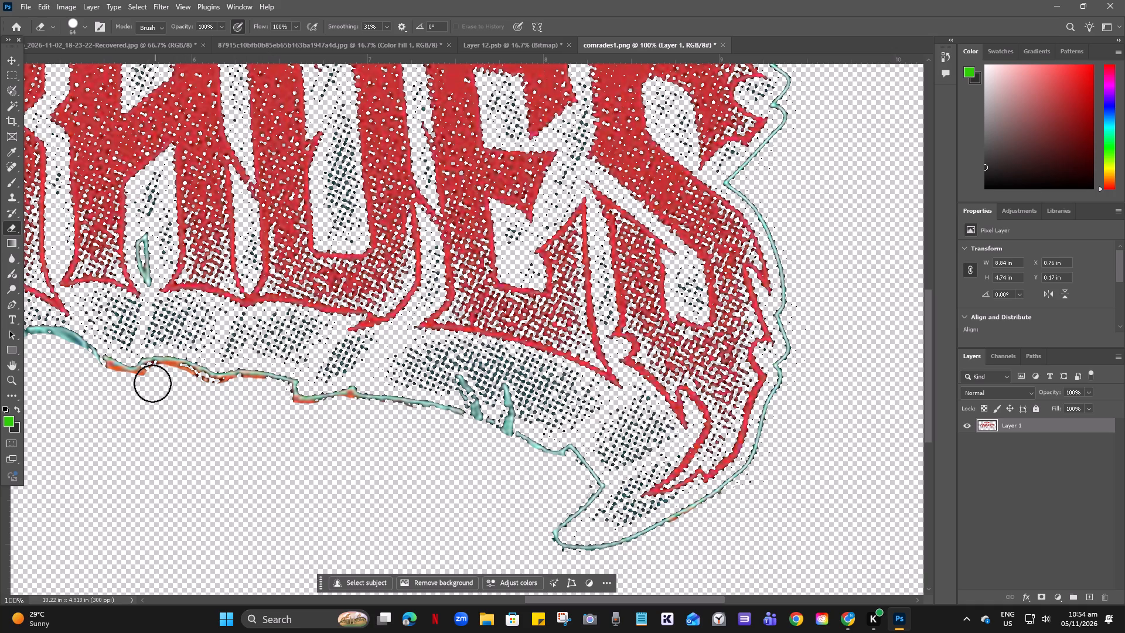
{"action": "left_click_drag", "start_coordinate": [152, 383], "coordinate": [228, 397]}
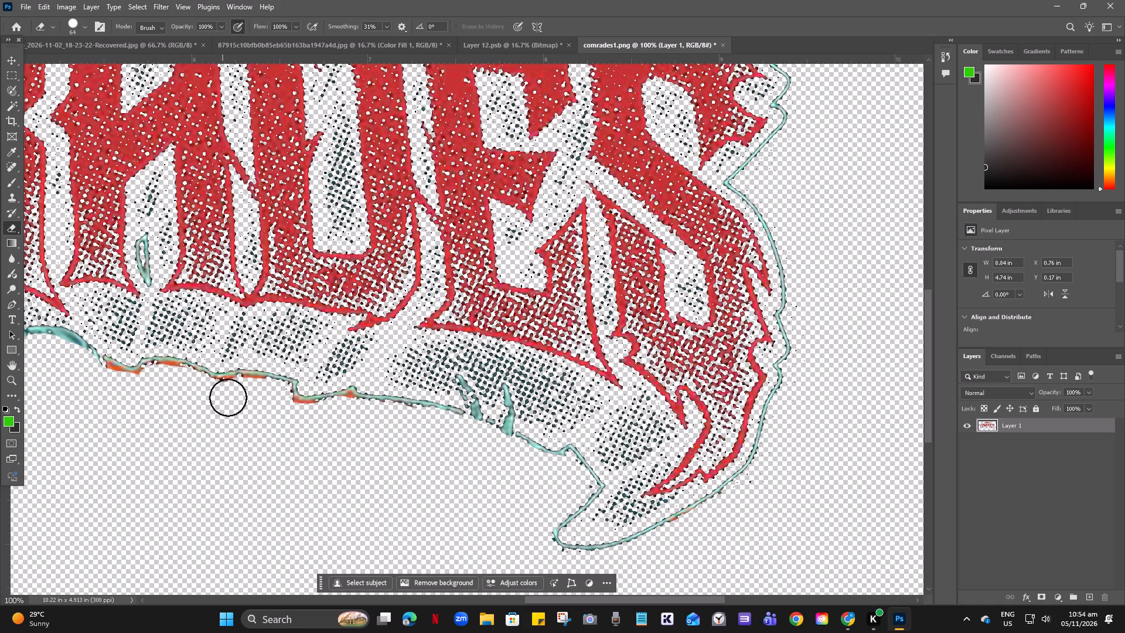
{"action": "left_click_drag", "start_coordinate": [228, 397], "coordinate": [245, 404]}
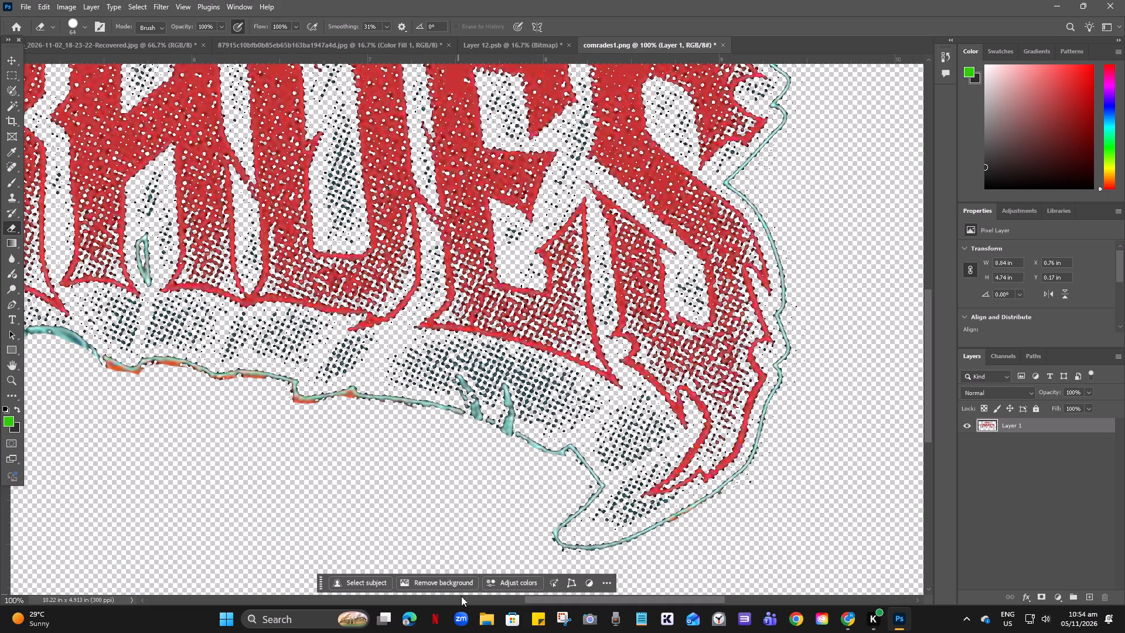
Trim the thick teal band under the arch between the R and A down to a thin outline.
{"action": "left_click_drag", "start_coordinate": [599, 601], "coordinate": [478, 600]}
{"action": "left_click_drag", "start_coordinate": [567, 370], "coordinate": [565, 359]}
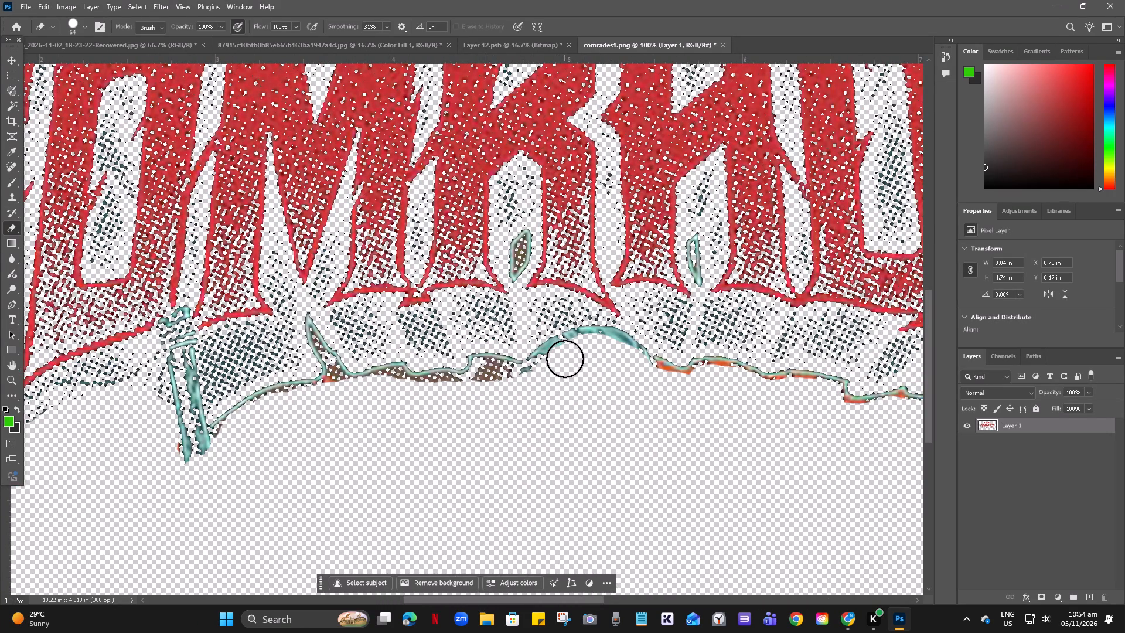
{"action": "left_click_drag", "start_coordinate": [565, 359], "coordinate": [594, 349]}
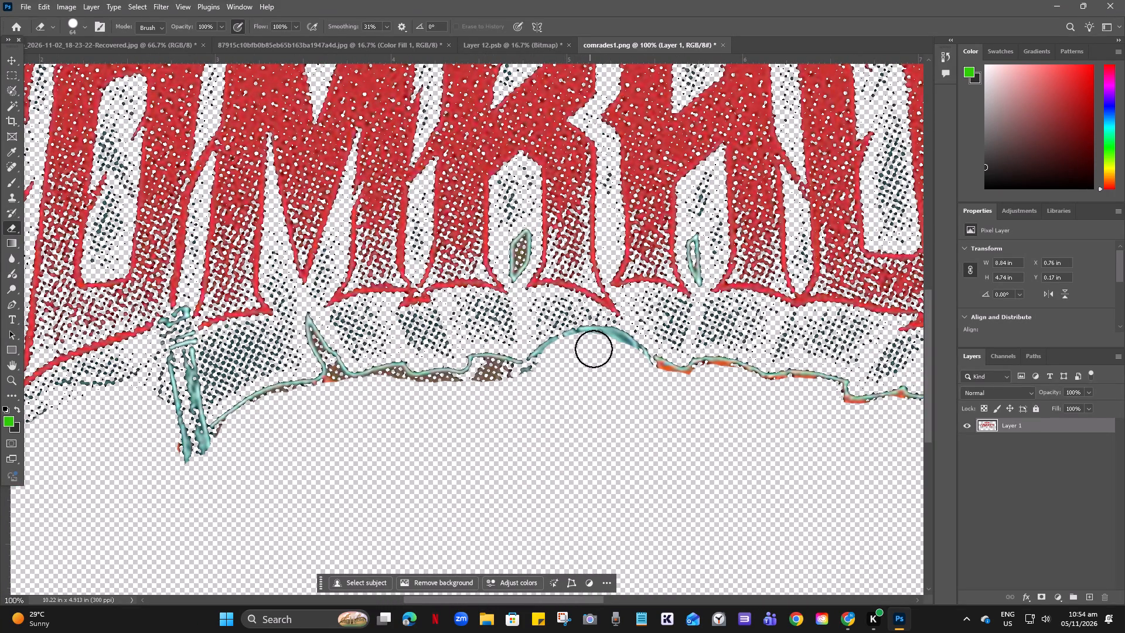
{"action": "left_click_drag", "start_coordinate": [594, 349], "coordinate": [635, 375]}
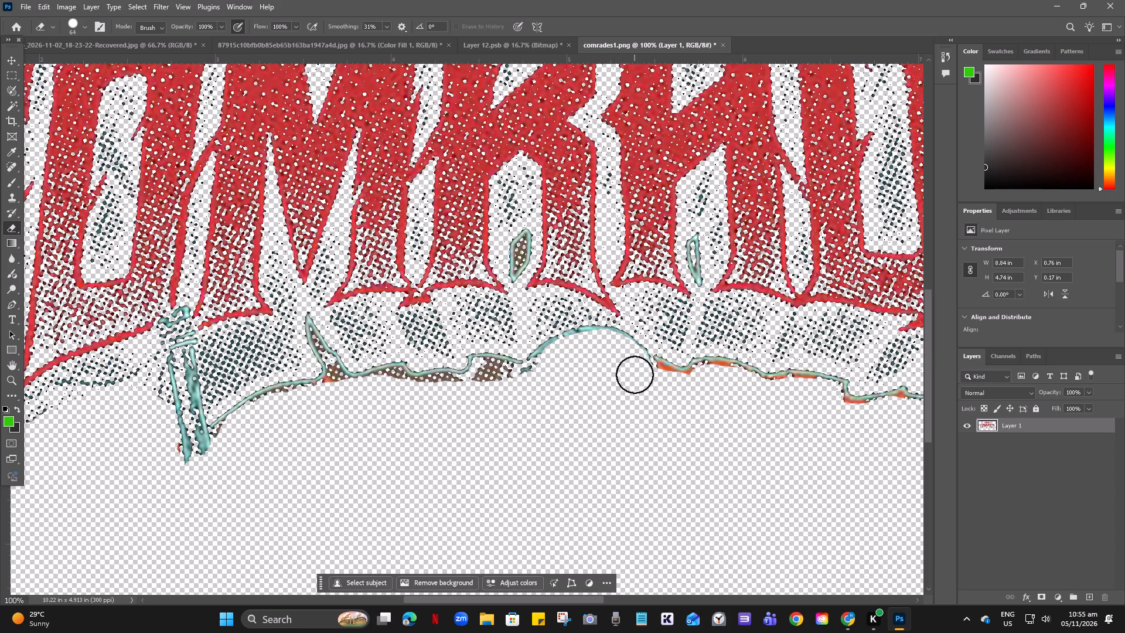
Erase the brown dotted remnants below the banner's lower outline from the arch's R-side end across to beneath the M.
{"action": "left_click_drag", "start_coordinate": [635, 375], "coordinate": [499, 379]}
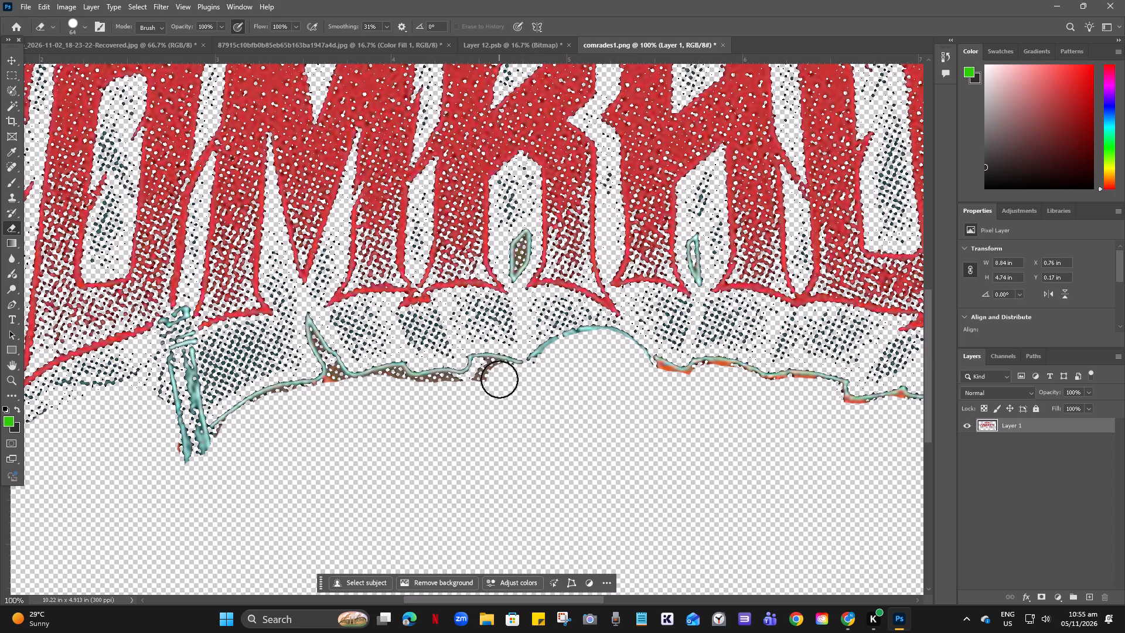
{"action": "left_click_drag", "start_coordinate": [499, 379], "coordinate": [473, 390]}
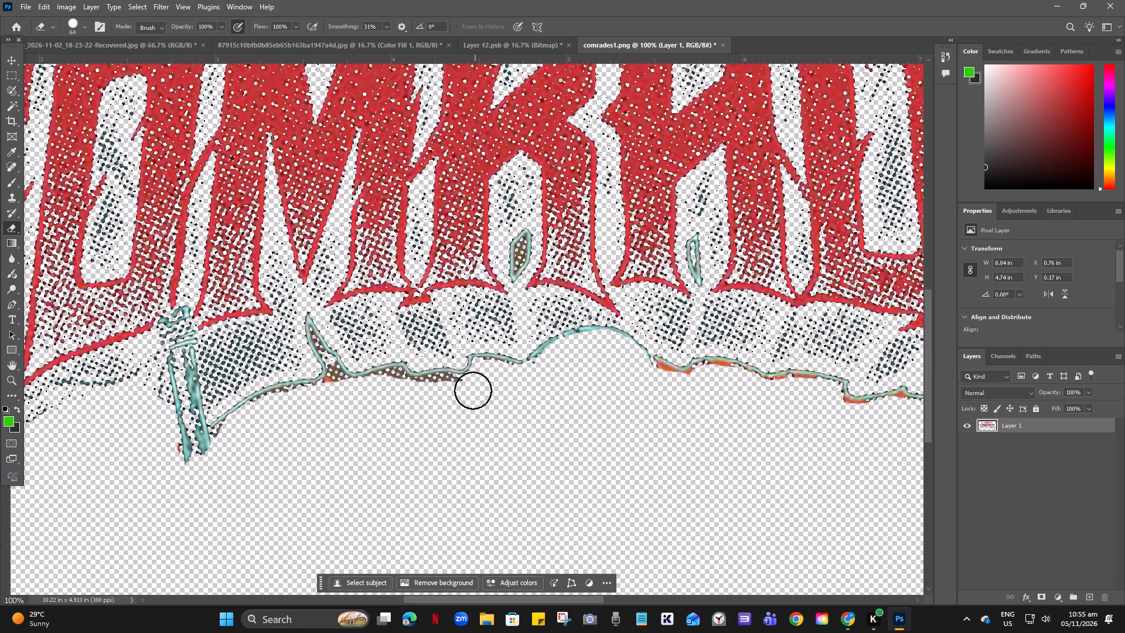
{"action": "left_click_drag", "start_coordinate": [473, 390], "coordinate": [427, 398]}
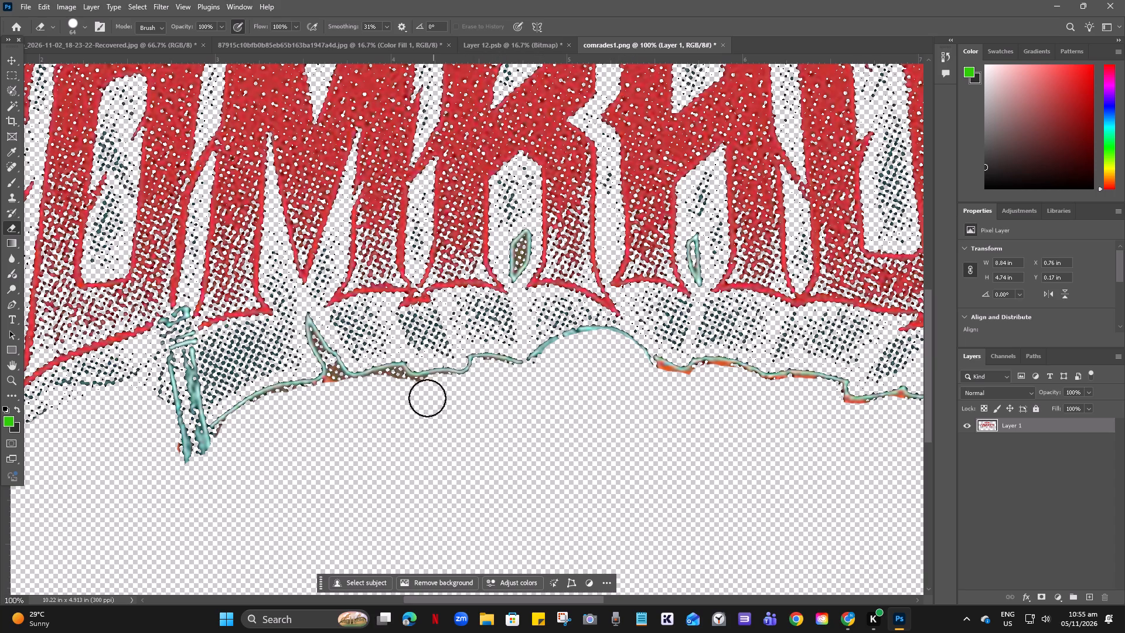
{"action": "left_click_drag", "start_coordinate": [427, 398], "coordinate": [387, 392]}
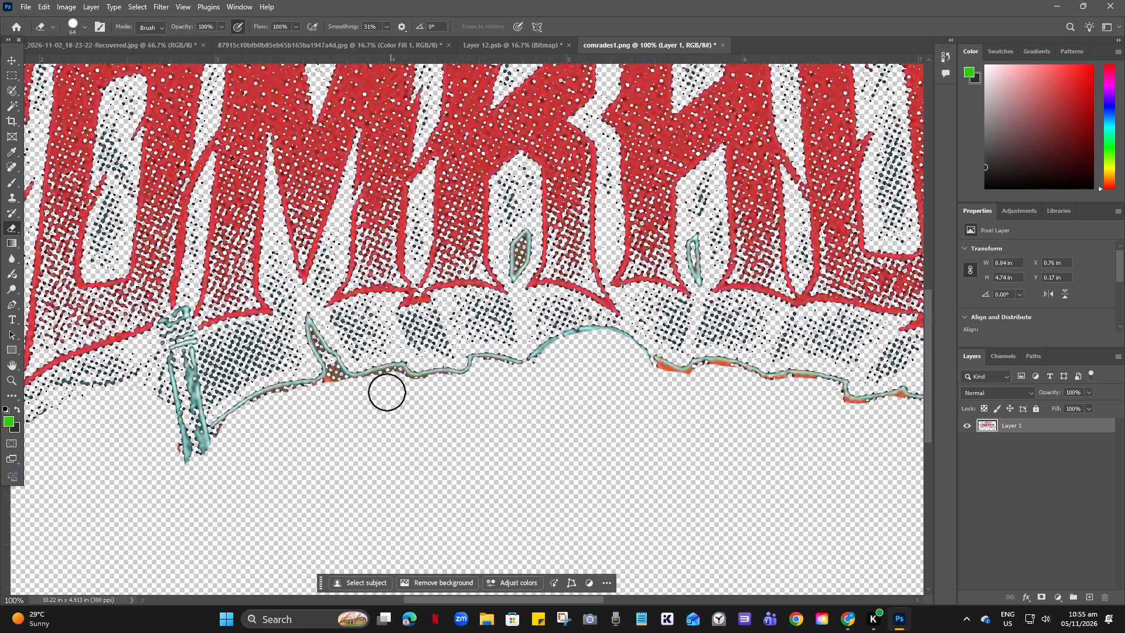
{"action": "left_click_drag", "start_coordinate": [387, 392], "coordinate": [274, 417]}
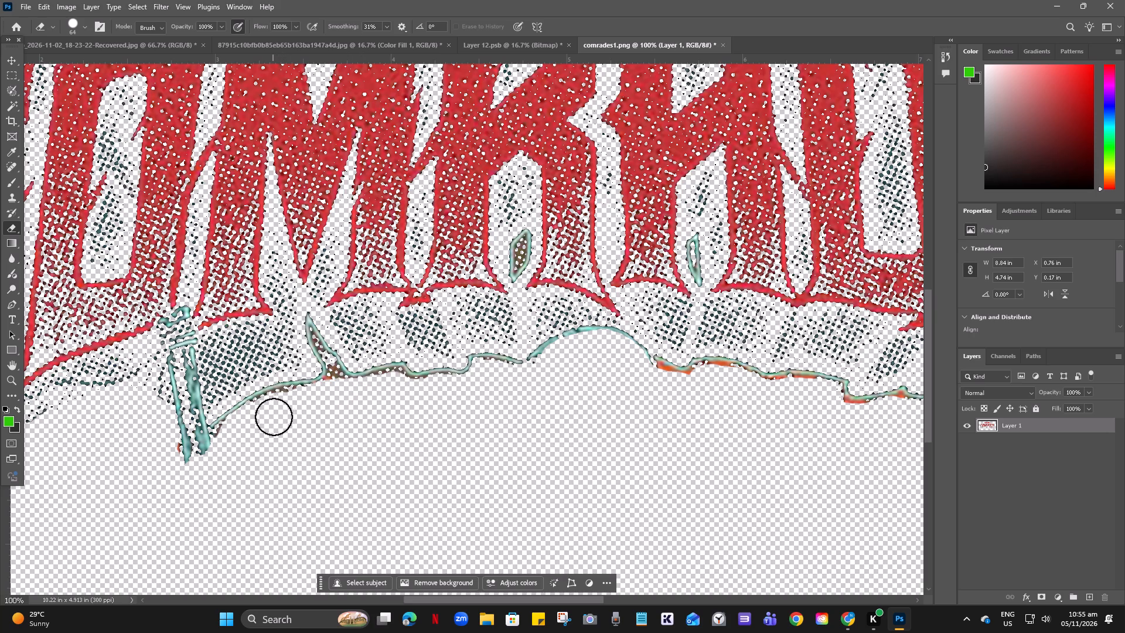
{"action": "left_click_drag", "start_coordinate": [274, 417], "coordinate": [258, 425]}
Using a 12 px eraser, clear the brown and orange remnants inside the pointed notch beneath the M.
{"action": "left_click", "coordinate": [81, 28]}
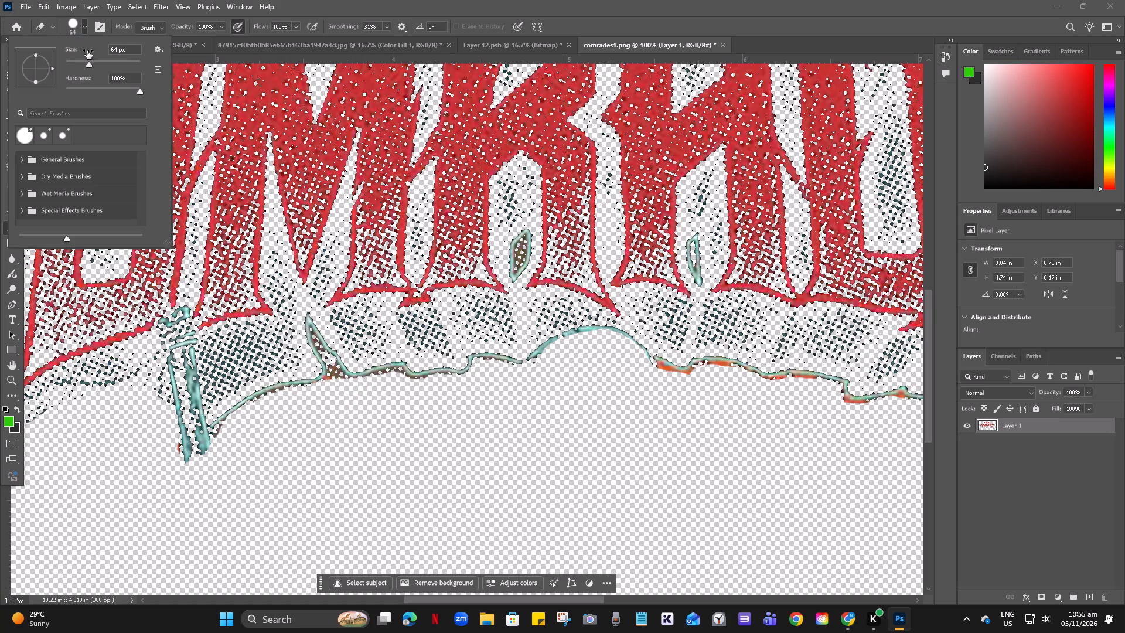
{"action": "left_click", "coordinate": [86, 69]}
{"action": "left_click_drag", "start_coordinate": [87, 66], "coordinate": [71, 71]}
{"action": "left_click_drag", "start_coordinate": [71, 71], "coordinate": [70, 71]}
{"action": "left_click_drag", "start_coordinate": [327, 358], "coordinate": [336, 379]}
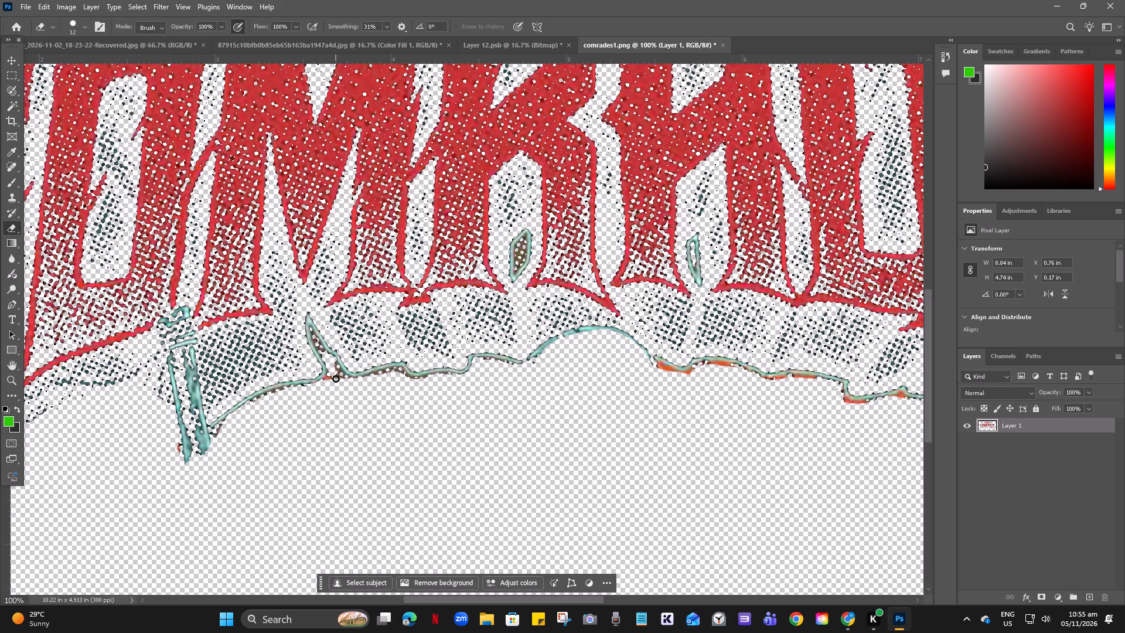
{"action": "left_click_drag", "start_coordinate": [336, 379], "coordinate": [347, 384]}
{"action": "left_click_drag", "start_coordinate": [347, 384], "coordinate": [331, 363]}
{"action": "left_click_drag", "start_coordinate": [331, 363], "coordinate": [316, 338]}
{"action": "left_click_drag", "start_coordinate": [316, 338], "coordinate": [332, 370]}
Erase the dotted remnants below the banner's lower outline from the pointed notch under the M to the two hanging teal strips.
{"action": "left_click_drag", "start_coordinate": [332, 370], "coordinate": [286, 392]}
{"action": "left_click_drag", "start_coordinate": [286, 392], "coordinate": [262, 399]}
{"action": "left_click_drag", "start_coordinate": [262, 399], "coordinate": [216, 430]}
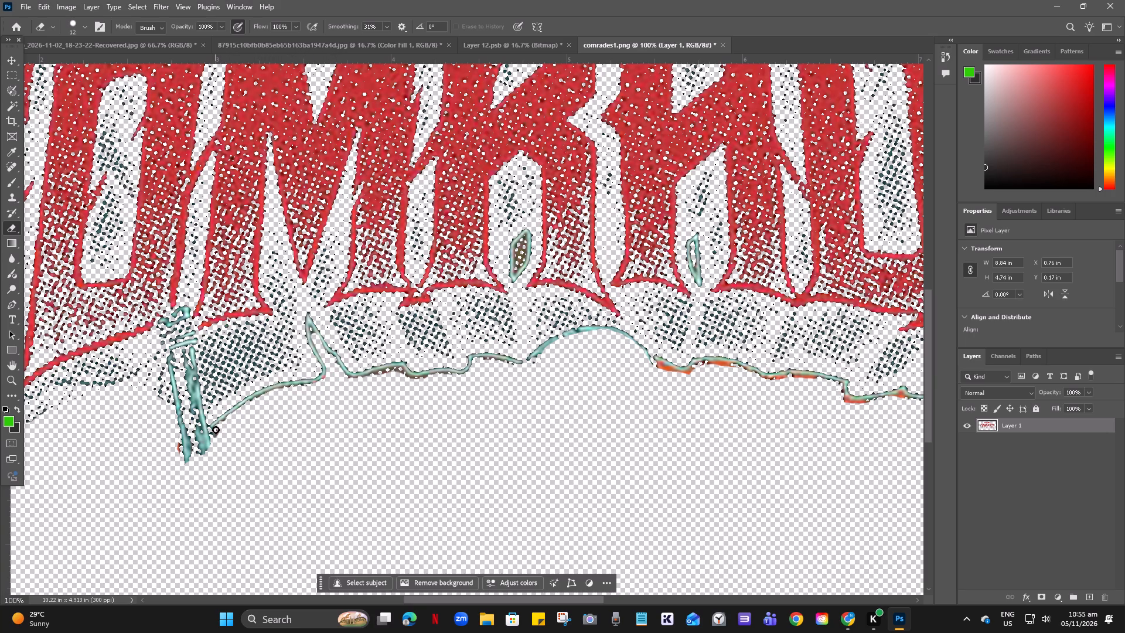
Trim the lower ends of the two teal strips hanging beneath the O and M, erasing the orange remnant beside them.
{"action": "left_click_drag", "start_coordinate": [216, 430], "coordinate": [204, 467]}
{"action": "left_click_drag", "start_coordinate": [217, 478], "coordinate": [179, 442]}
{"action": "left_click_drag", "start_coordinate": [179, 442], "coordinate": [213, 445]}
{"action": "left_click_drag", "start_coordinate": [213, 445], "coordinate": [186, 453]}
{"action": "left_click_drag", "start_coordinate": [186, 453], "coordinate": [202, 443]}
{"action": "left_click_drag", "start_coordinate": [202, 443], "coordinate": [190, 447]}
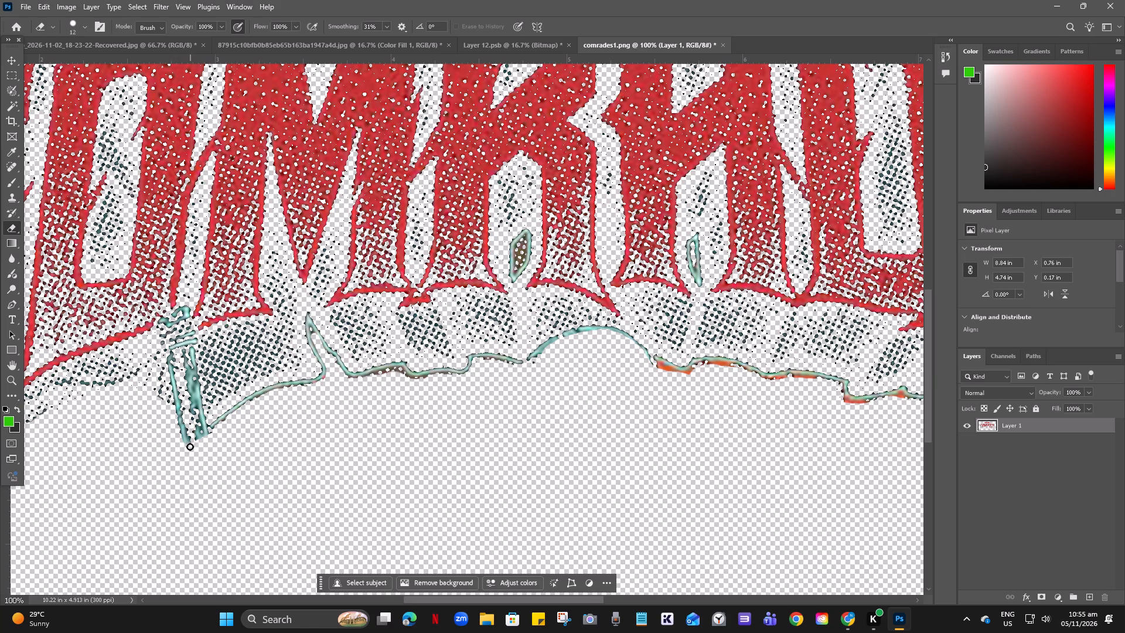
{"action": "left_click_drag", "start_coordinate": [190, 447], "coordinate": [185, 447]}
{"action": "left_click_drag", "start_coordinate": [445, 597], "coordinate": [375, 597]}
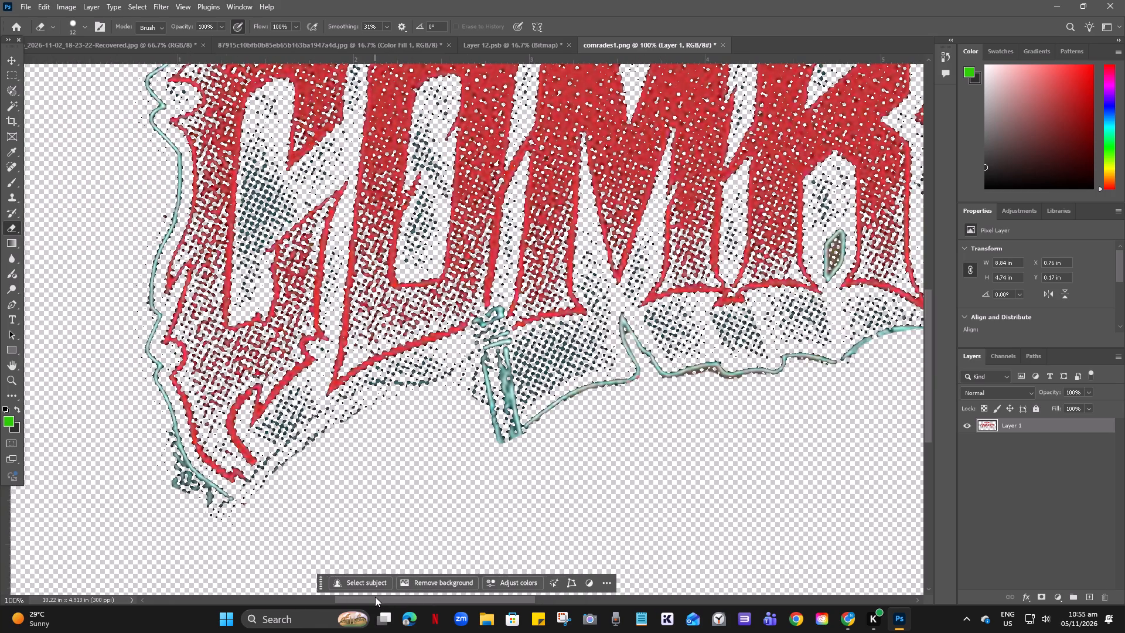
Export the cleaned Frontstreet Comrades lettering as a PNG named comrades1front in the Telegram Desktop folder.
{"action": "left_click_drag", "start_coordinate": [375, 597], "coordinate": [377, 590]}
{"action": "key", "text": "ctrl+minus"}
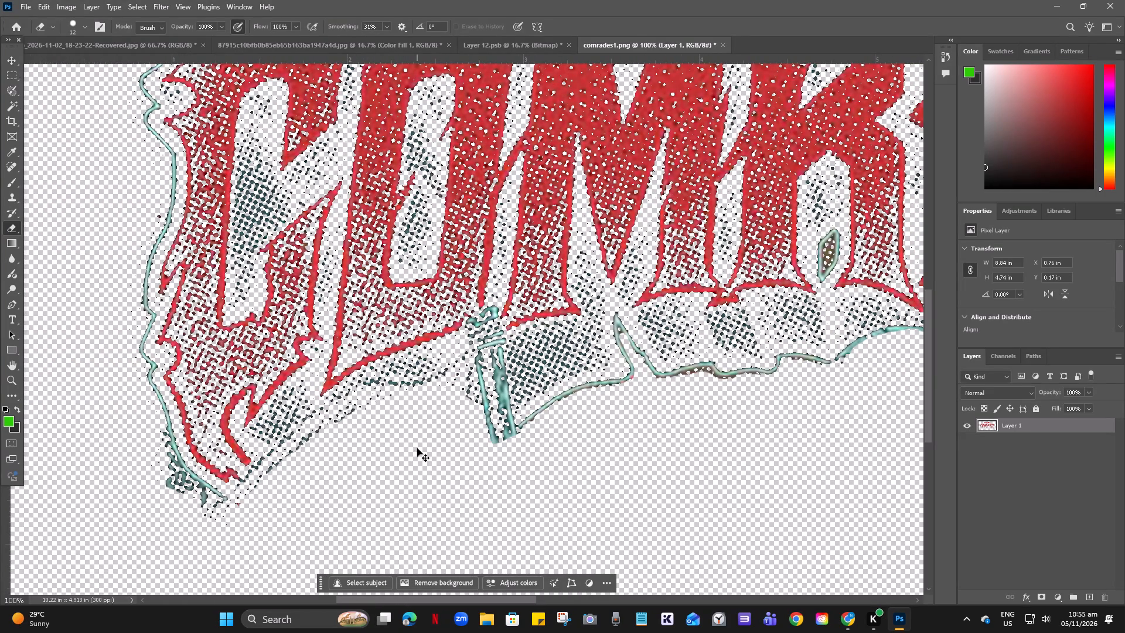
{"action": "key", "text": "ctrl+minus"}
{"action": "key", "text": "ctrl+minus"}
{"action": "key", "text": "ctrl+minus"}
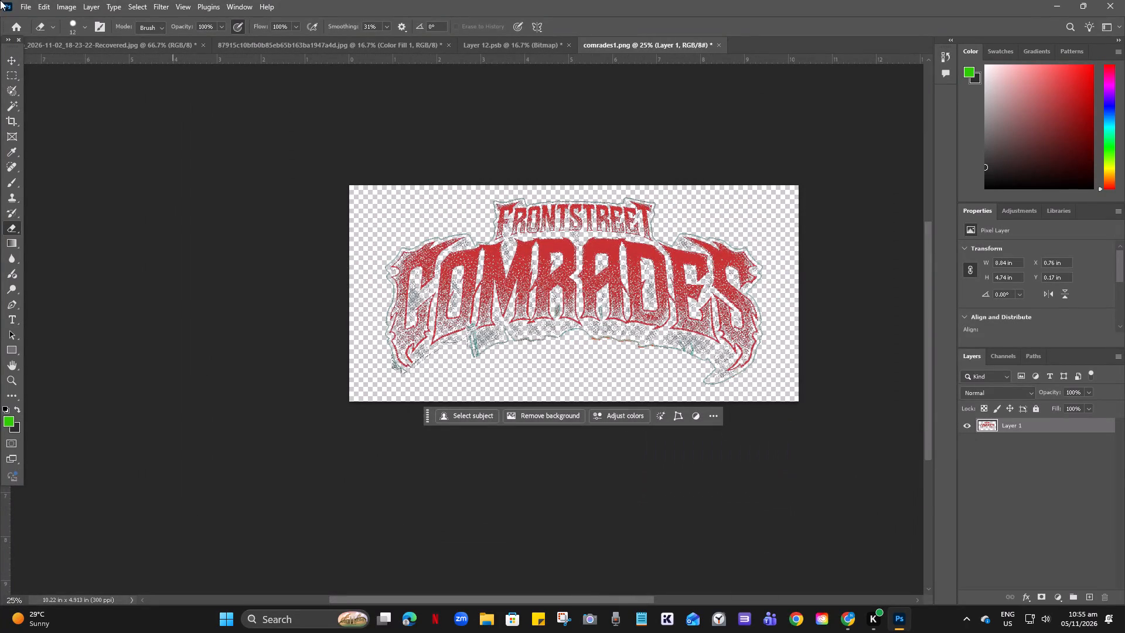
{"action": "left_click", "coordinate": [21, 55]}
{"action": "left_click", "coordinate": [29, 2]}
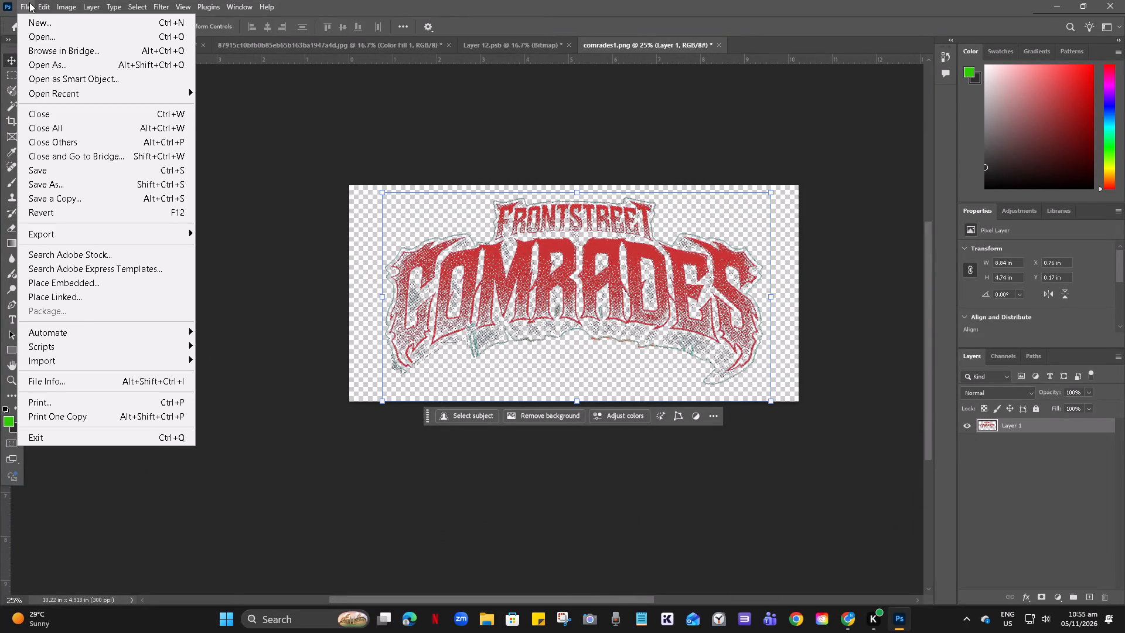
{"action": "left_click", "coordinate": [70, 233]}
{"action": "left_click", "coordinate": [257, 238]}
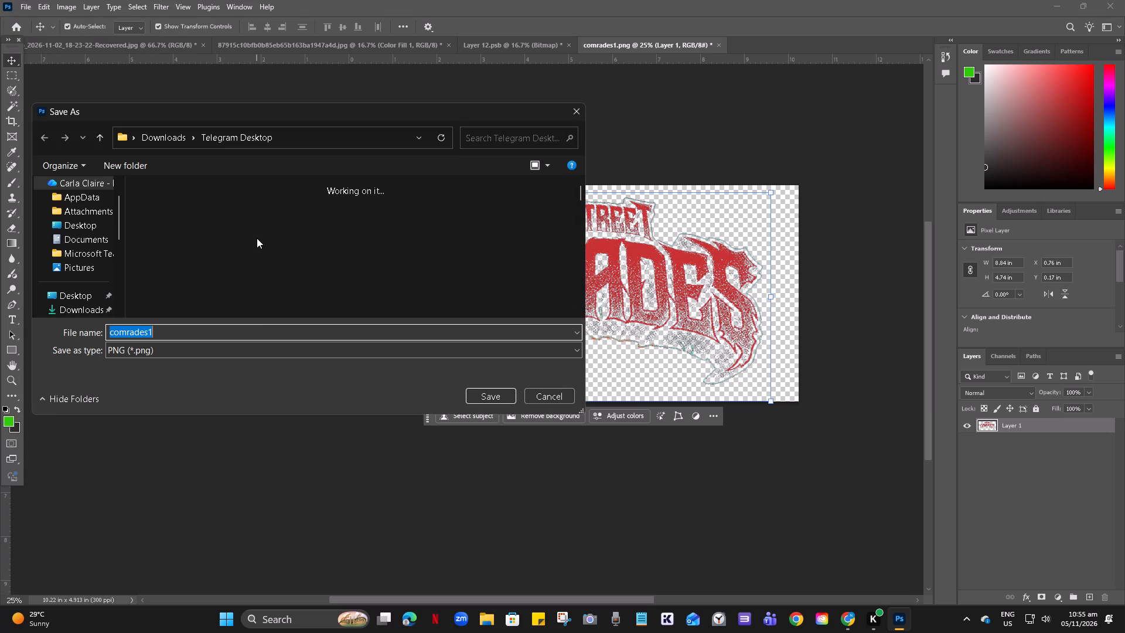
{"action": "left_click", "coordinate": [203, 333]}
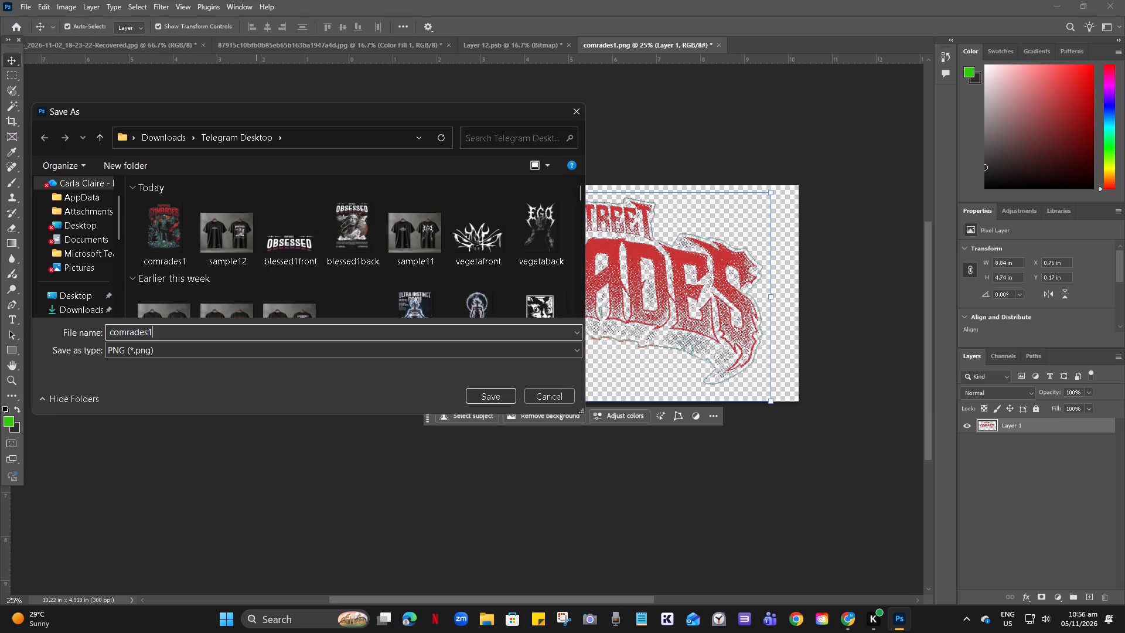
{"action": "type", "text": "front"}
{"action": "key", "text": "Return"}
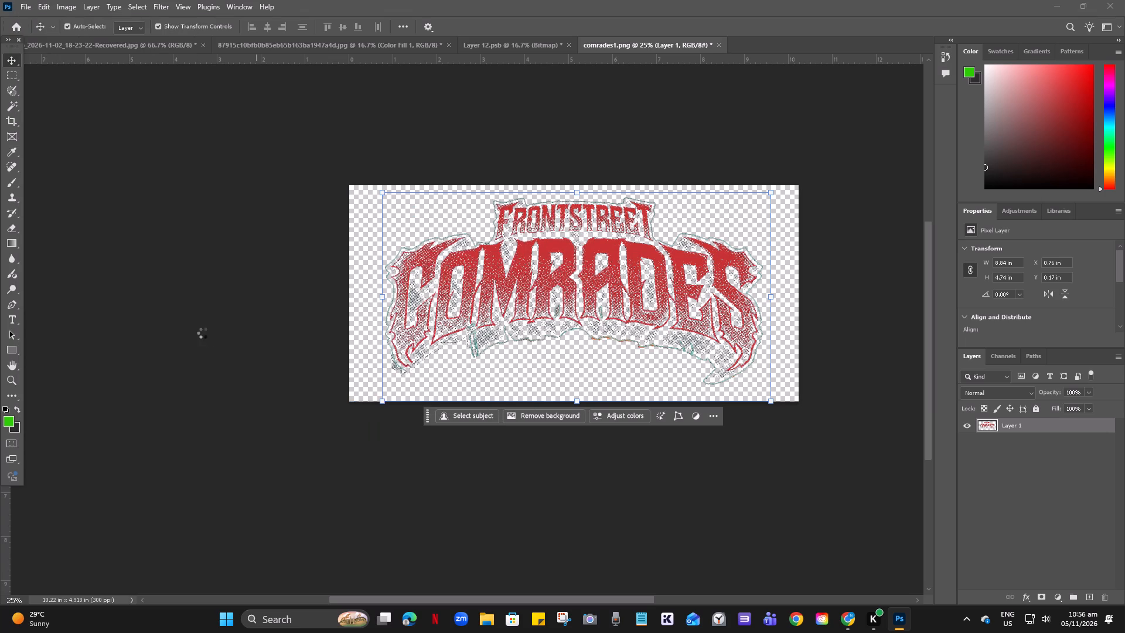
{"action": "left_click", "coordinate": [248, 315]}
In the two-shirt mockup document, start placing an embedded artwork file from the Telegram Desktop folder.
{"action": "left_click", "coordinate": [147, 50]}
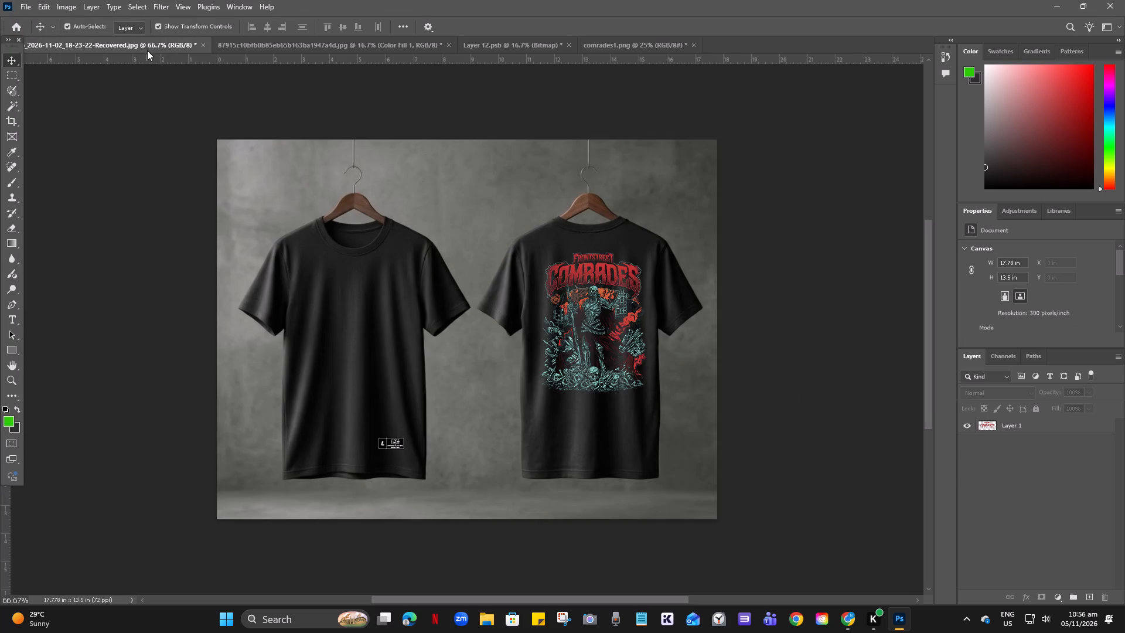
{"action": "left_click", "coordinate": [28, 2]}
{"action": "left_click", "coordinate": [57, 281]}
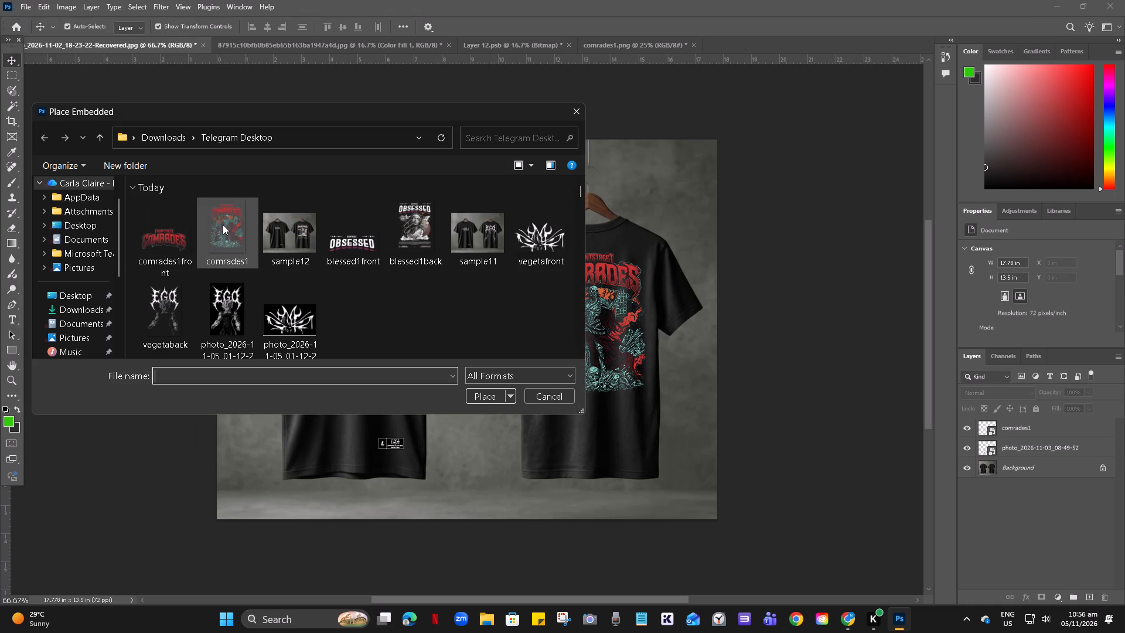
Place the comrades1front image in the T-shirt mockup, scaled to about 26% and centred on the front shirt's chest.
{"action": "left_click", "coordinate": [168, 237]}
{"action": "left_click", "coordinate": [478, 400]}
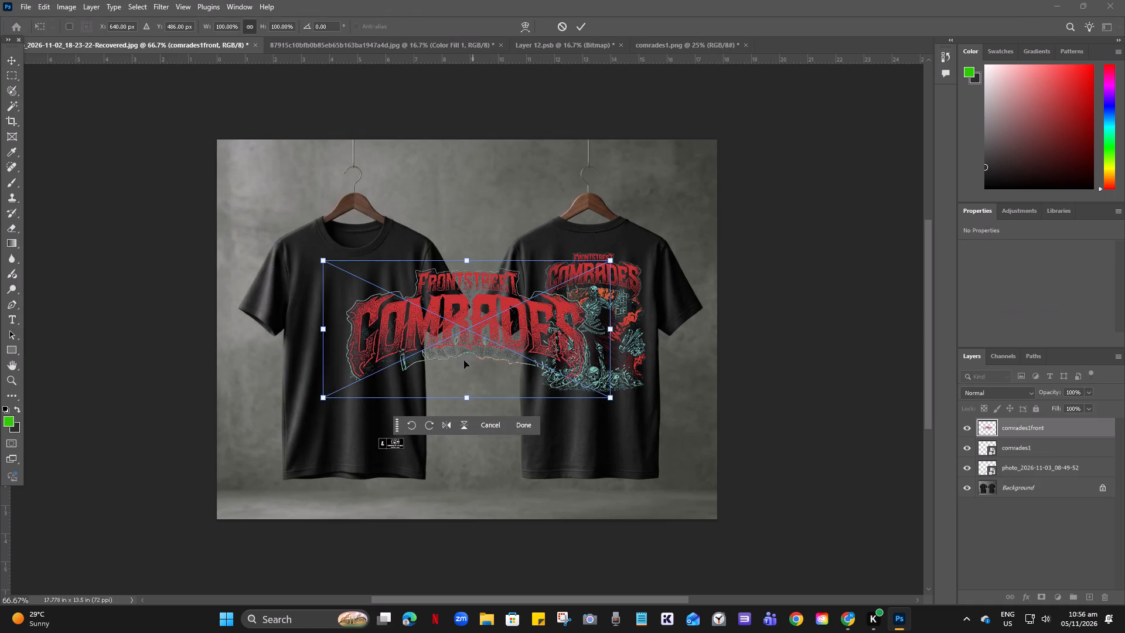
{"action": "left_click_drag", "start_coordinate": [469, 353], "coordinate": [348, 340]}
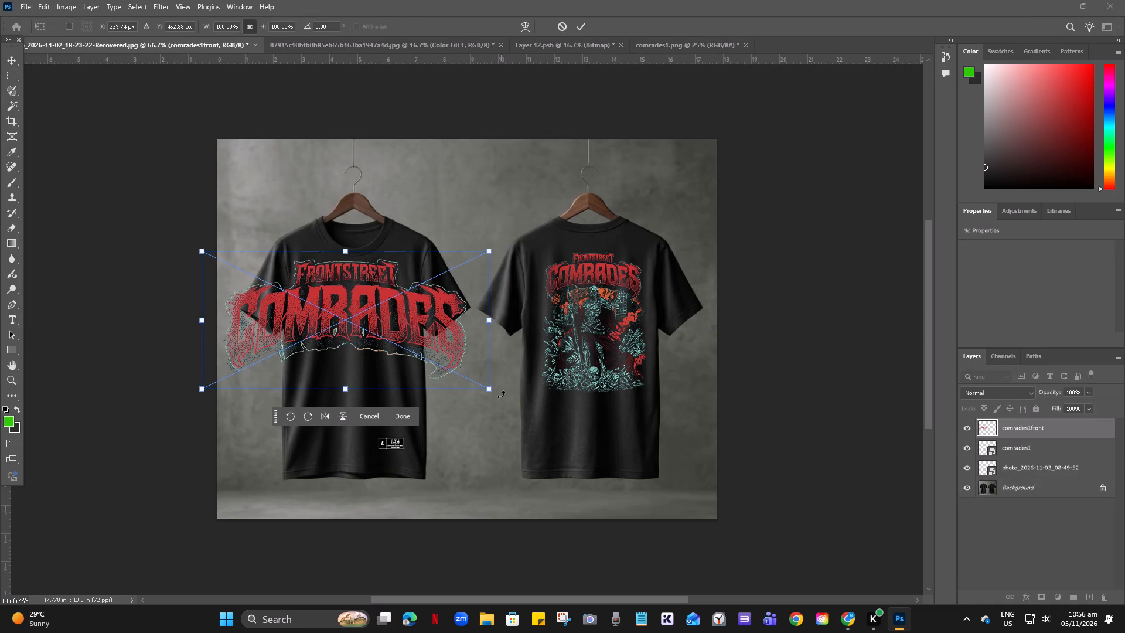
{"action": "left_click_drag", "start_coordinate": [491, 390], "coordinate": [233, 336]}
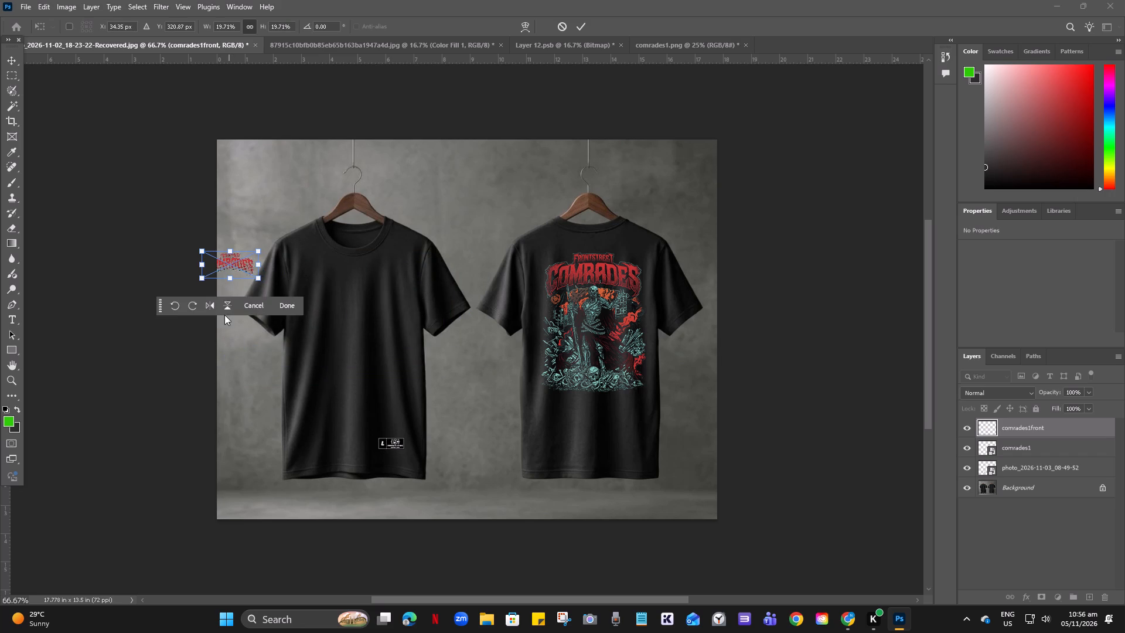
{"action": "left_click_drag", "start_coordinate": [240, 261], "coordinate": [366, 291]}
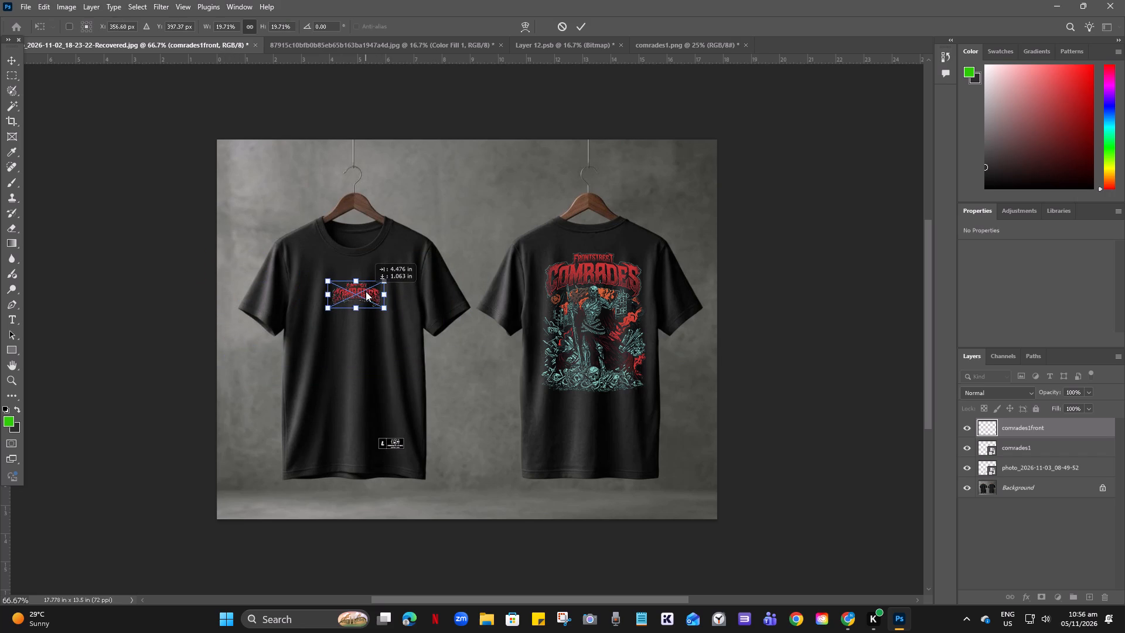
{"action": "left_click_drag", "start_coordinate": [366, 291], "coordinate": [367, 291]}
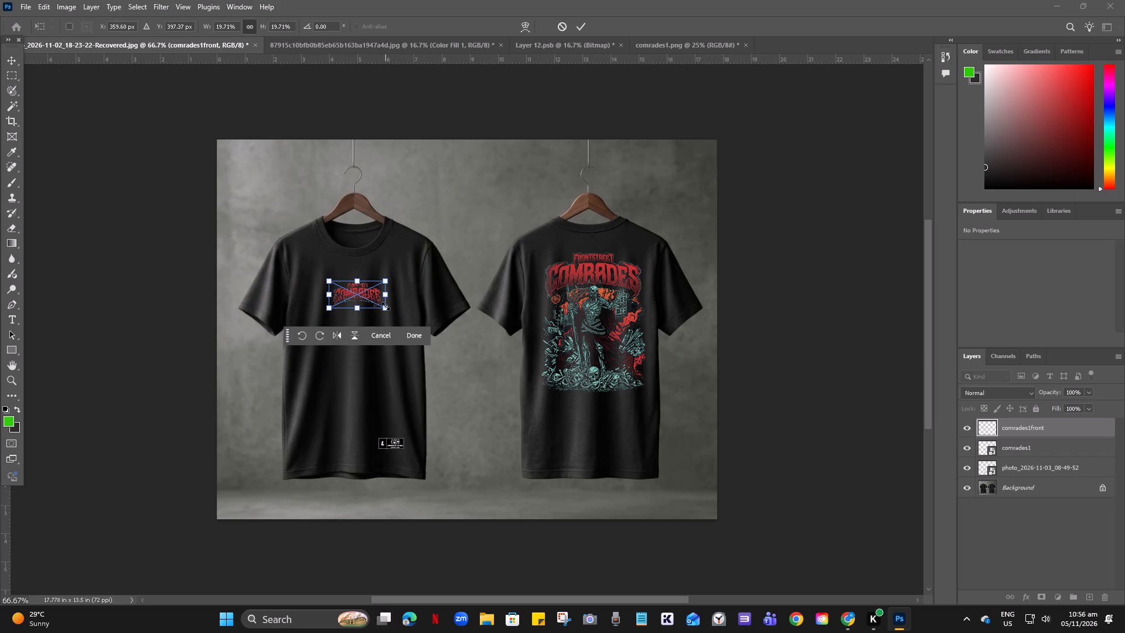
{"action": "left_click_drag", "start_coordinate": [386, 307], "coordinate": [403, 321]}
{"action": "left_click_drag", "start_coordinate": [376, 300], "coordinate": [365, 297]}
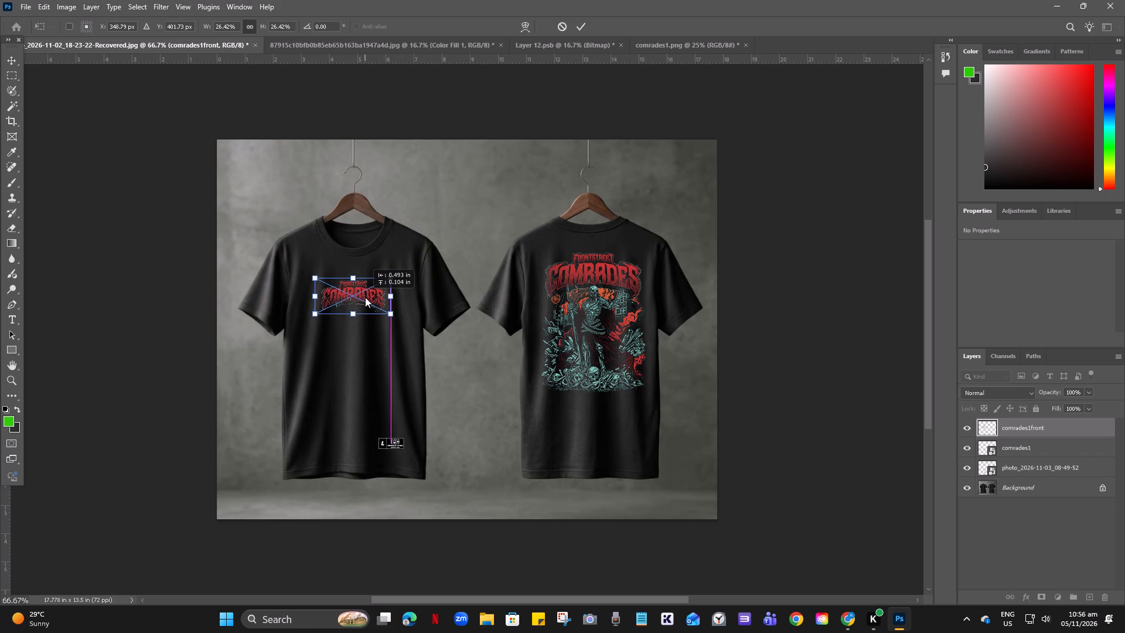
{"action": "left_click_drag", "start_coordinate": [365, 297], "coordinate": [366, 298]}
{"action": "left_click", "coordinate": [418, 346]}
{"action": "left_click", "coordinate": [482, 380]}
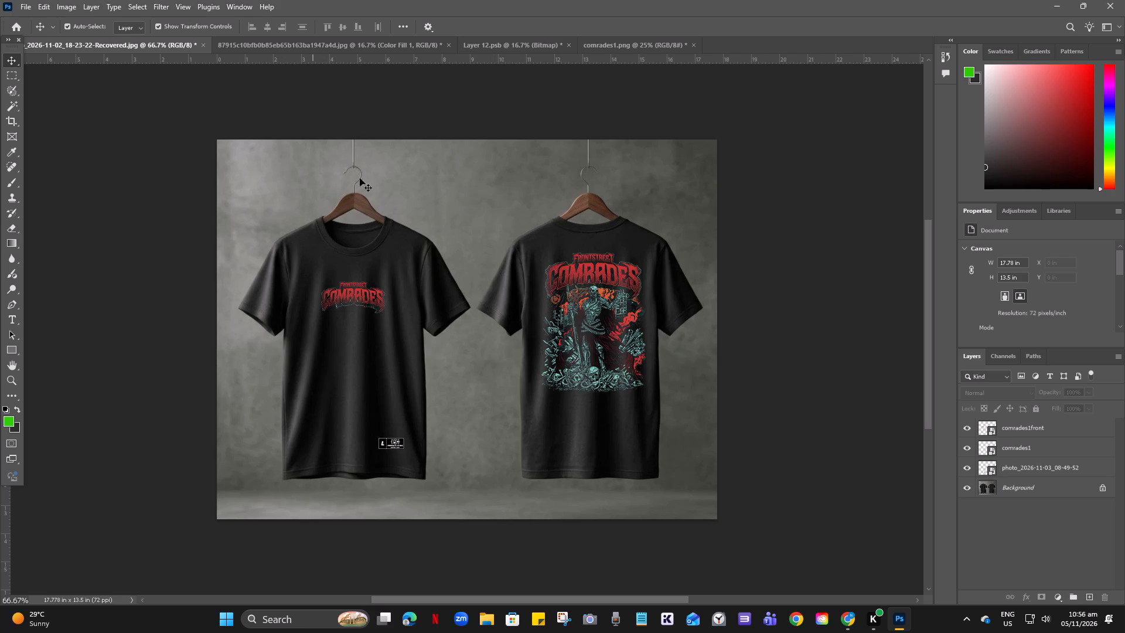
Enlarge the front title graphic to about 31% and recentre it on the front shirt's chest.
{"action": "left_click", "coordinate": [359, 293]}
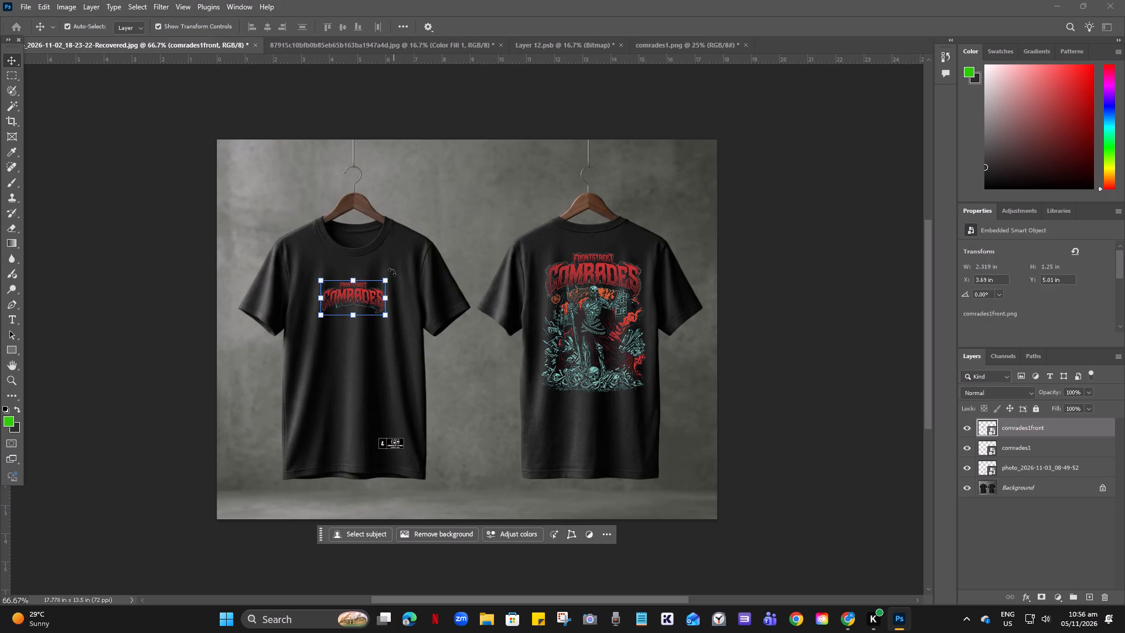
{"action": "left_click_drag", "start_coordinate": [388, 280], "coordinate": [397, 277]}
{"action": "left_click", "coordinate": [360, 295]}
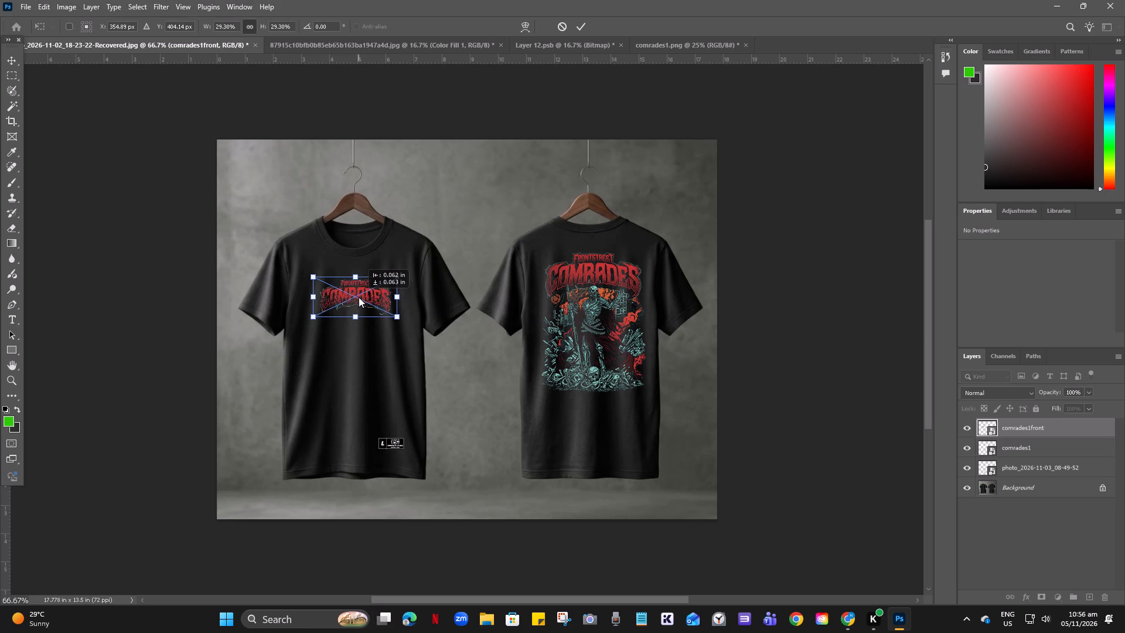
{"action": "left_click_drag", "start_coordinate": [395, 281], "coordinate": [402, 280]}
{"action": "left_click_drag", "start_coordinate": [367, 299], "coordinate": [362, 294]}
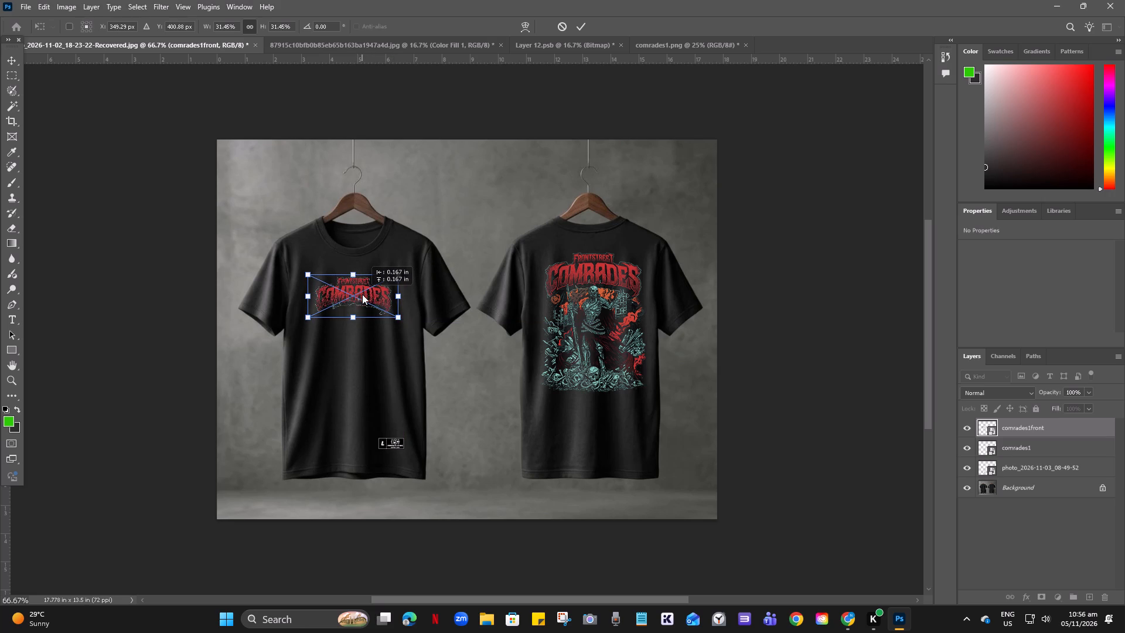
{"action": "left_click_drag", "start_coordinate": [362, 294], "coordinate": [363, 294]}
{"action": "left_click", "coordinate": [413, 345]}
{"action": "left_click", "coordinate": [489, 356]}
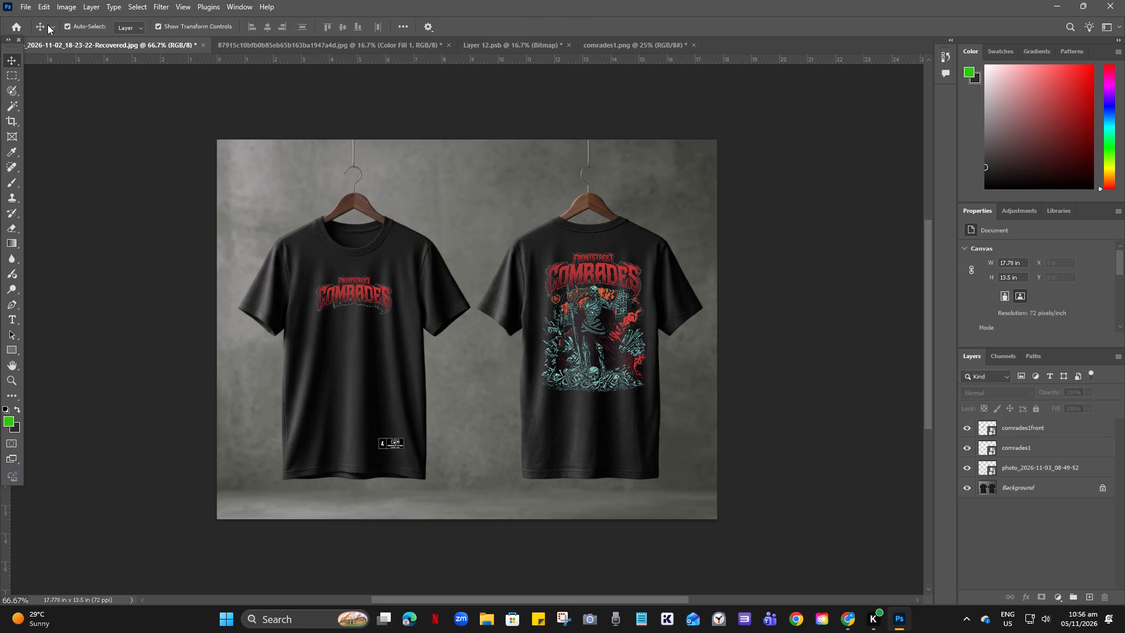
Export the finished T-shirt mockup as a PNG named sample13 in the Telegram Desktop folder.
{"action": "left_click", "coordinate": [28, 6]}
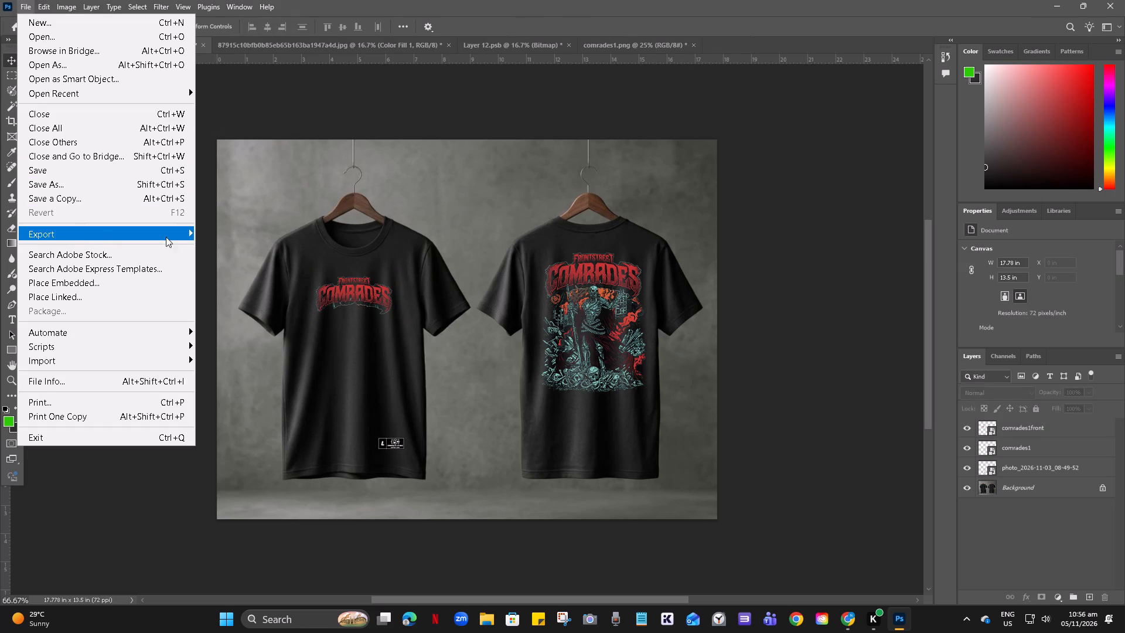
{"action": "left_click", "coordinate": [217, 235]}
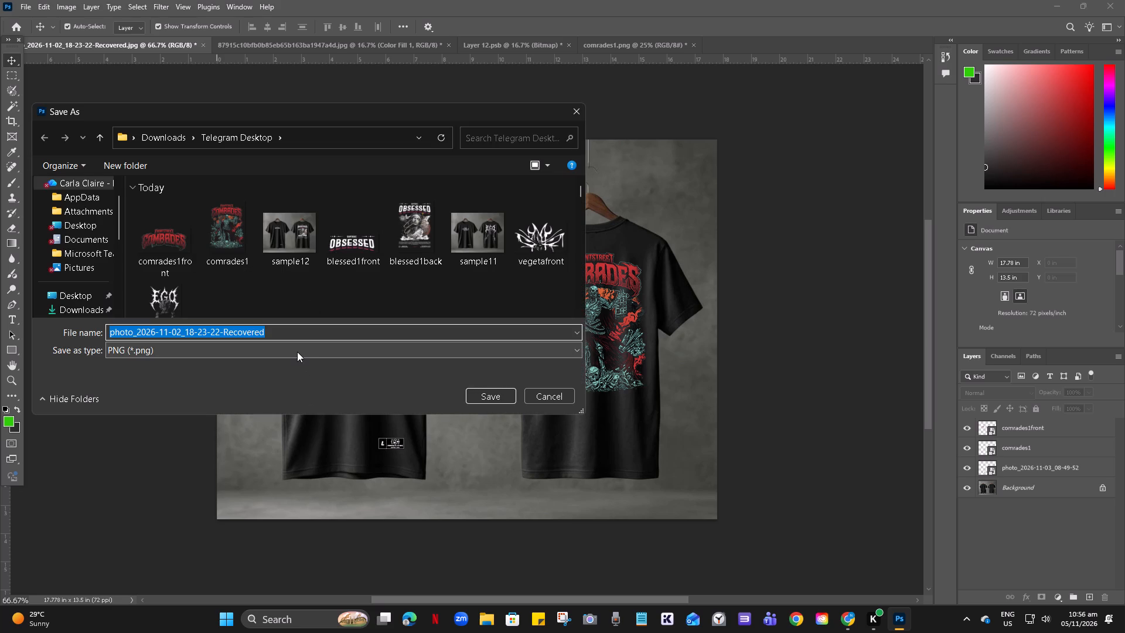
{"action": "key", "text": "BackSpace"}
{"action": "key", "text": "BackSpace"}
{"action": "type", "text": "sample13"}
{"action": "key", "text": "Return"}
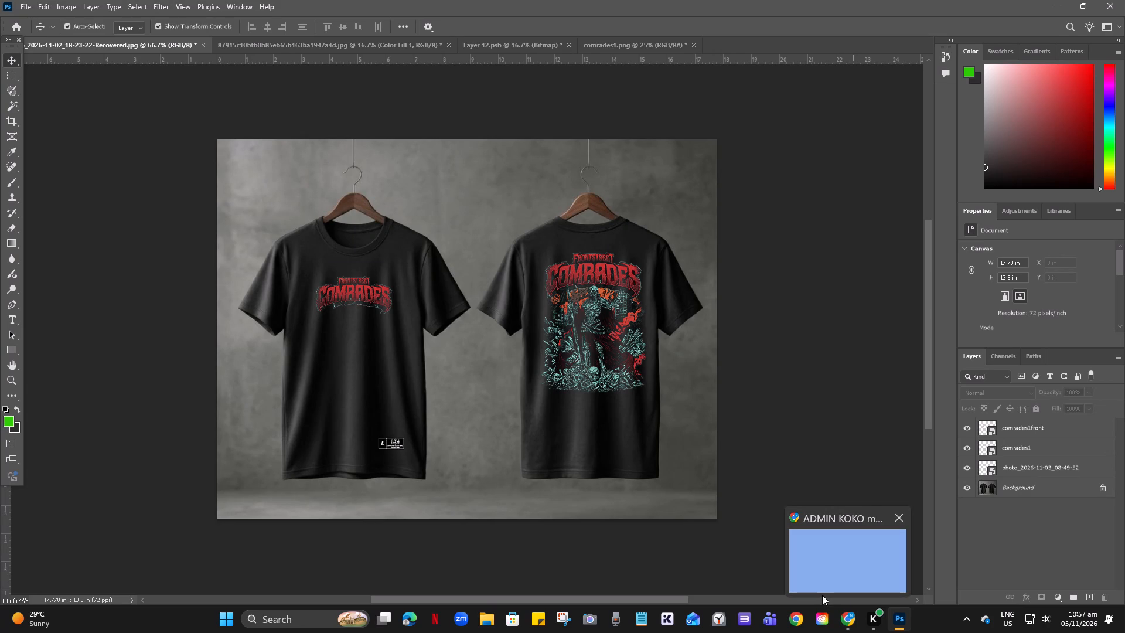
Close the comrades1.png lettering document.
{"action": "left_click", "coordinate": [643, 39]}
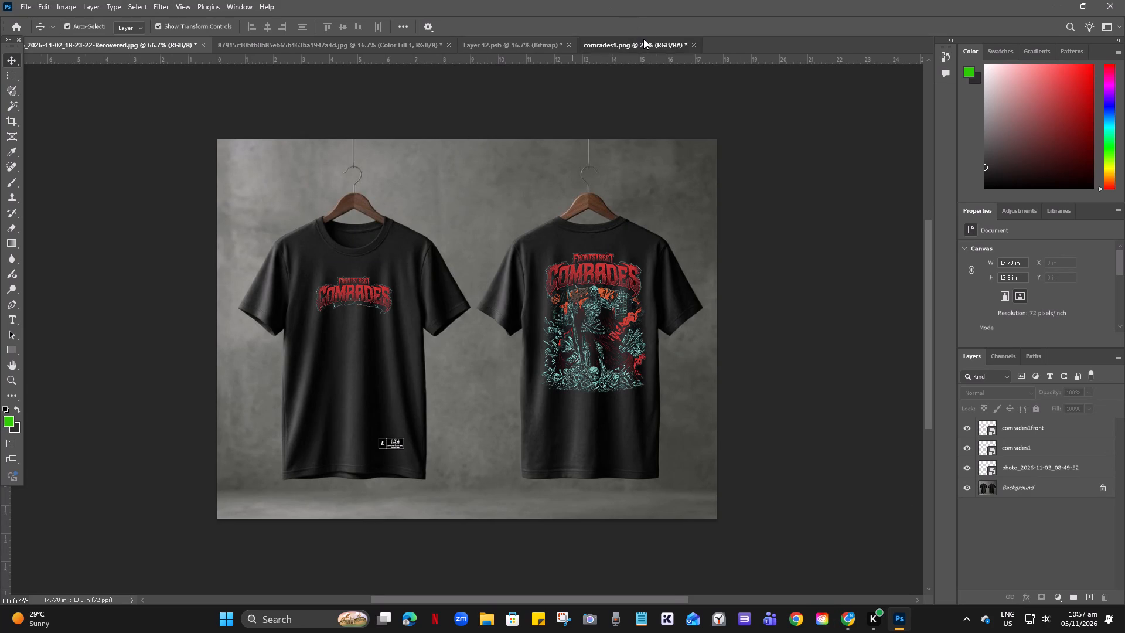
{"action": "left_click", "coordinate": [693, 45]}
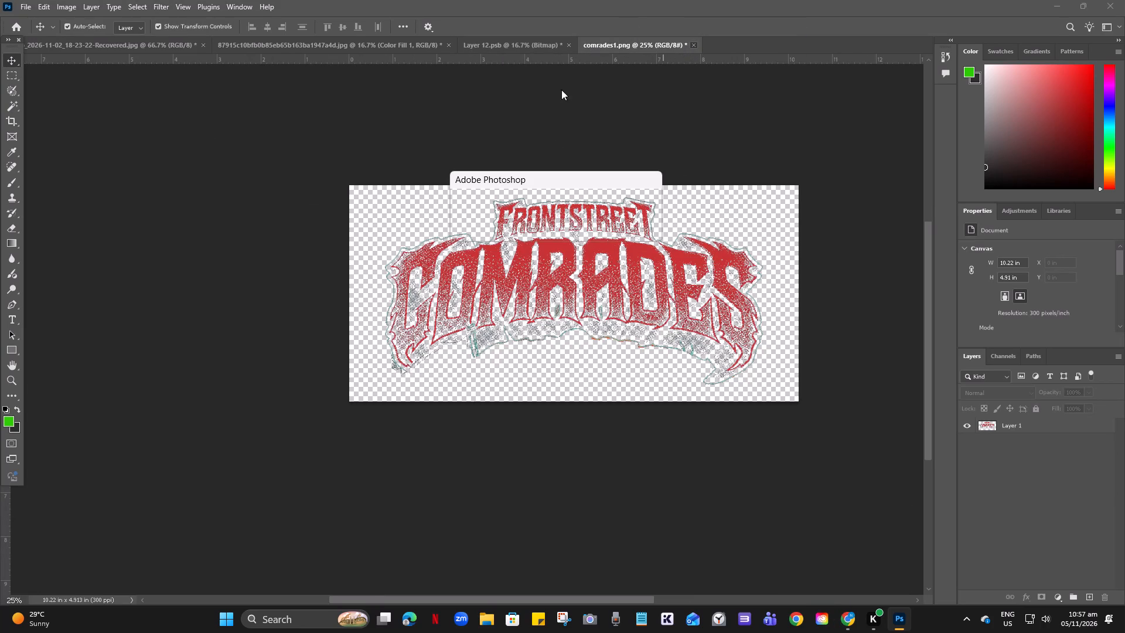
Close the comrades1.png and Layer 12.psb documents without saving their changes.
{"action": "left_click", "coordinate": [557, 221]}
{"action": "left_click", "coordinate": [558, 226]}
{"action": "left_click", "coordinate": [571, 45]}
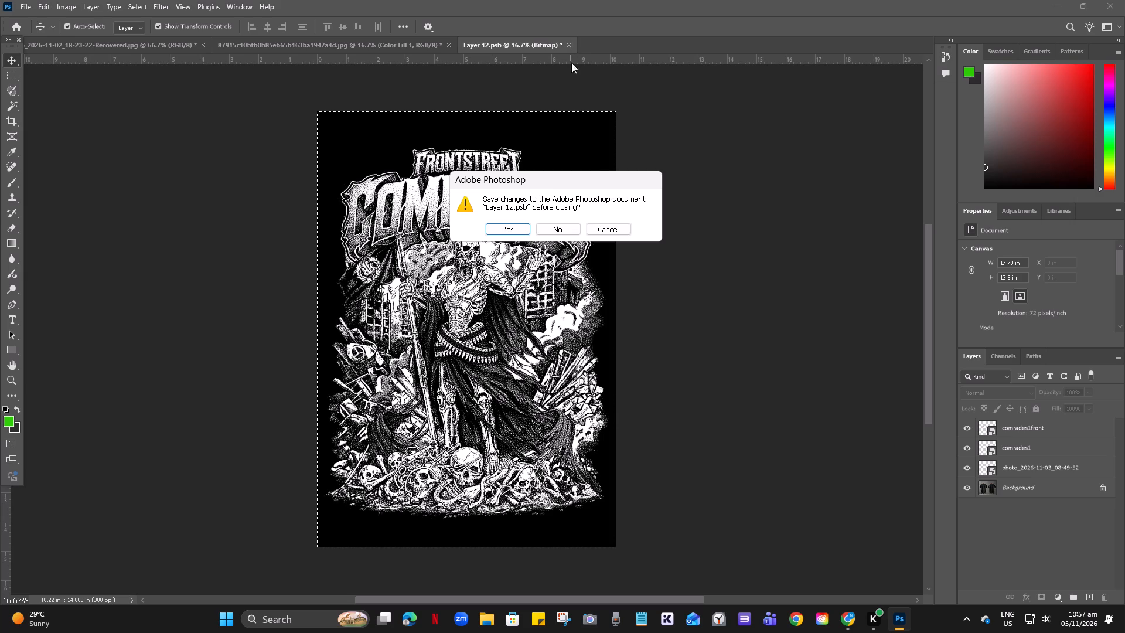
{"action": "left_click", "coordinate": [552, 229]}
Switch to the open 87915c10… artwork document with the Color Fill 1 layer.
{"action": "left_click", "coordinate": [384, 38]}
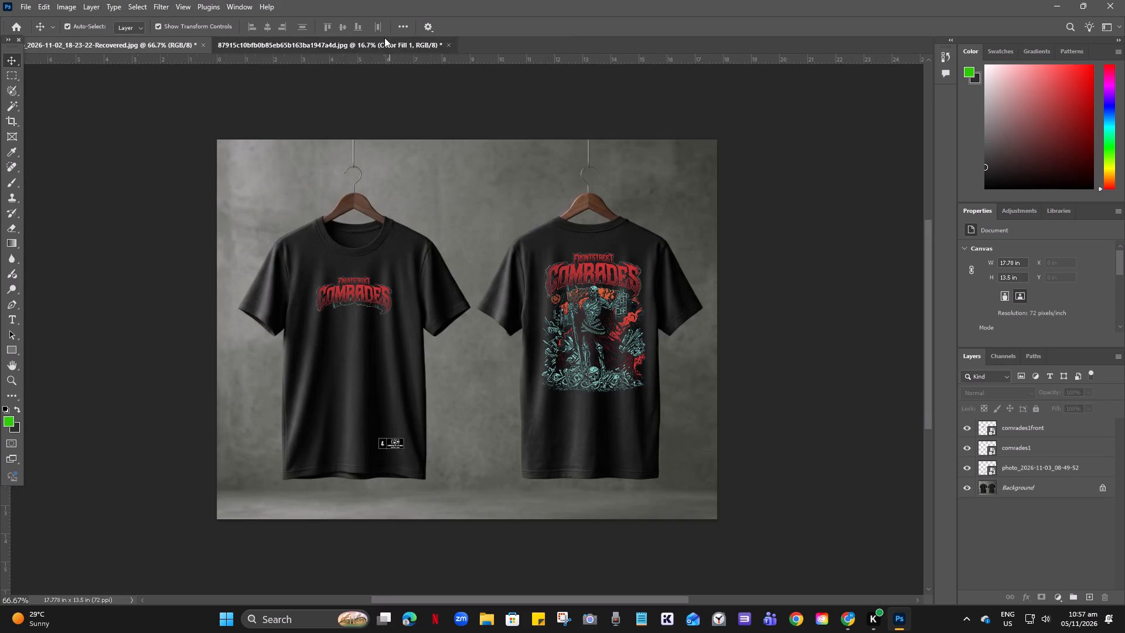
Close the 87915c10… artwork document without saving its changes.
{"action": "left_click", "coordinate": [449, 48]}
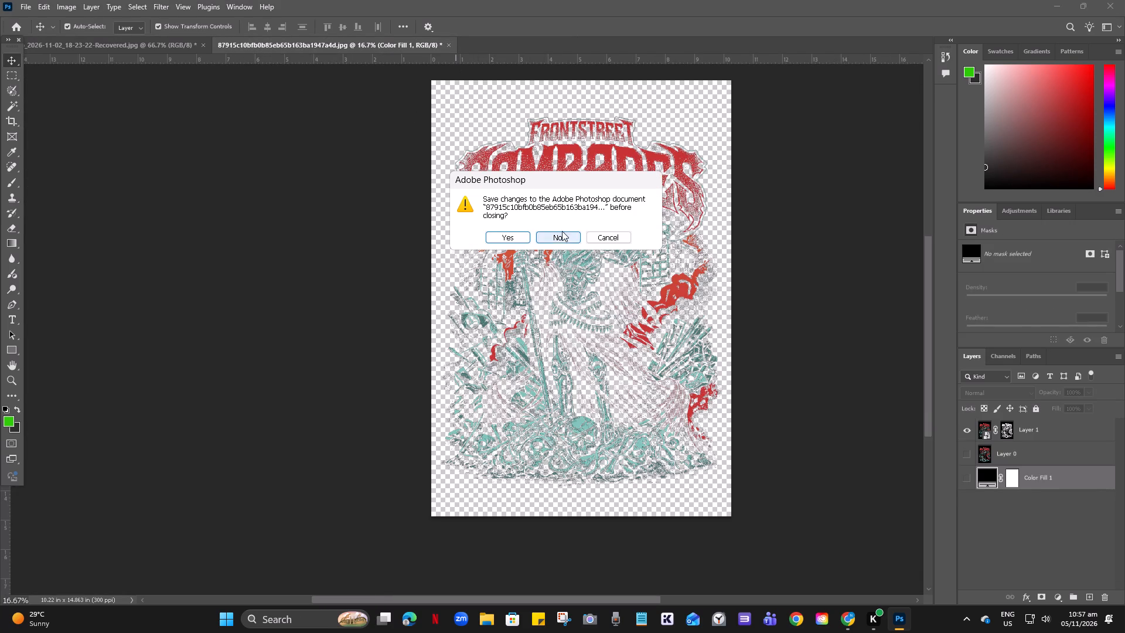
{"action": "left_click", "coordinate": [562, 232]}
Start opening a file and look through the Telegram Desktop and Downloads folders for the next artwork.
{"action": "left_click", "coordinate": [13, 6]}
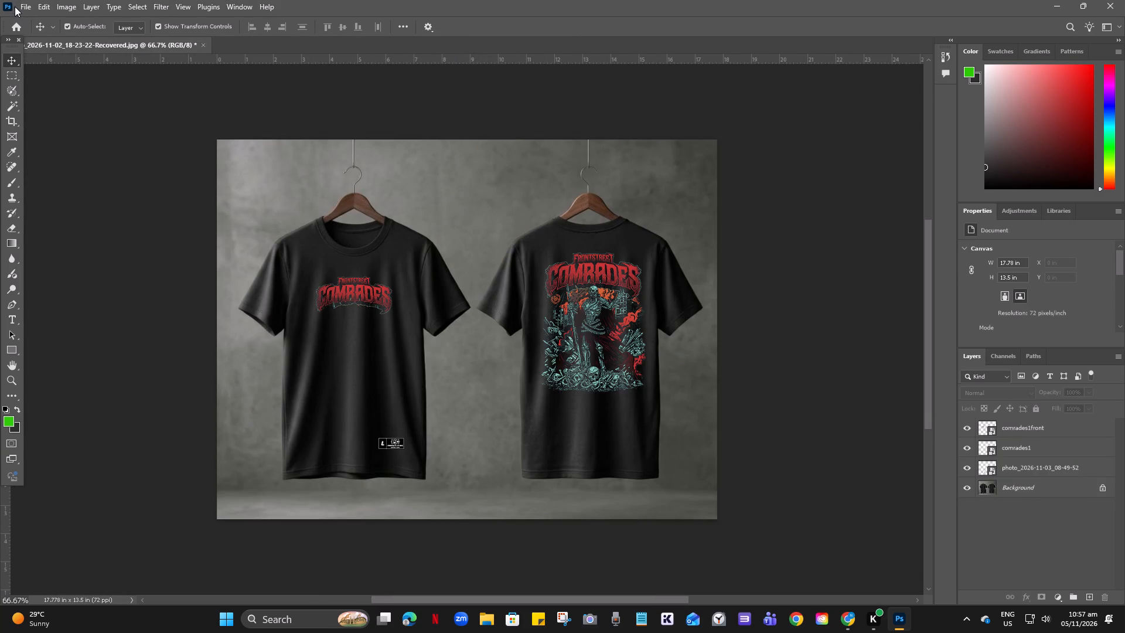
{"action": "left_click", "coordinate": [19, 5]}
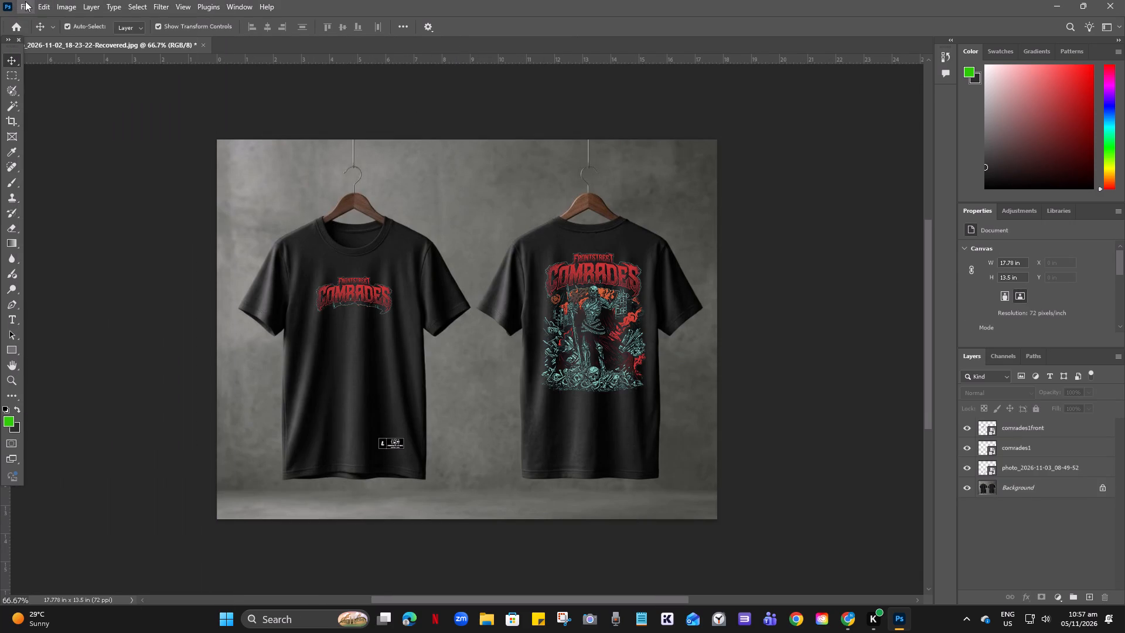
{"action": "left_click", "coordinate": [25, 1]}
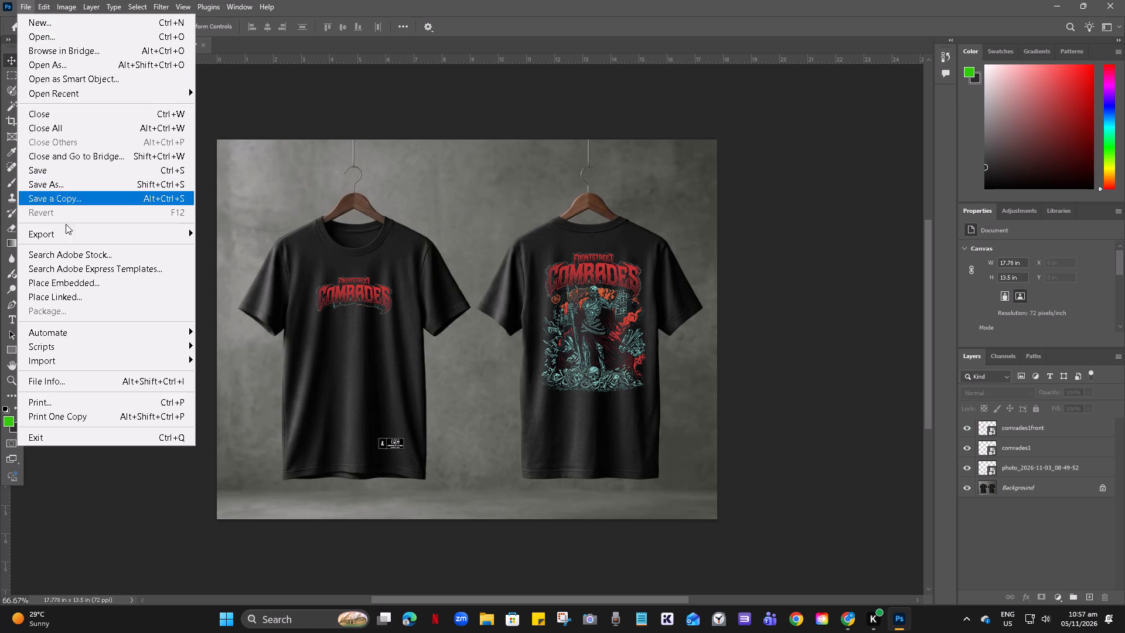
{"action": "left_click", "coordinate": [50, 39]}
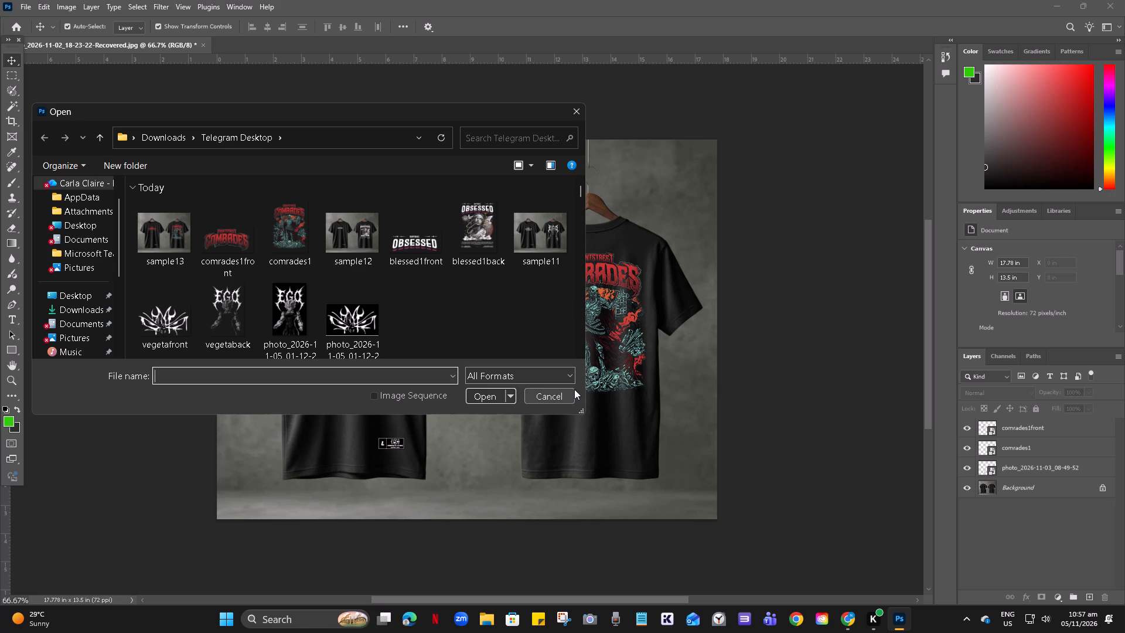
{"action": "scroll", "coordinate": [488, 298], "scroll_direction": "down", "scroll_amount": 4}
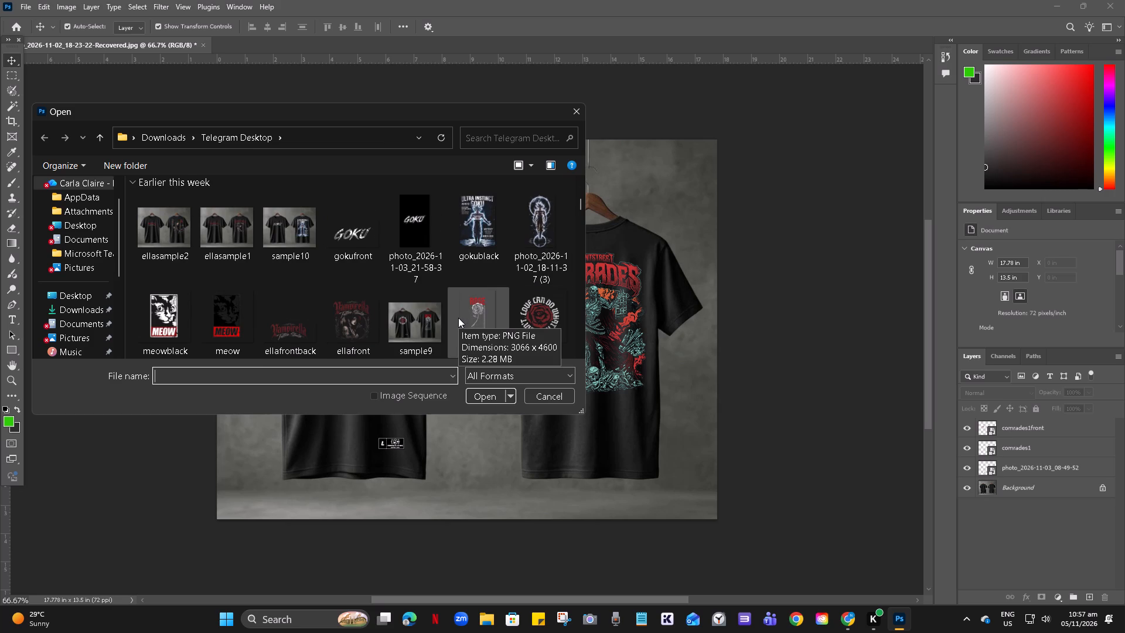
{"action": "scroll", "coordinate": [336, 294], "scroll_direction": "down", "scroll_amount": 1}
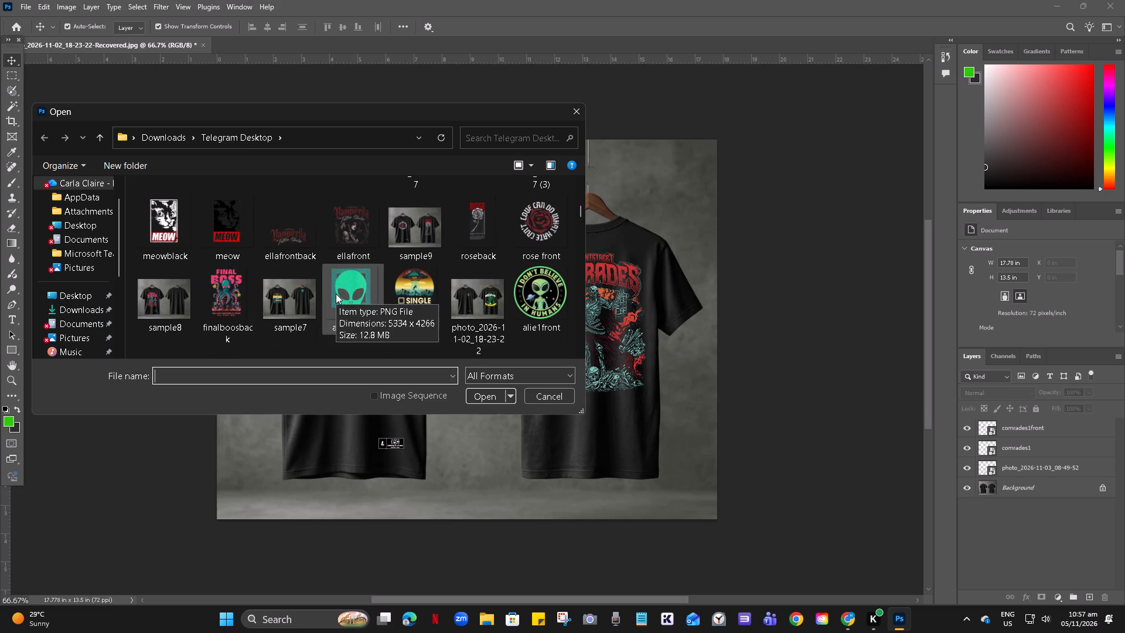
{"action": "scroll", "coordinate": [377, 305], "scroll_direction": "down", "scroll_amount": 2}
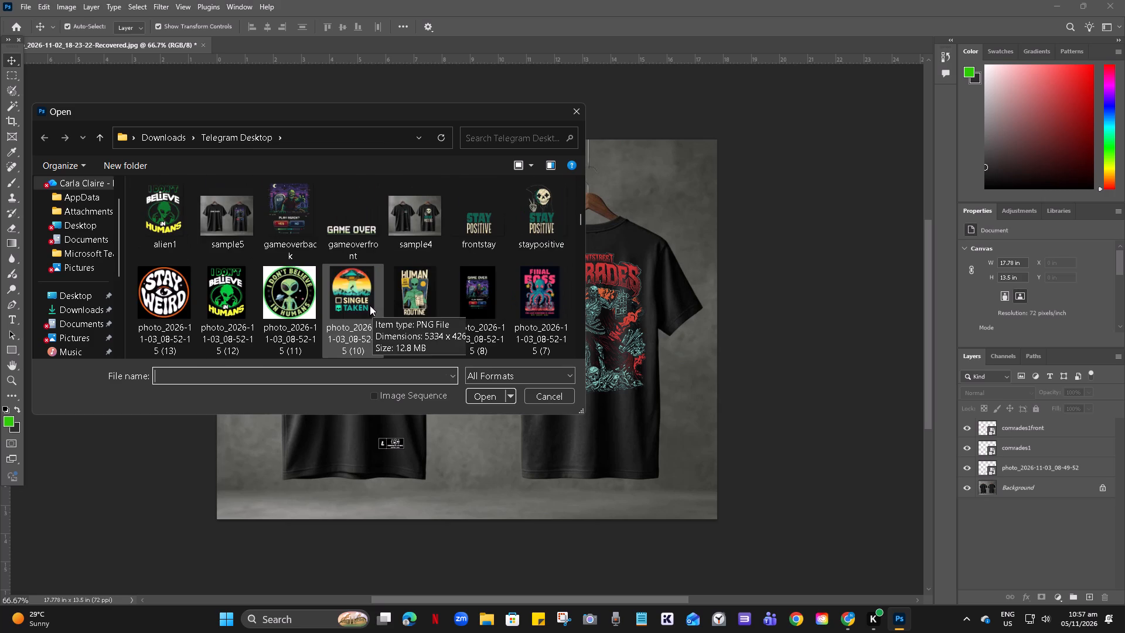
{"action": "scroll", "coordinate": [370, 305], "scroll_direction": "down", "scroll_amount": 2}
{"action": "left_click", "coordinate": [86, 305]}
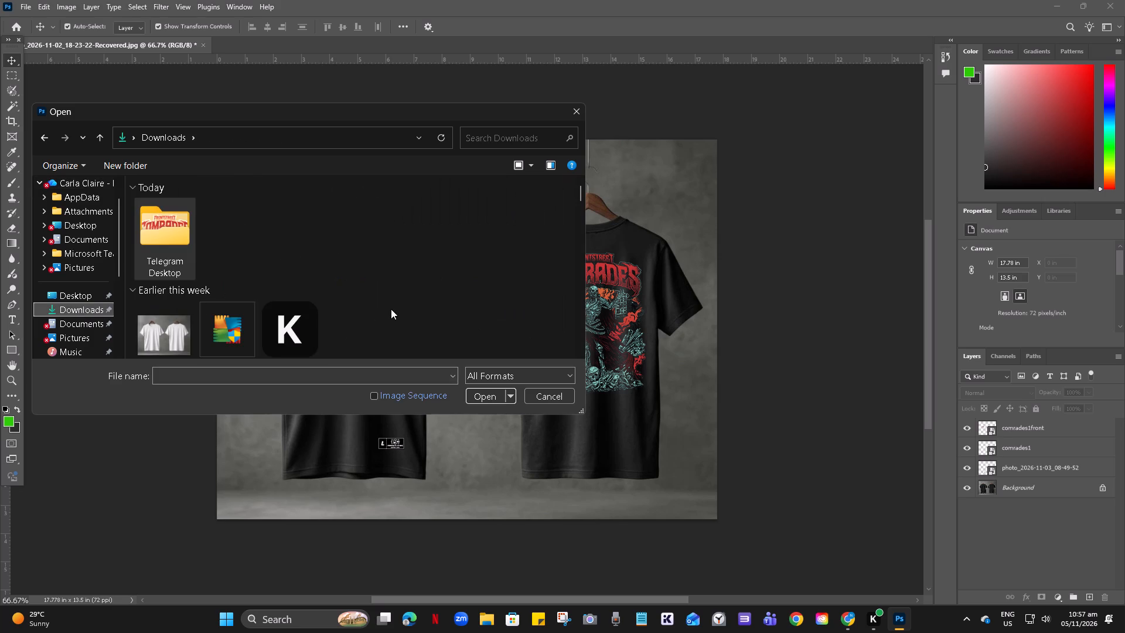
{"action": "scroll", "coordinate": [372, 314], "scroll_direction": "down", "scroll_amount": 5}
{"action": "scroll", "coordinate": [369, 315], "scroll_direction": "up", "scroll_amount": 1}
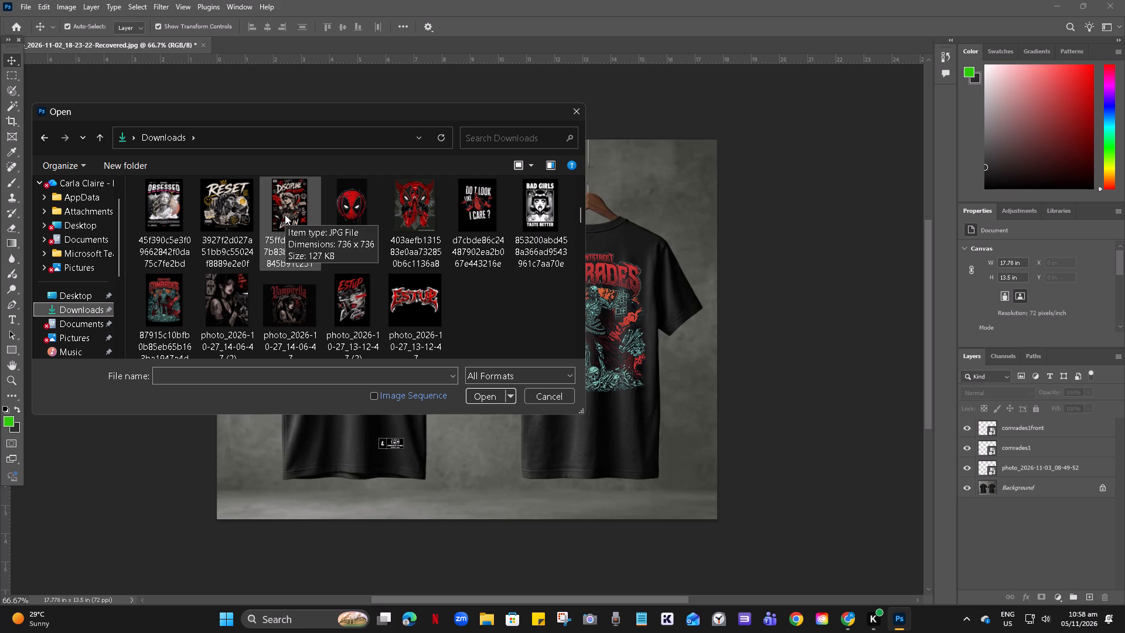
{"action": "scroll", "coordinate": [438, 309], "scroll_direction": "down", "scroll_amount": 5}
{"action": "scroll", "coordinate": [438, 309], "scroll_direction": "up", "scroll_amount": 14}
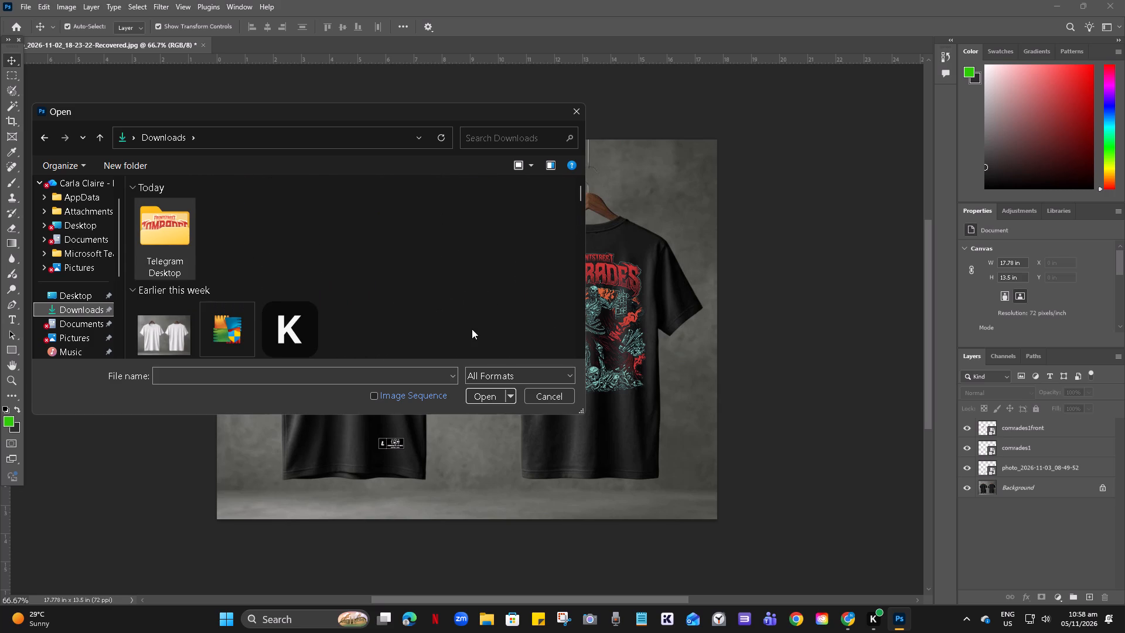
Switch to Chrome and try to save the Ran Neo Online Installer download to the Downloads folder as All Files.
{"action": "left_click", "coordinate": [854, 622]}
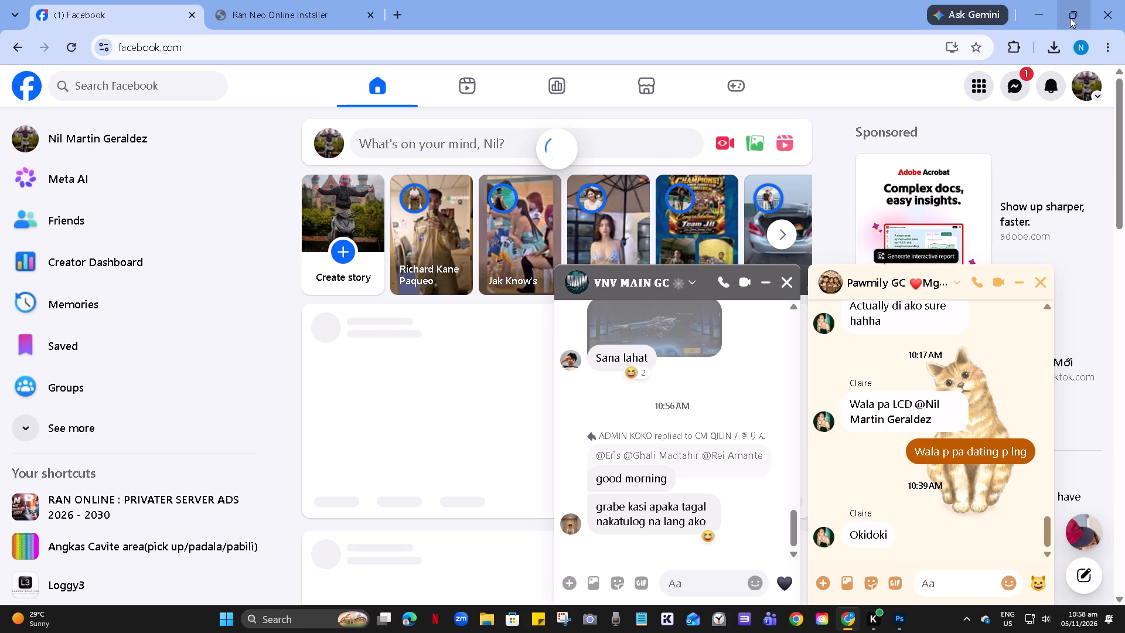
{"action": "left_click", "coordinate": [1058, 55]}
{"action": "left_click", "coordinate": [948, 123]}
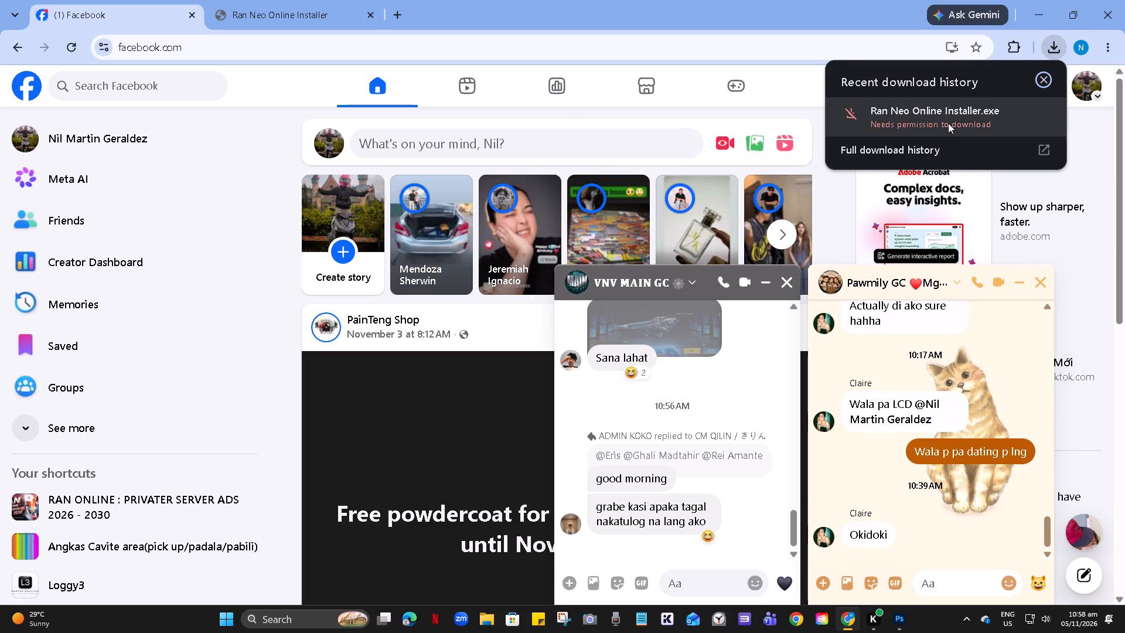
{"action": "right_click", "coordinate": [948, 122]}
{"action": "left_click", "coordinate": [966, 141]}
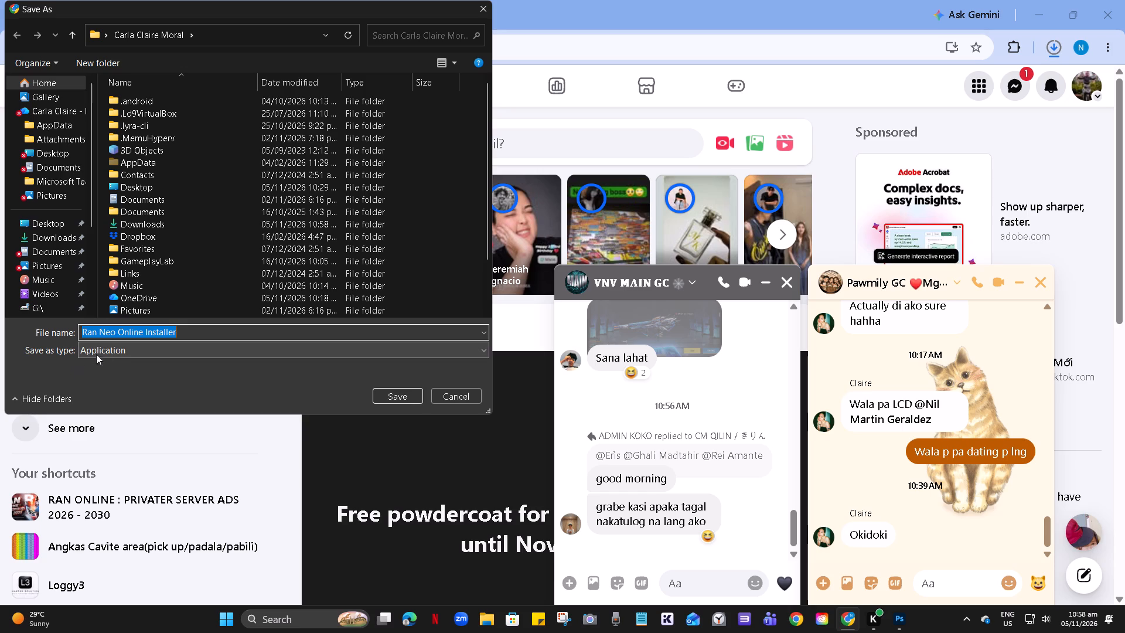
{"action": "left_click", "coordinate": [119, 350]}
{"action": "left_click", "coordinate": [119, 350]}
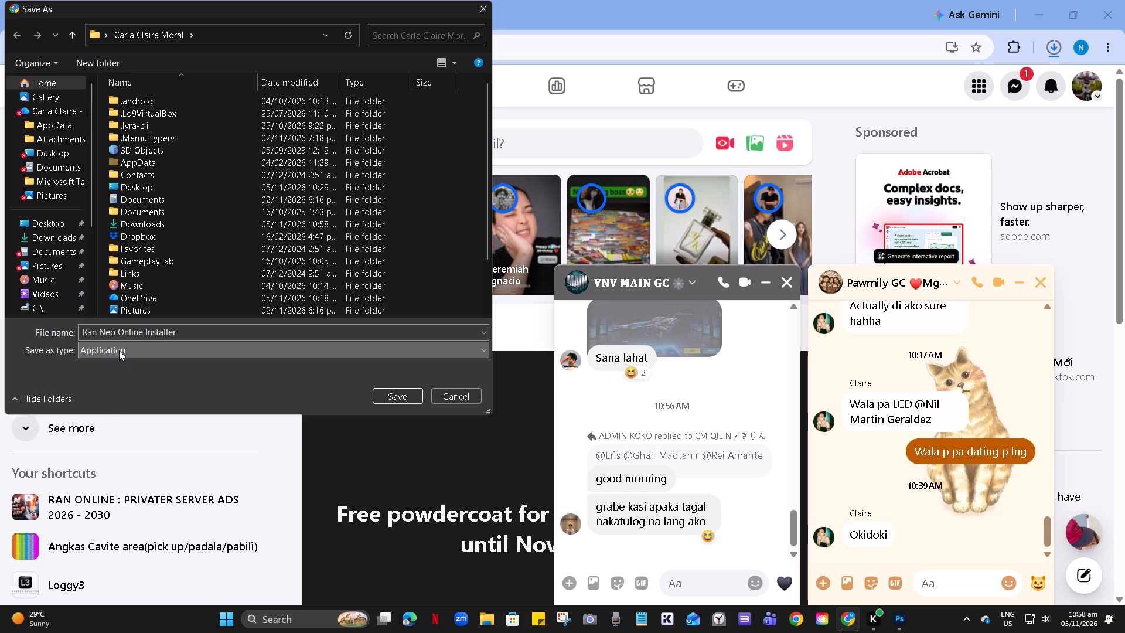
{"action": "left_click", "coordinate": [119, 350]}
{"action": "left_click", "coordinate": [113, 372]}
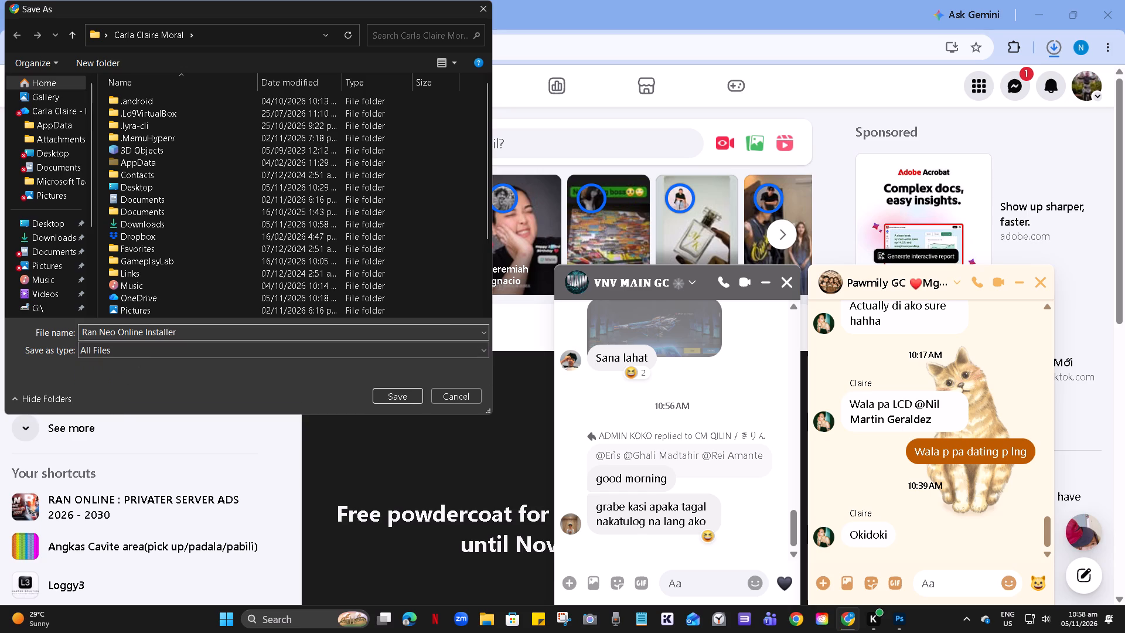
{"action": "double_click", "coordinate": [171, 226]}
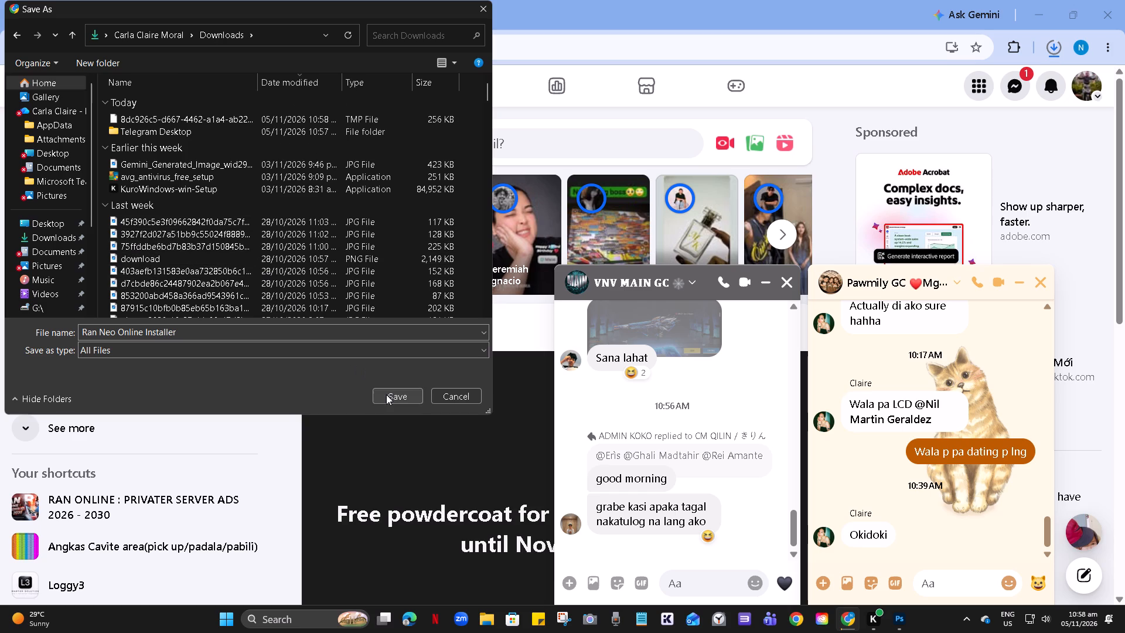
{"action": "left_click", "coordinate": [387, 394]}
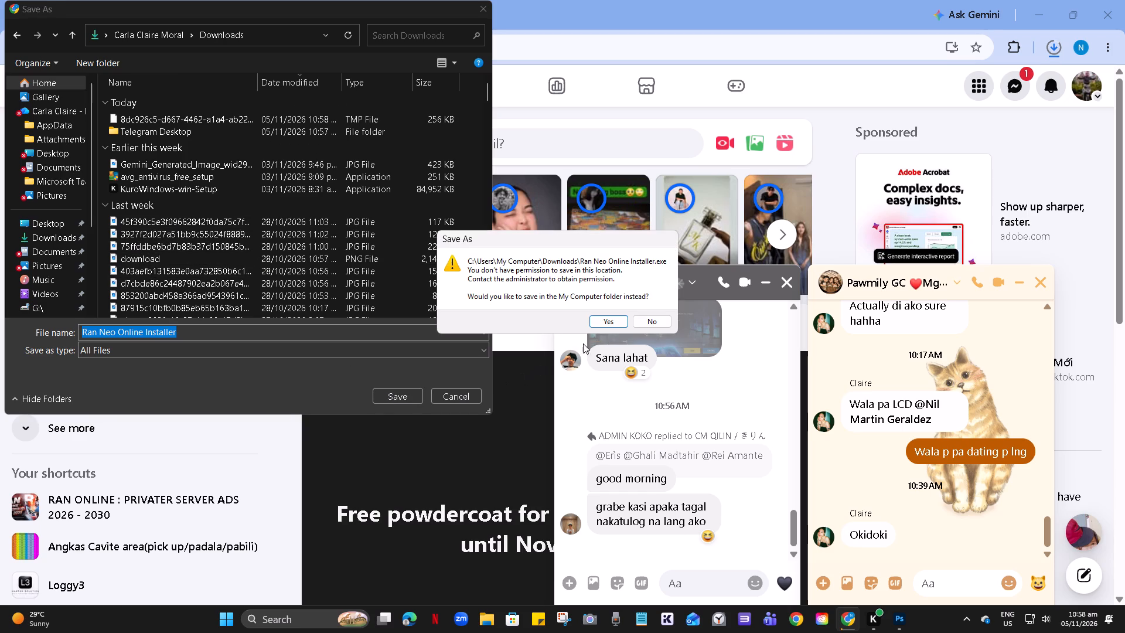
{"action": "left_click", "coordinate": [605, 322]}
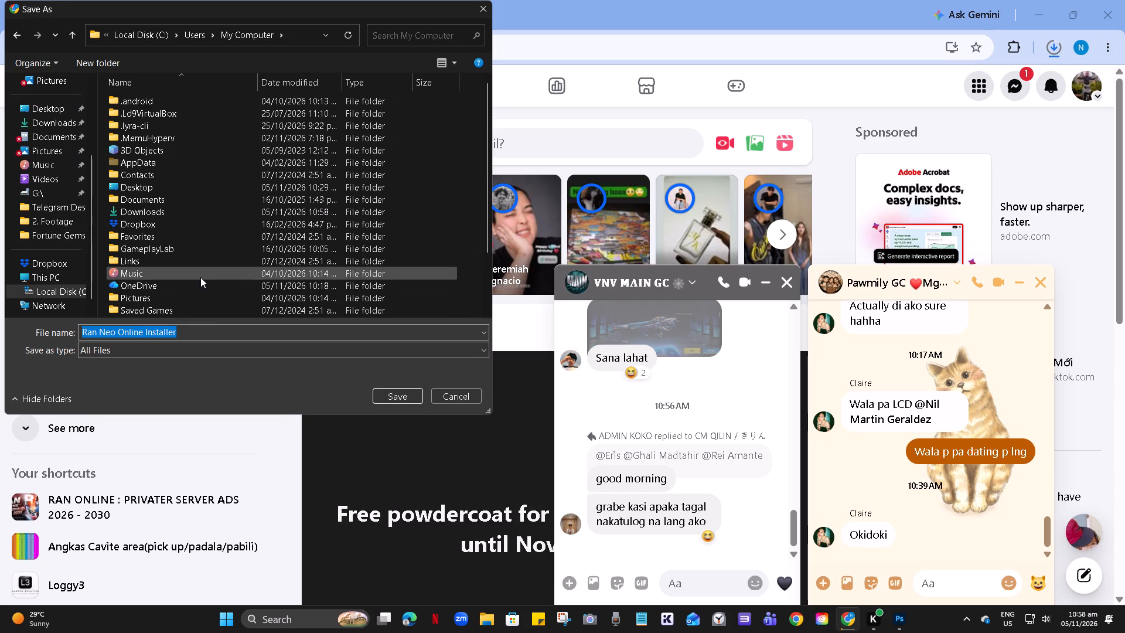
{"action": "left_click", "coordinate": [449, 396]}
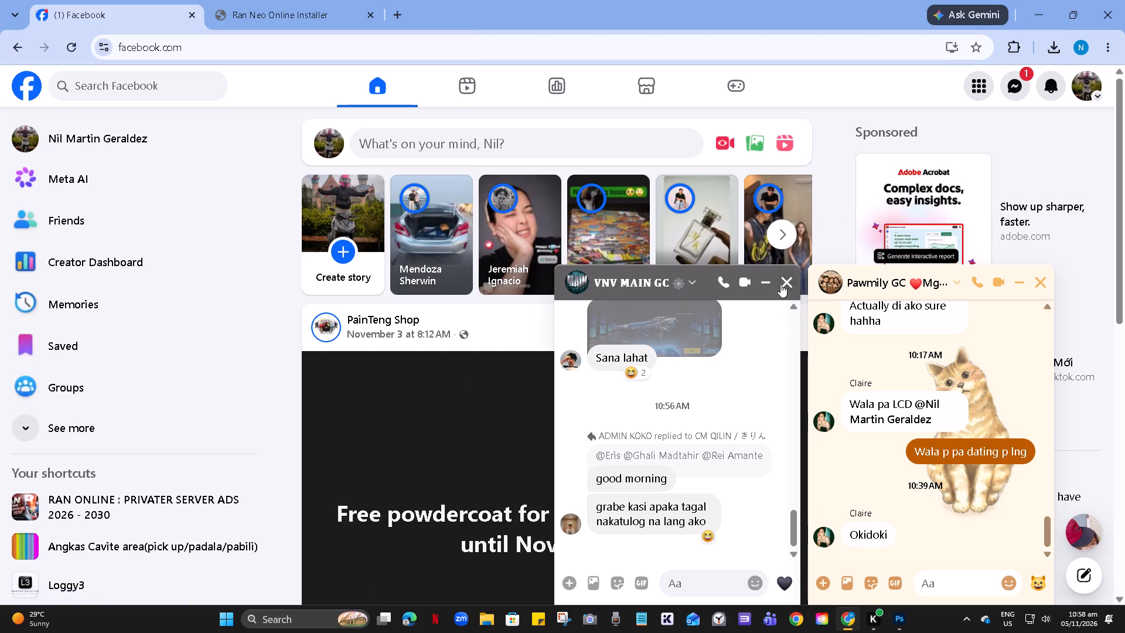
Close the VNV MAIN GC and Pawmily GC chat windows and return to Photoshop.
{"action": "left_click", "coordinate": [784, 278]}
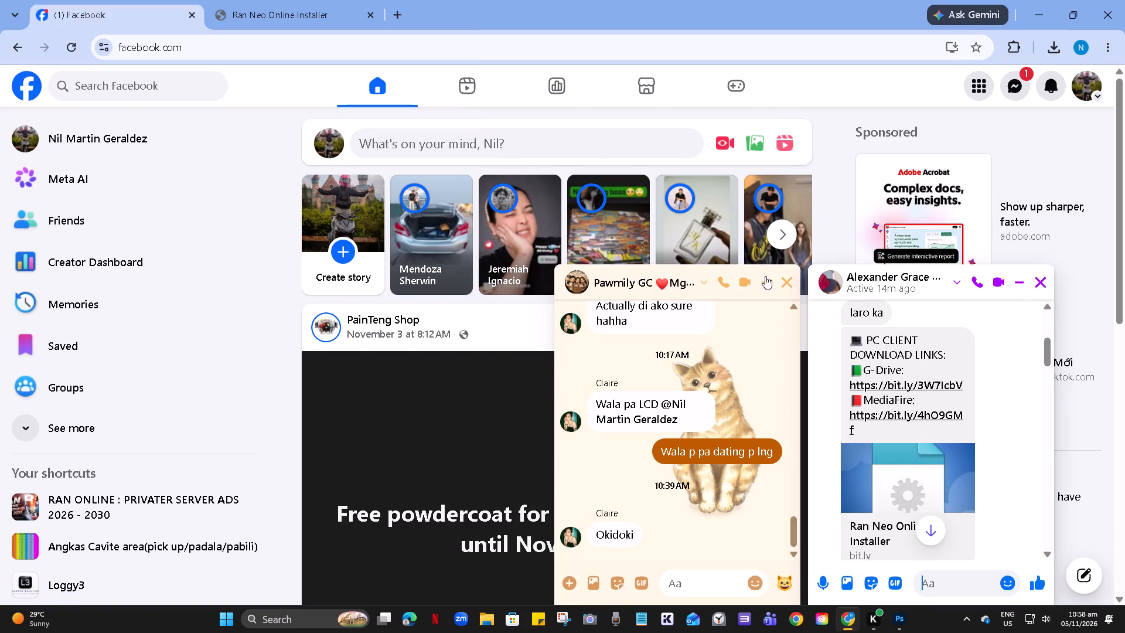
{"action": "left_click", "coordinate": [783, 282]}
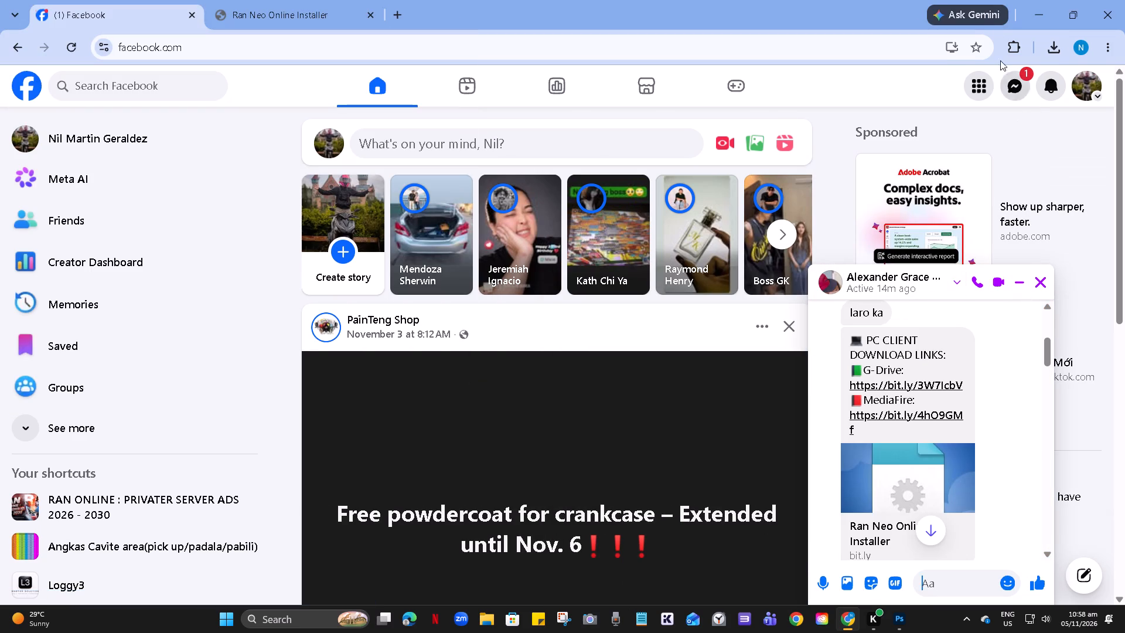
{"action": "left_click", "coordinate": [1037, 18]}
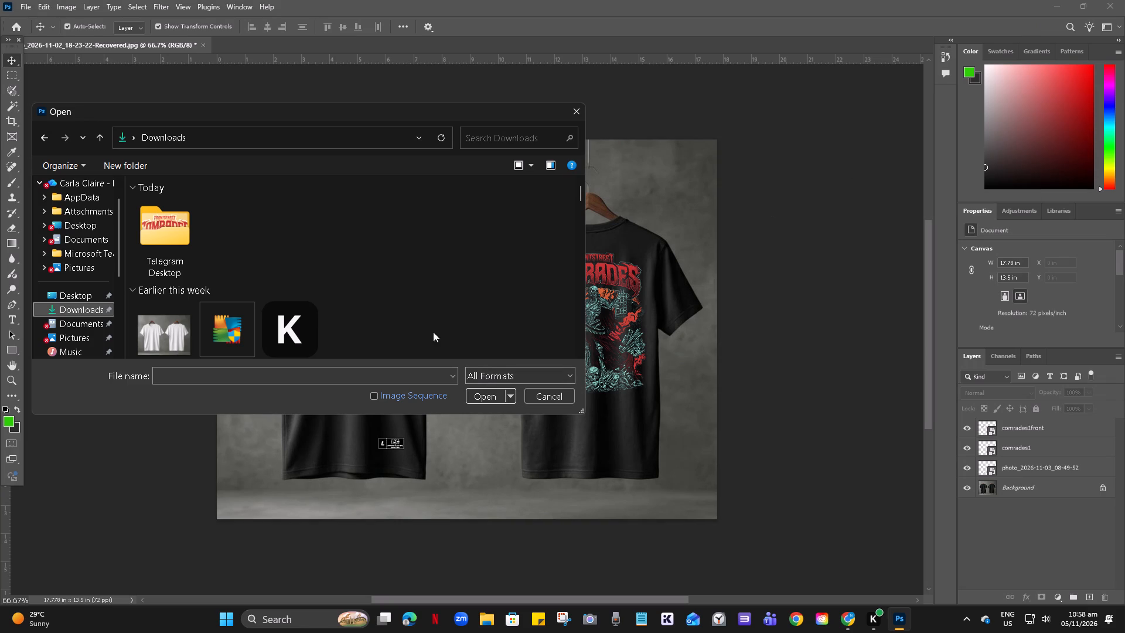
Look through the Downloads folder again for another artwork, and leave the file selection without opening anything.
{"action": "scroll", "coordinate": [430, 303], "scroll_direction": "down", "scroll_amount": 4}
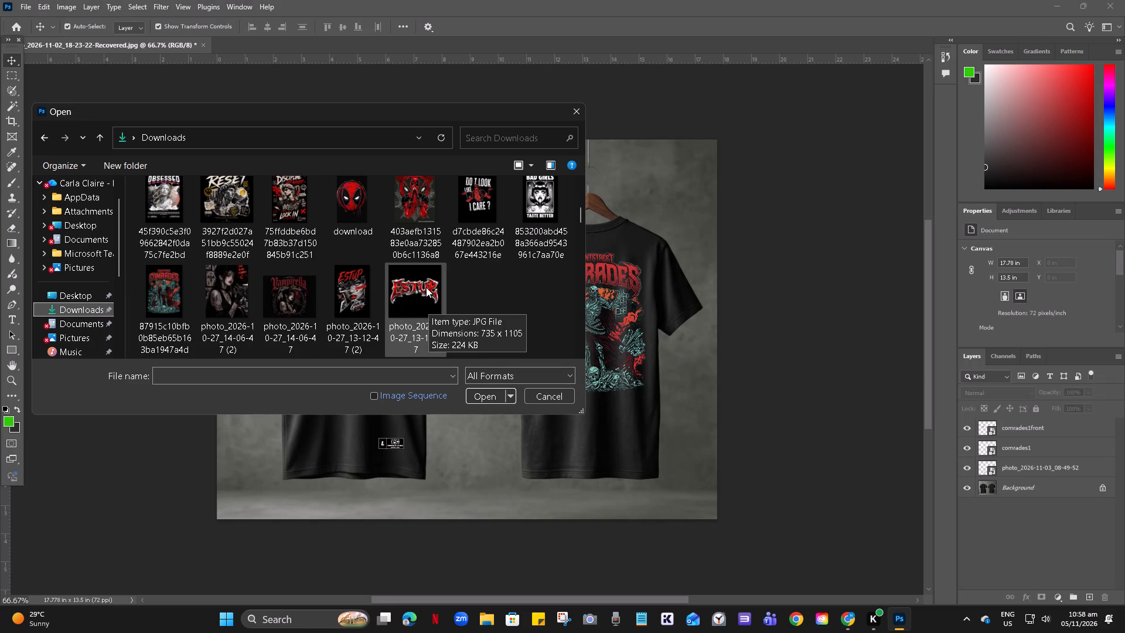
{"action": "scroll", "coordinate": [515, 326], "scroll_direction": "down", "scroll_amount": 5}
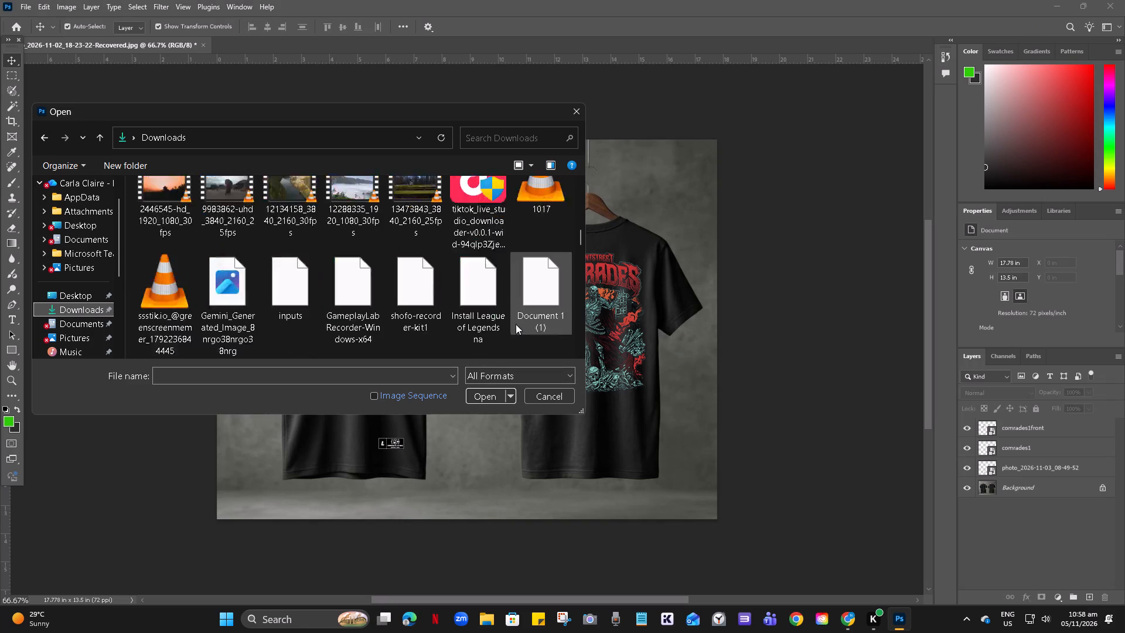
{"action": "scroll", "coordinate": [516, 324], "scroll_direction": "down", "scroll_amount": 3}
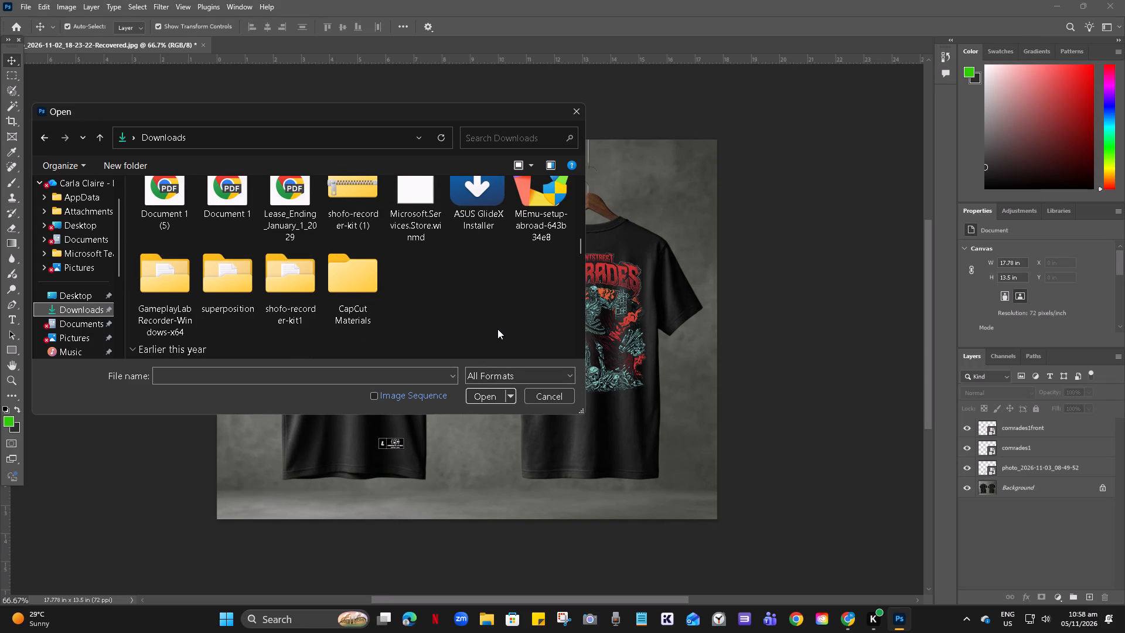
{"action": "scroll", "coordinate": [497, 329], "scroll_direction": "down", "scroll_amount": 1}
{"action": "scroll", "coordinate": [497, 329], "scroll_direction": "up", "scroll_amount": 10}
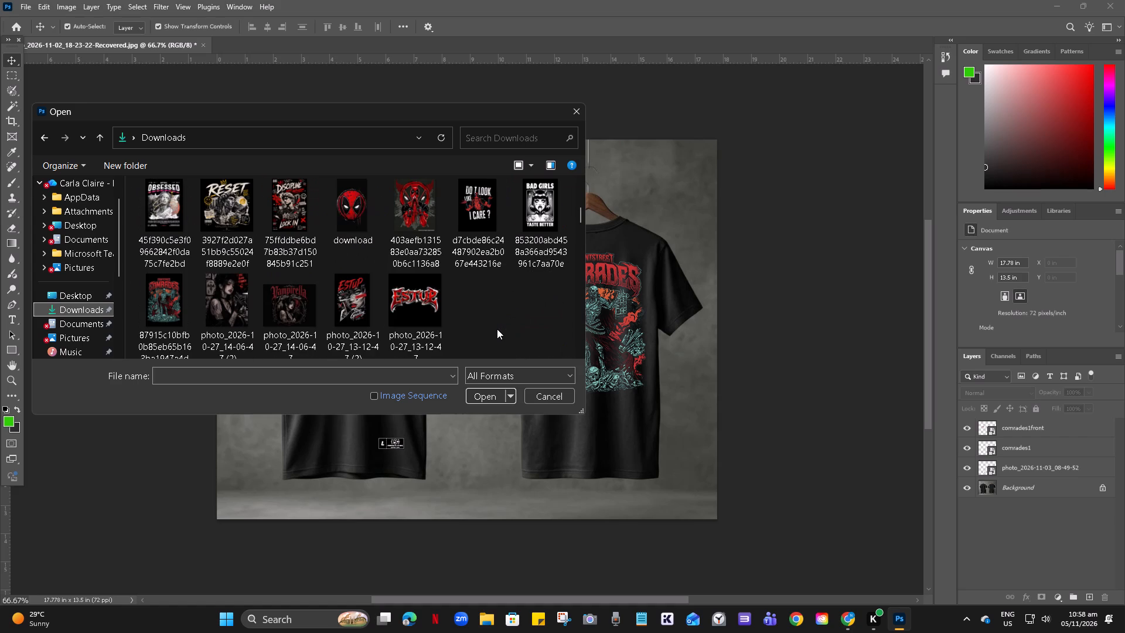
{"action": "scroll", "coordinate": [497, 329], "scroll_direction": "up", "scroll_amount": 7}
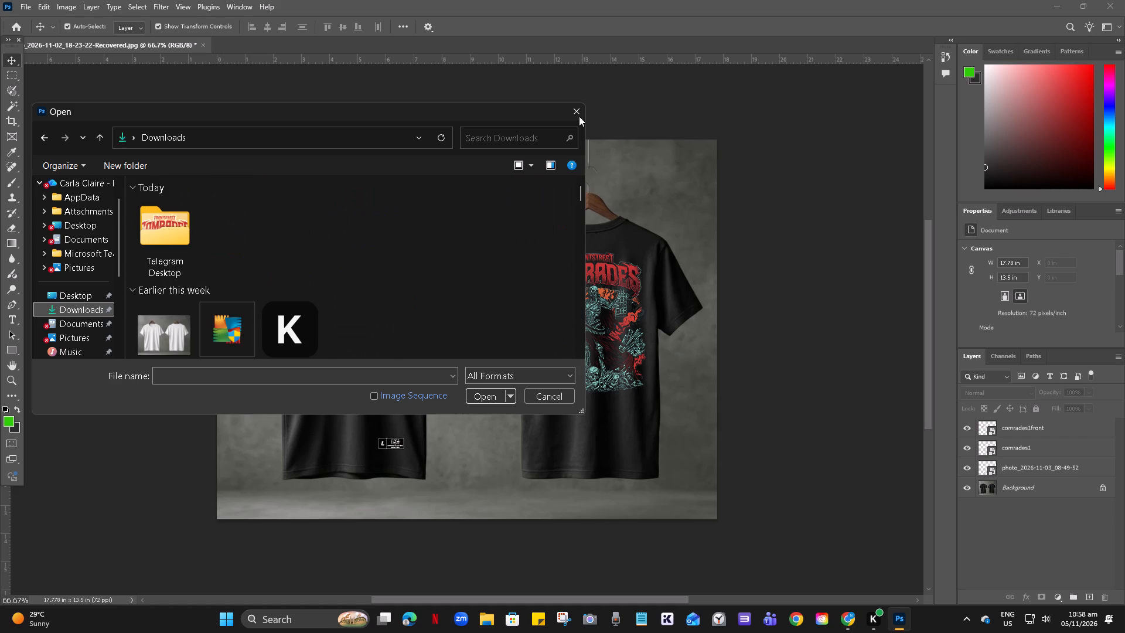
{"action": "left_click", "coordinate": [579, 110]}
{"action": "left_click", "coordinate": [804, 383]}
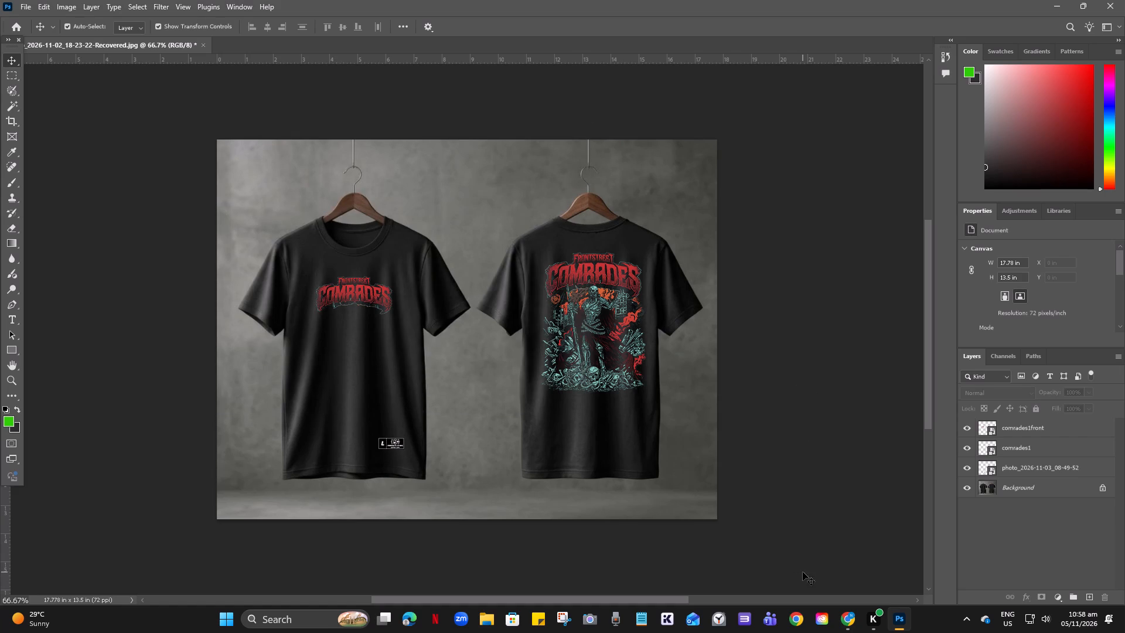